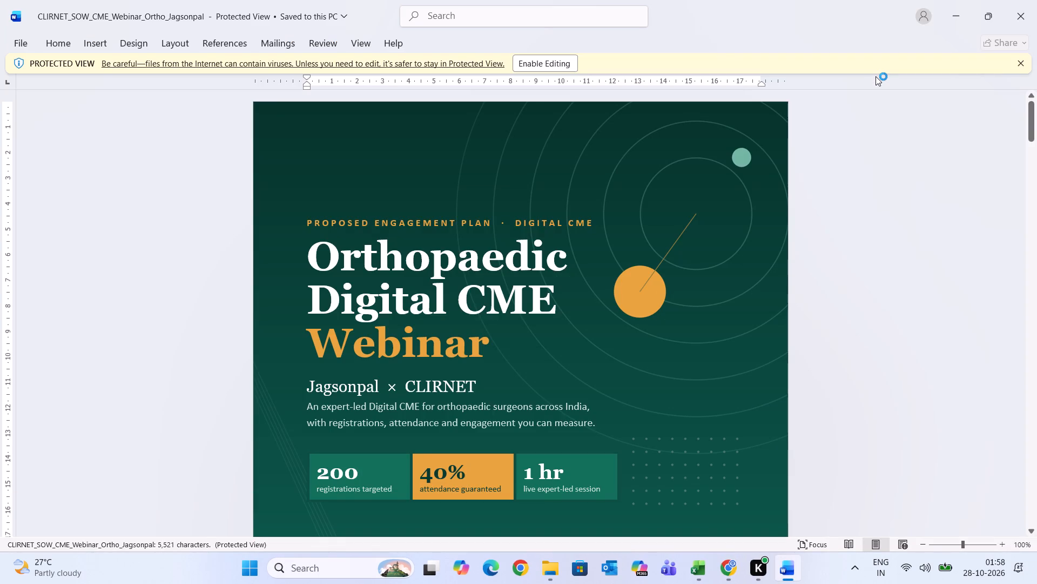
click(551, 58)
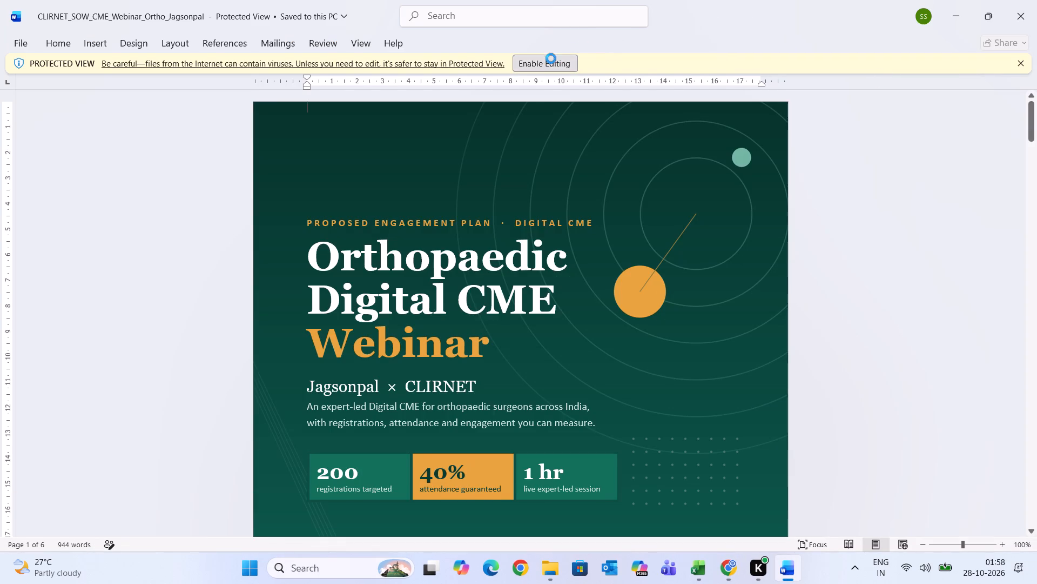
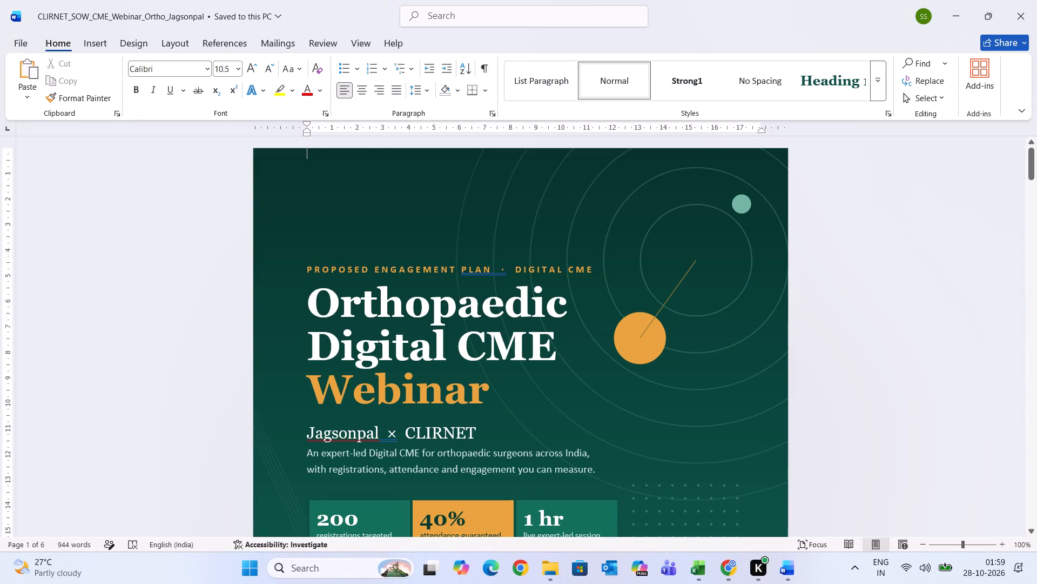
Review the proposal's cover page and the "At a Glance" section on page 2.
click(924, 253)
scroll(924, 253, down, 2)
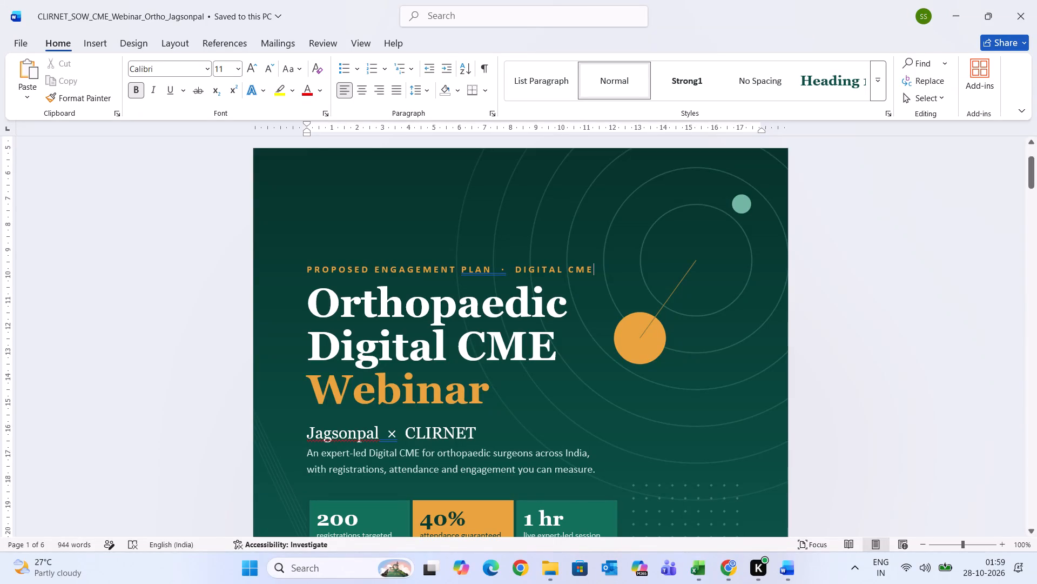
scroll(924, 253, down, 3)
scroll(922, 249, up, 4)
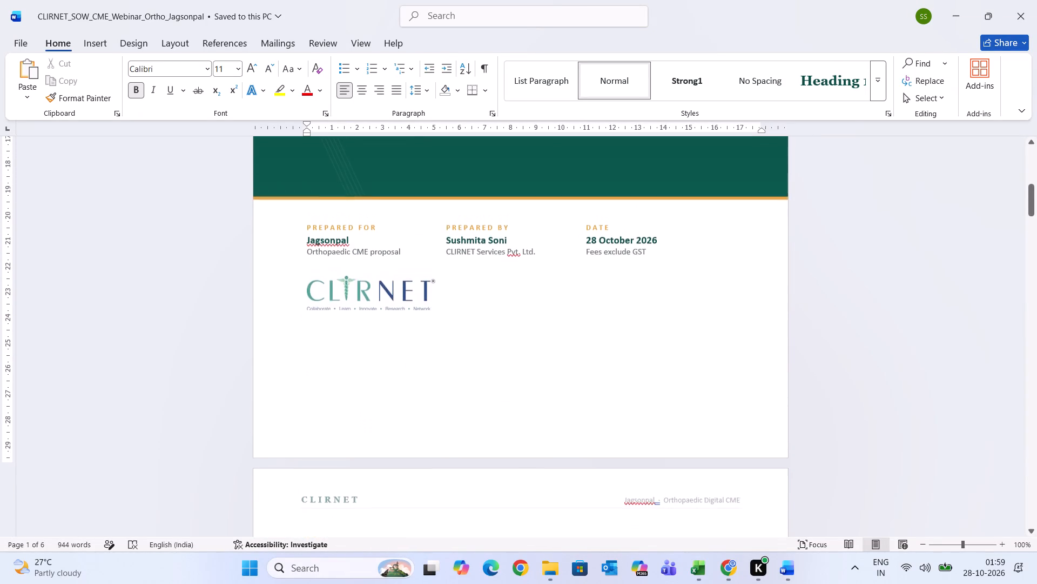
scroll(922, 249, up, 2)
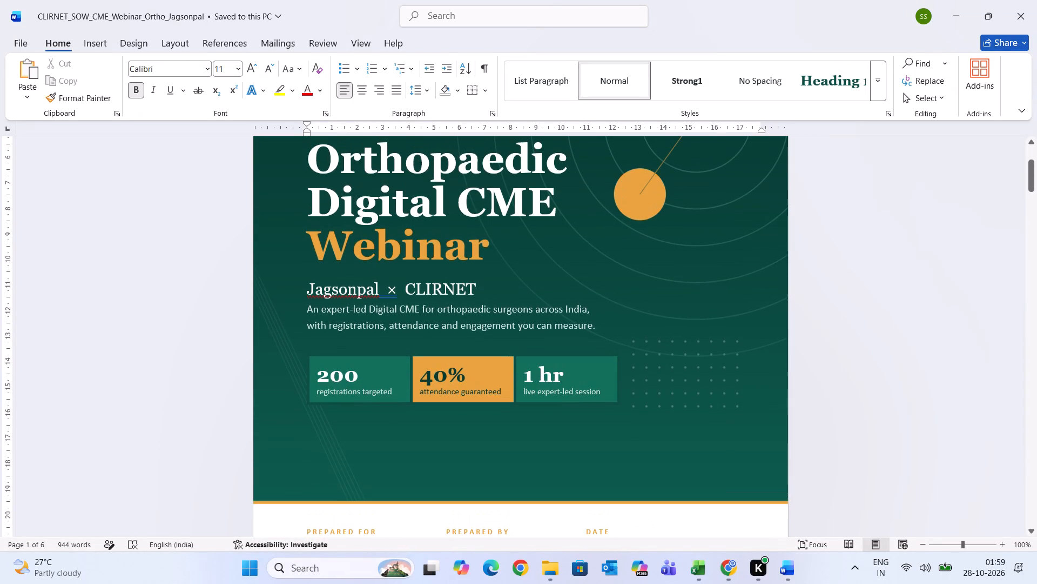
scroll(922, 249, up, 4)
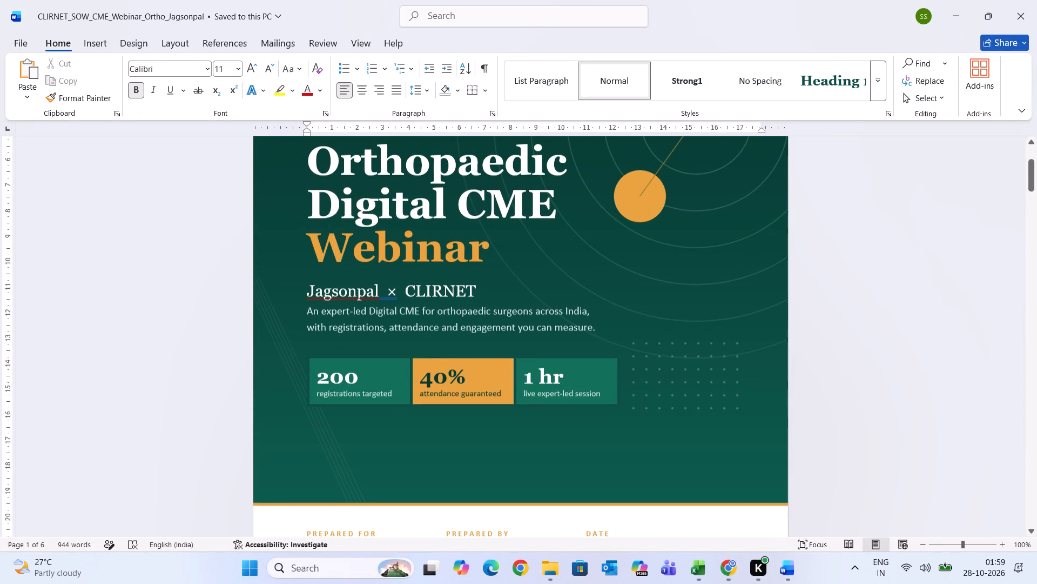
scroll(922, 249, up, 3)
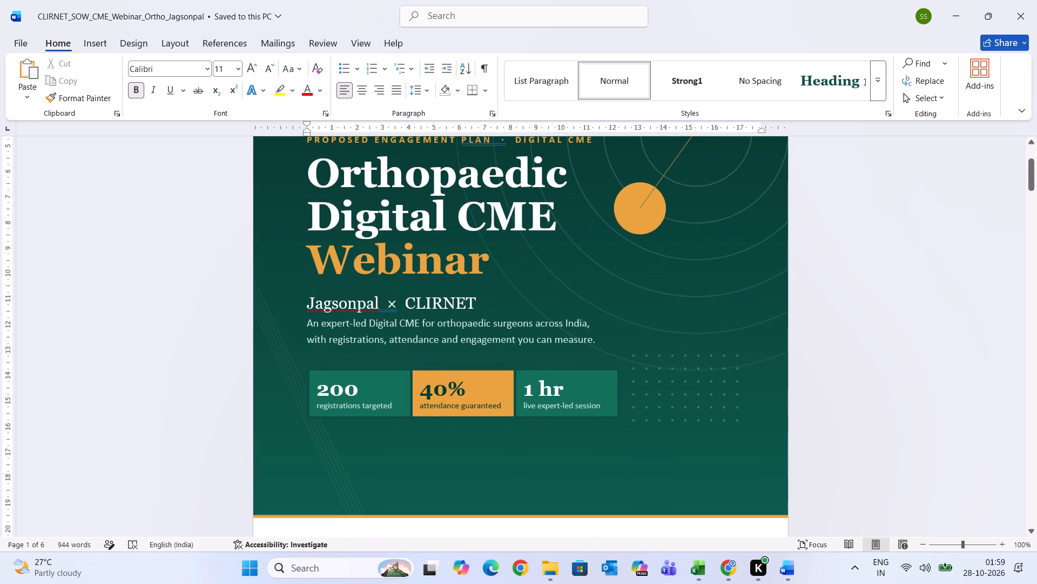
scroll(922, 249, up, 2)
scroll(922, 249, down, 1)
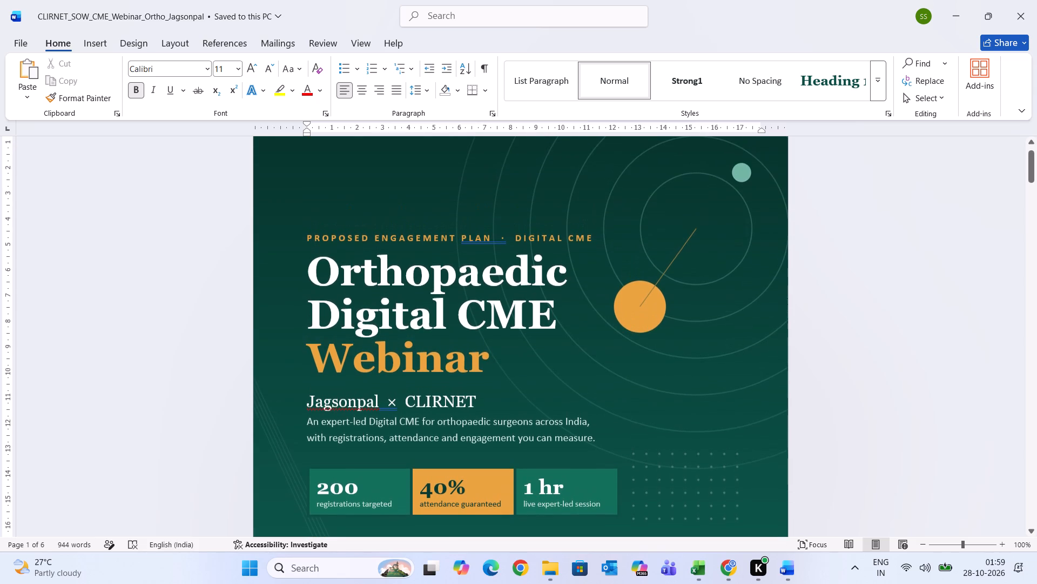
scroll(922, 249, down, 1)
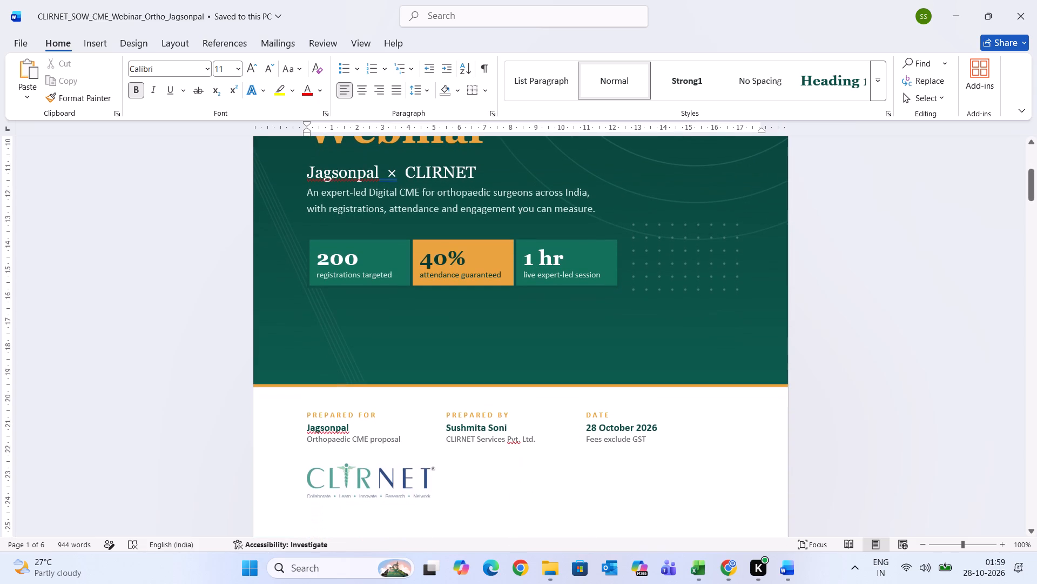
scroll(922, 249, down, 1)
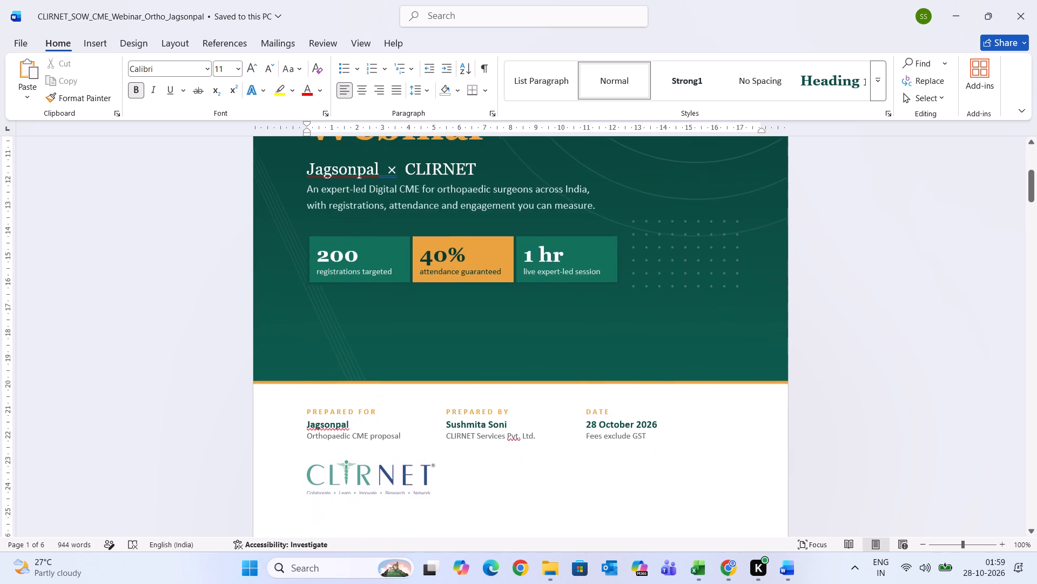
scroll(922, 249, down, 2)
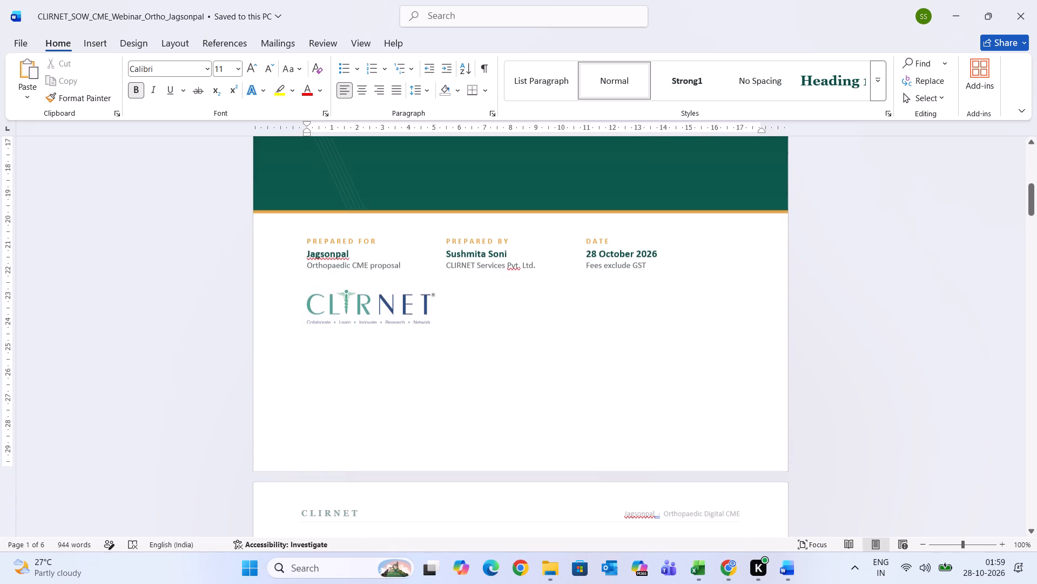
scroll(922, 249, down, 3)
scroll(922, 249, up, 1)
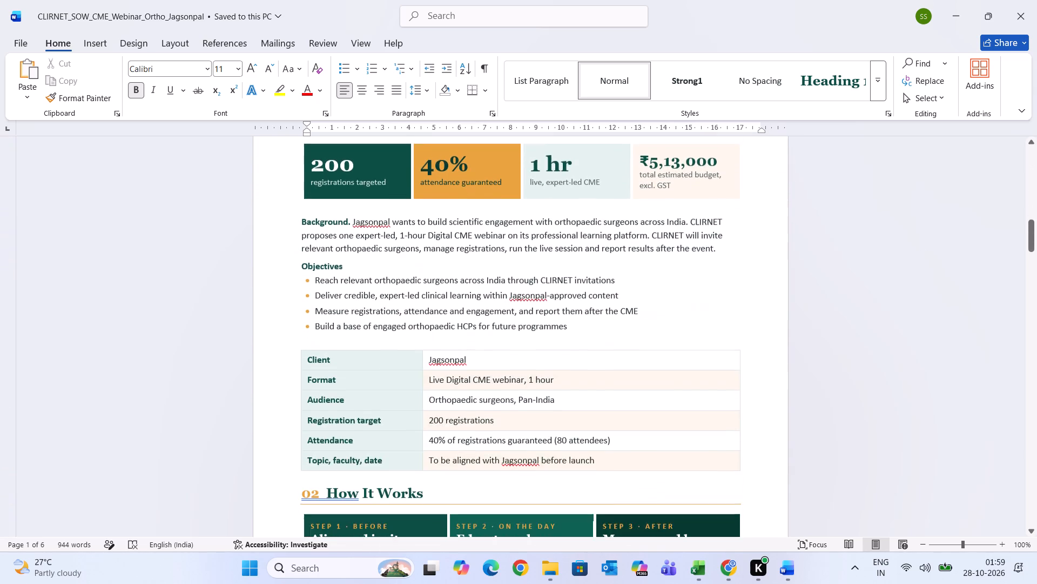
scroll(922, 249, up, 2)
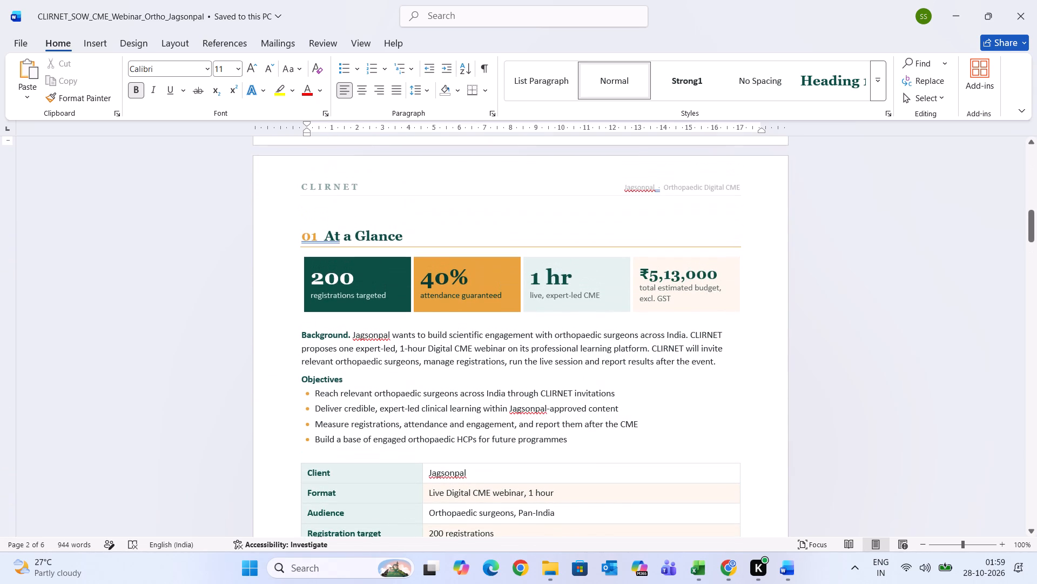
scroll(922, 249, up, 3)
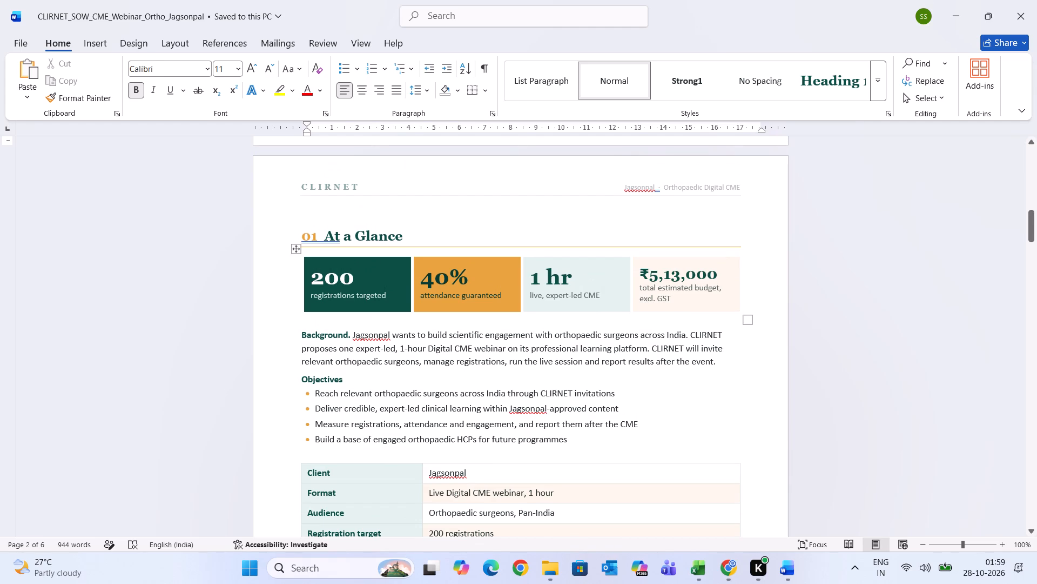
Delete the four-box highlights table and the blank line beneath the "01 At a Glance" heading.
click(672, 273)
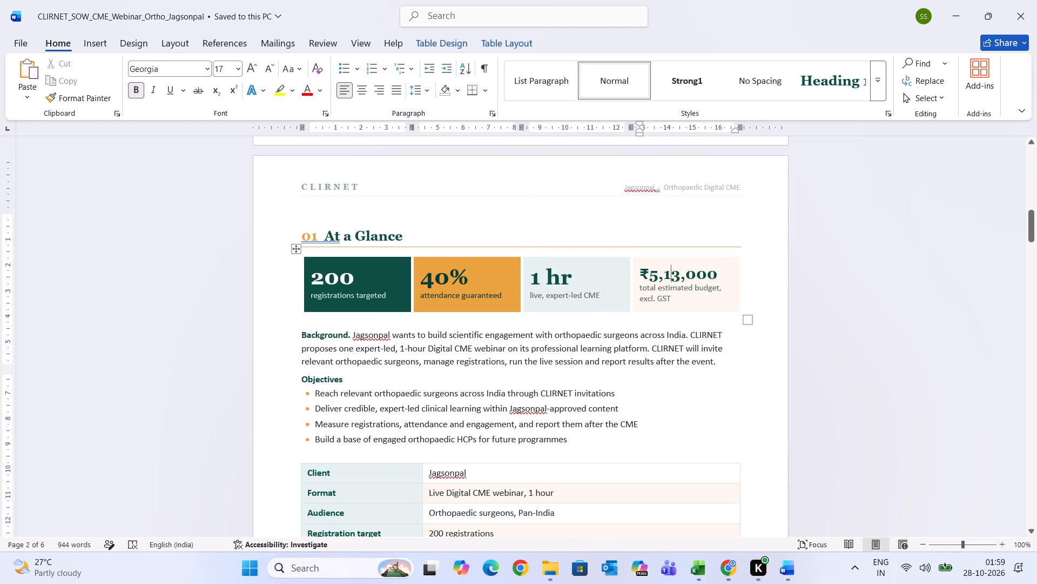
click(753, 304)
right_drag(753, 304, 355, 296)
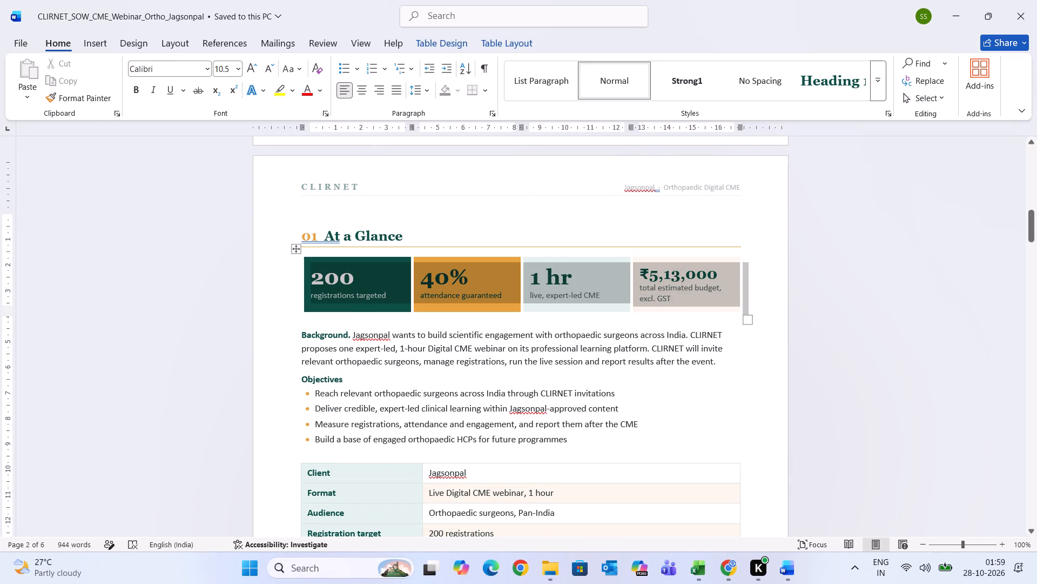
key(BackSpace)
key(BackSpace)
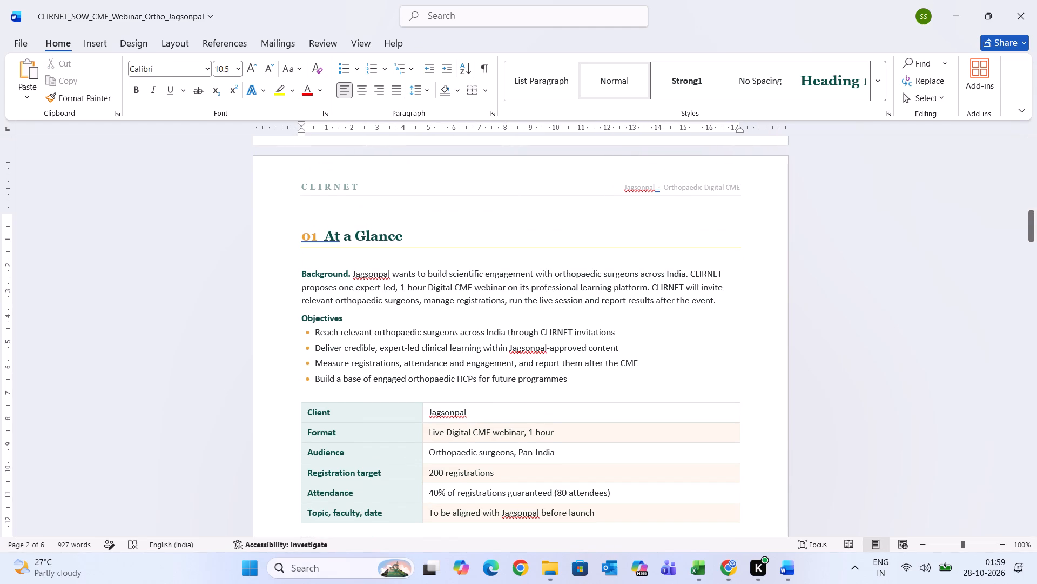
Format the Background paragraph and the Objectives heading with its bullets in Aptos, size 10.
right_drag(571, 365, 299, 259)
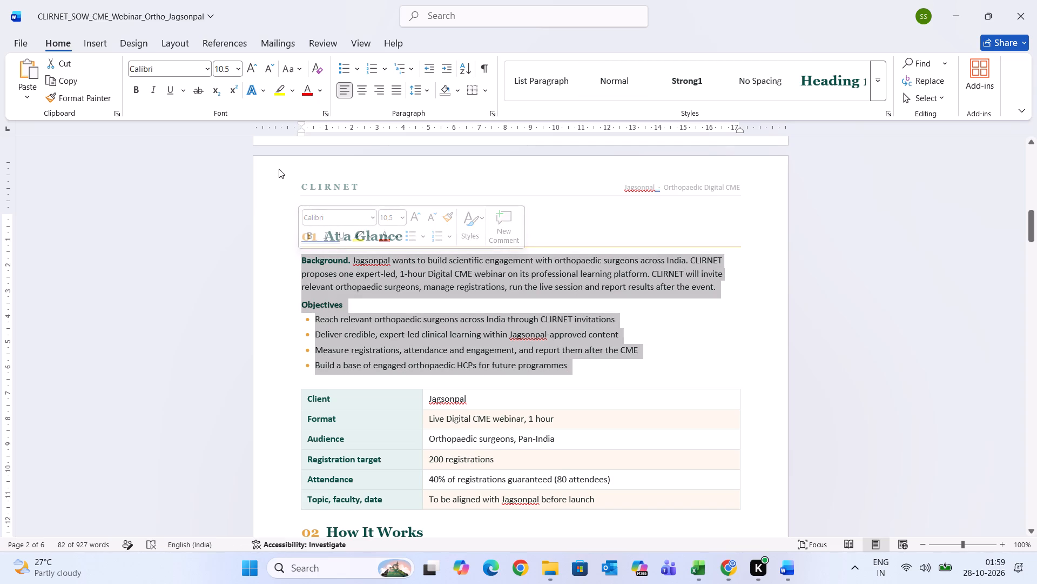
click(185, 67)
text(apt)
key(Return)
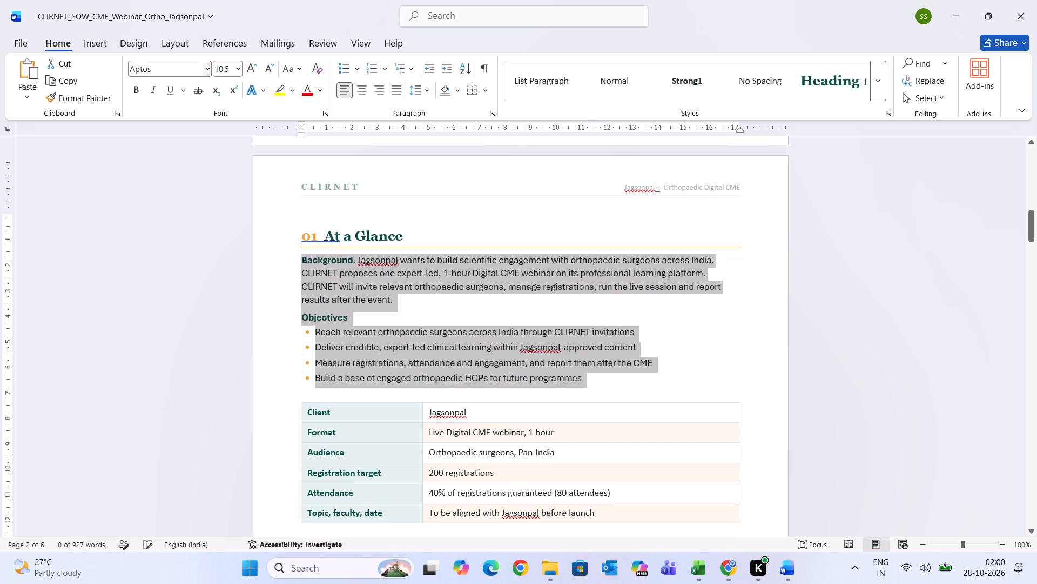
click(240, 68)
click(227, 112)
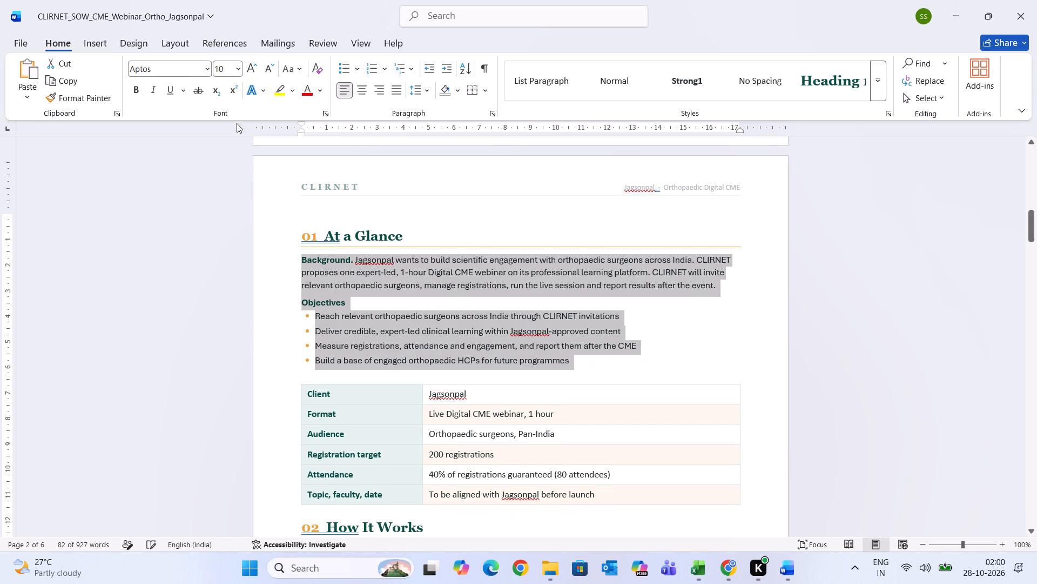
Move the left and right page margins outward so the text area is about 18.5 cm wide.
click(315, 181)
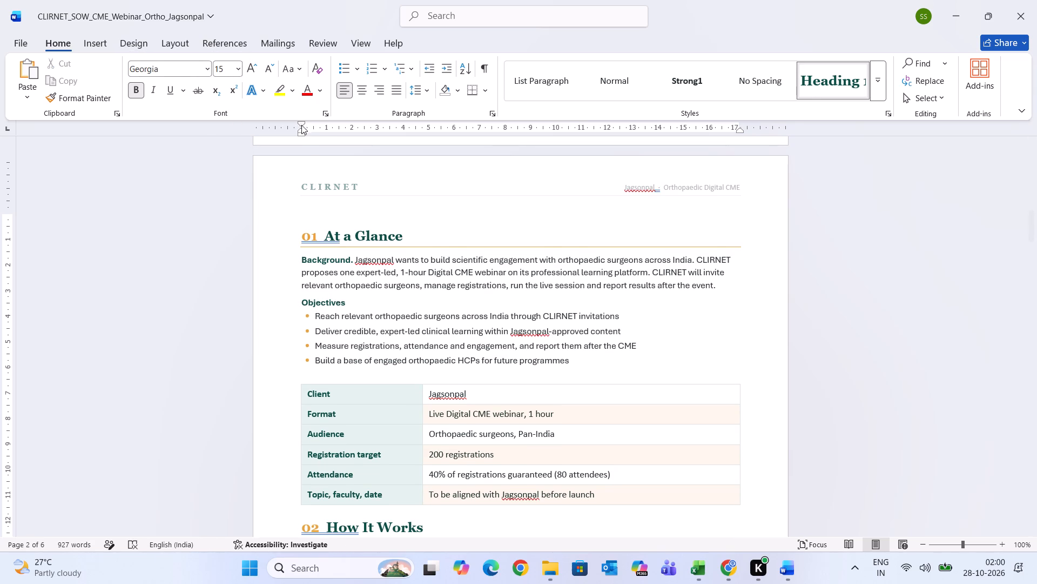
drag(301, 125, 284, 128)
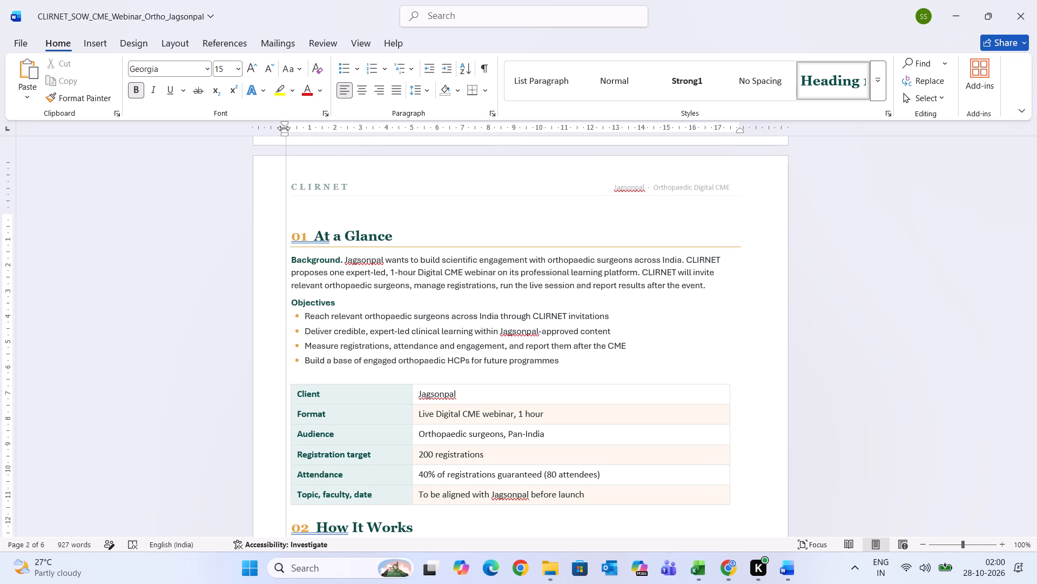
drag(284, 128, 281, 128)
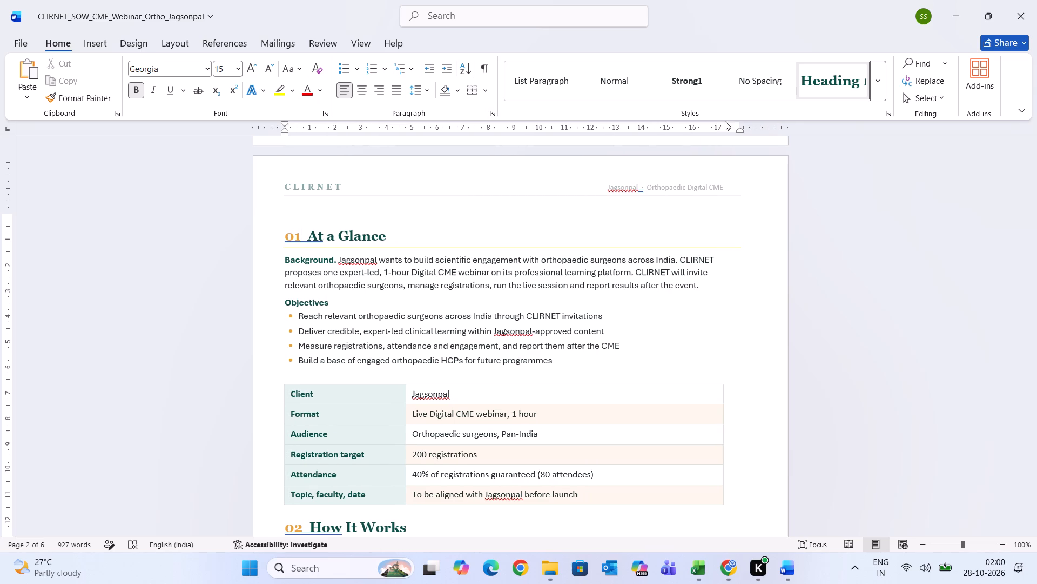
drag(744, 124, 772, 127)
drag(737, 126, 757, 124)
click(960, 327)
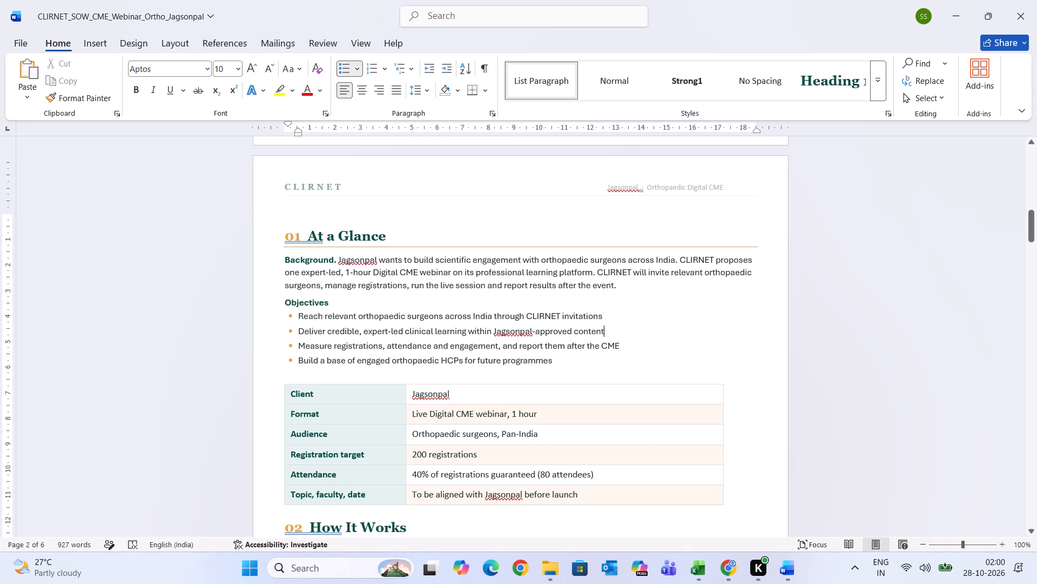
Justify the Background paragraph and the Objectives heading with its bullets.
drag(555, 354, 366, 326)
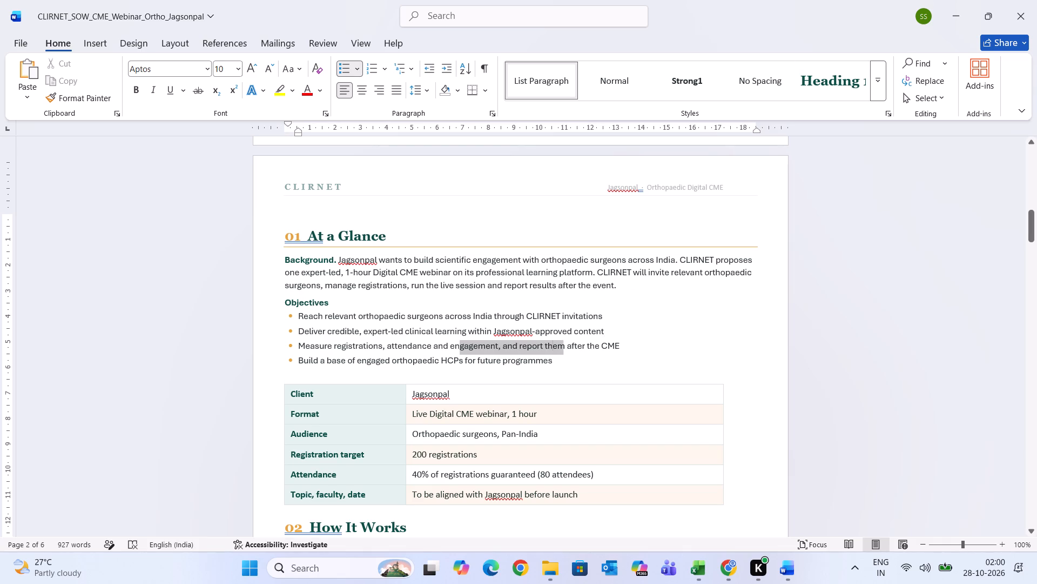
drag(366, 326, 255, 253)
click(447, 307)
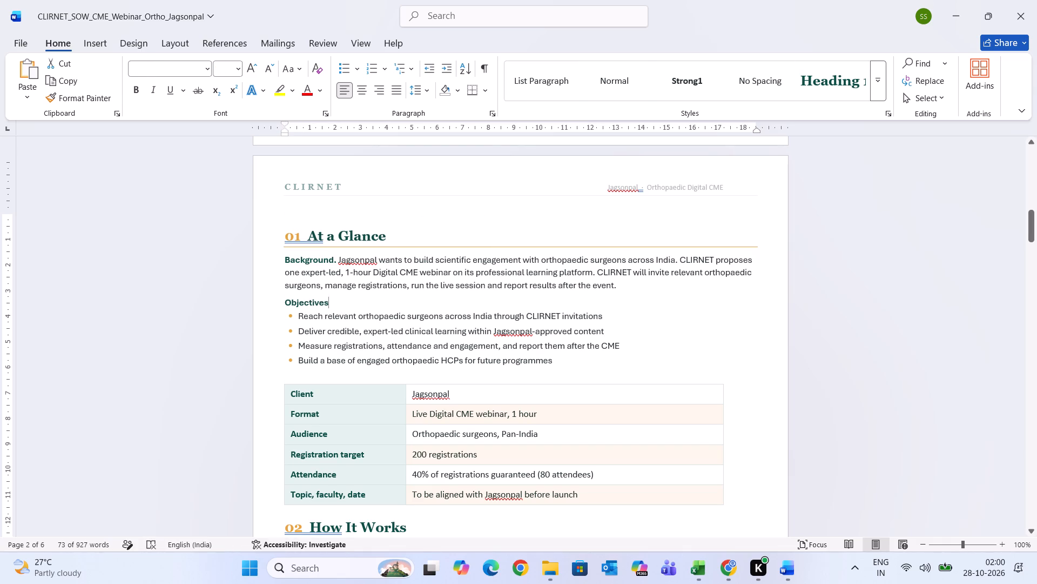
drag(556, 362, 295, 268)
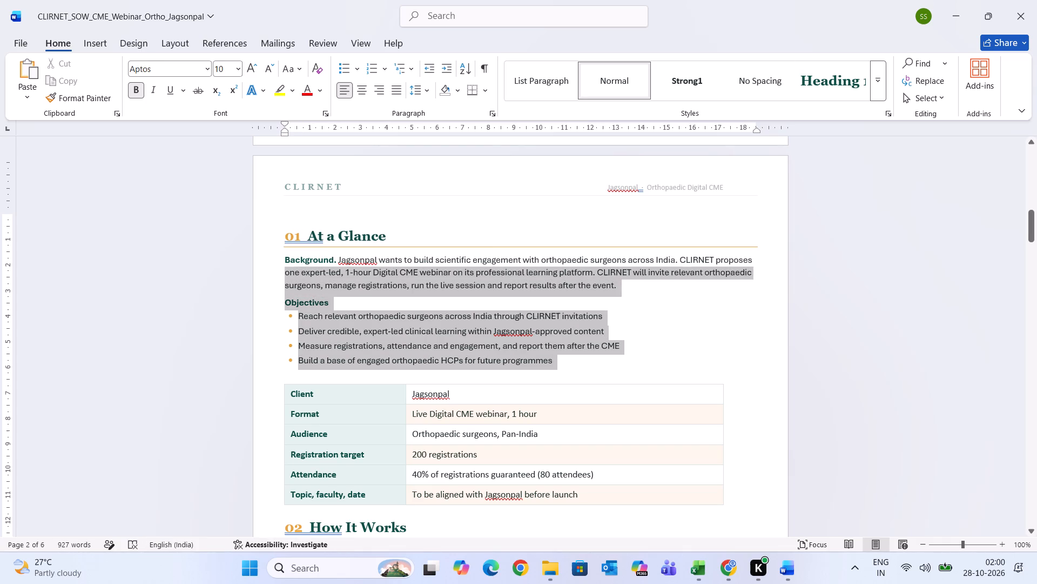
drag(295, 268, 287, 260)
click(396, 92)
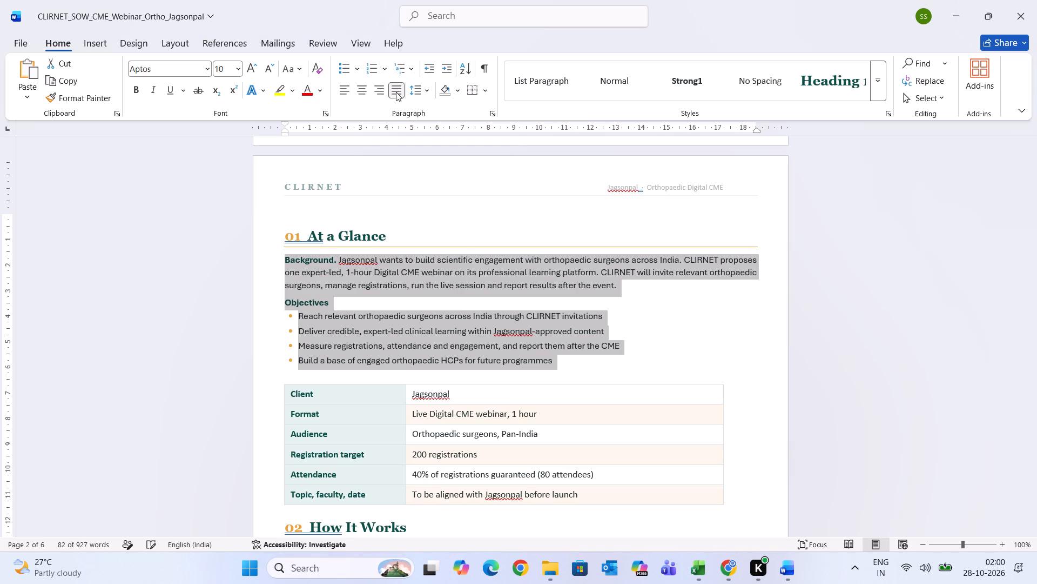
click(504, 309)
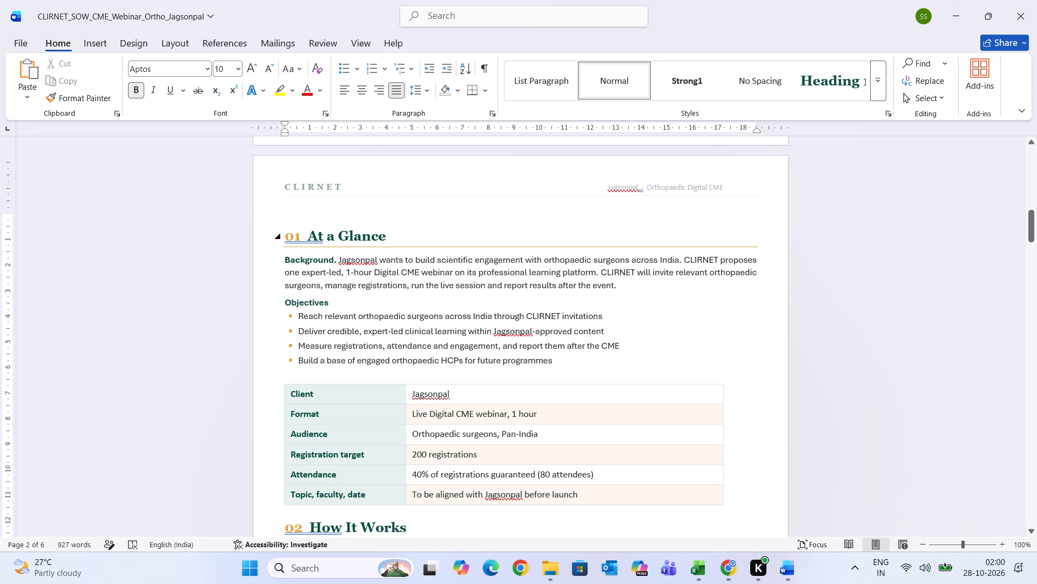
Format the "01 At a Glance" heading in Aptos, size 14.
click(390, 236)
drag(390, 236, 286, 242)
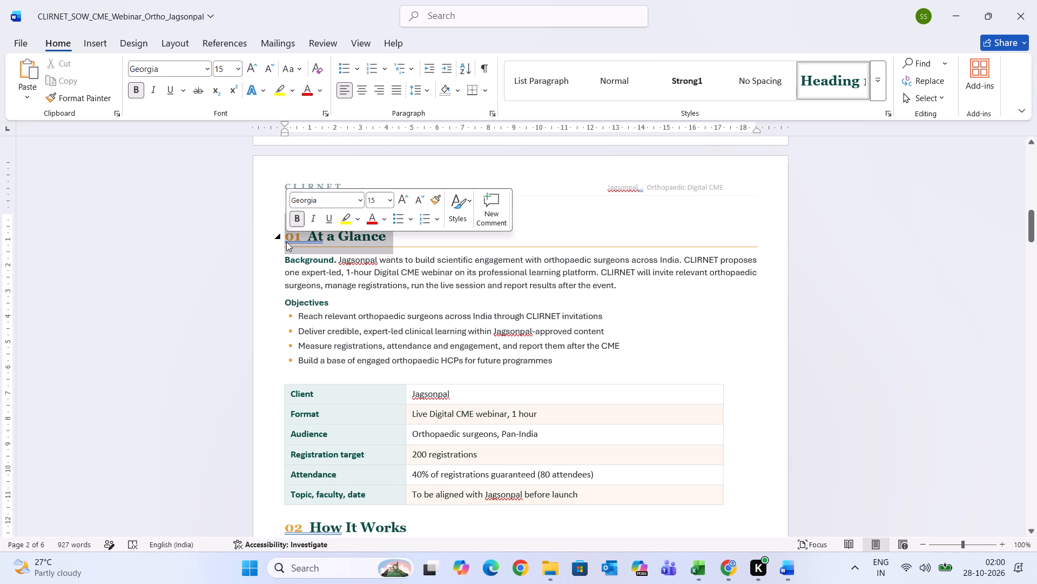
click(205, 67)
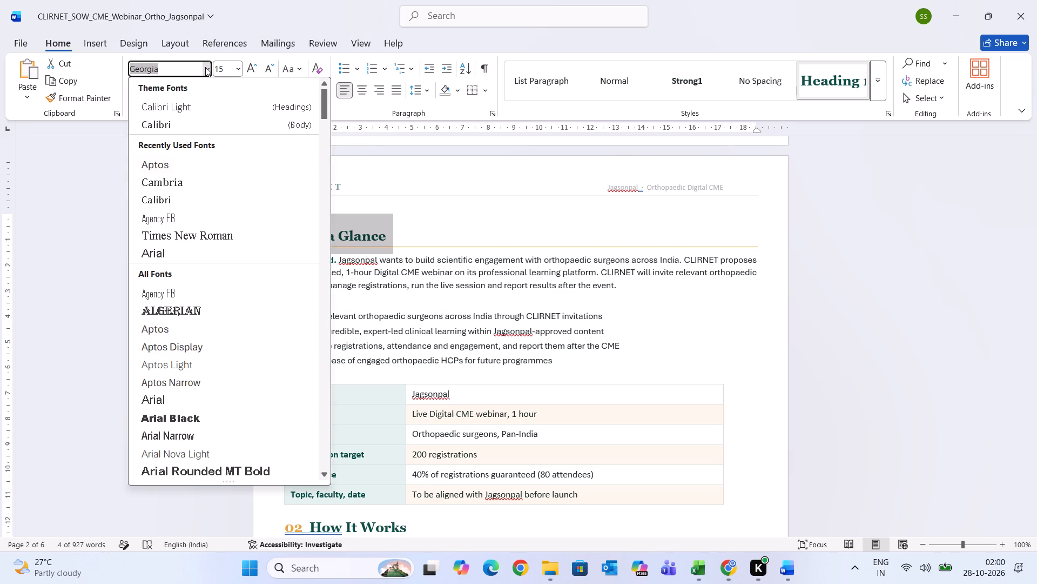
text(ap)
key(Return)
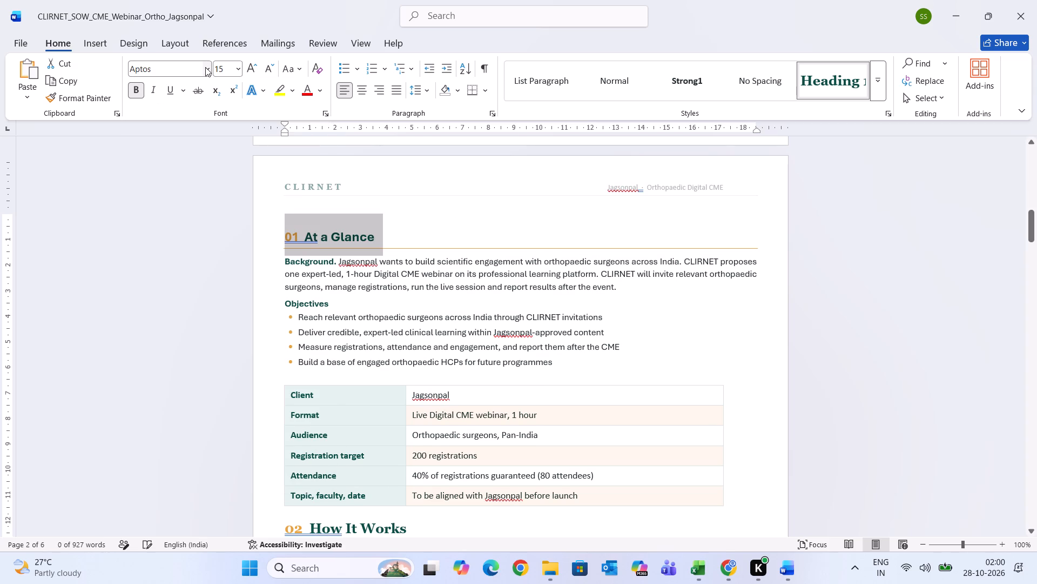
click(270, 71)
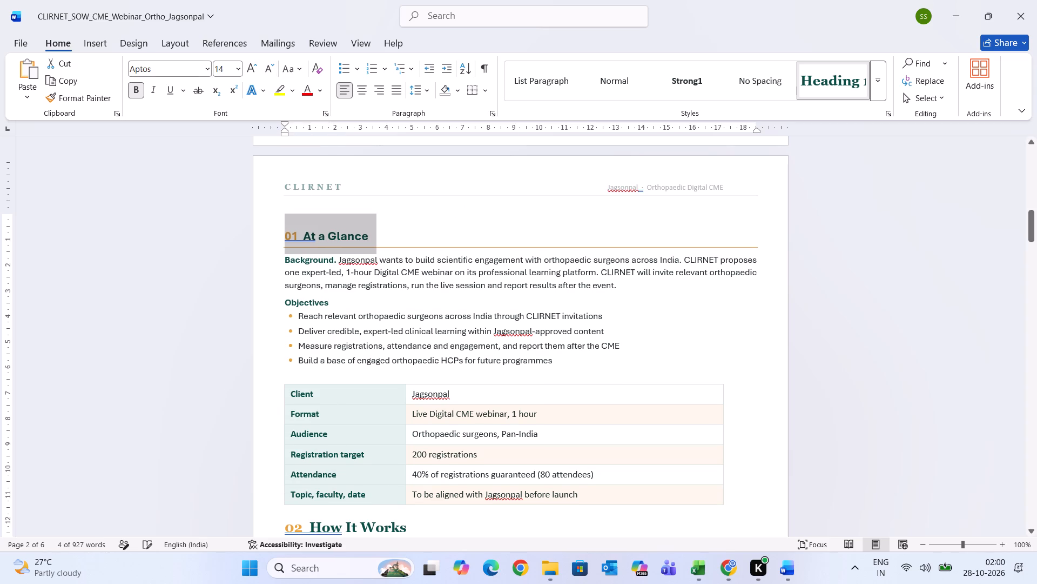
click(540, 346)
Format all text in the client details table under At a Glance in Aptos, size 10.
scroll(540, 346, down, 1)
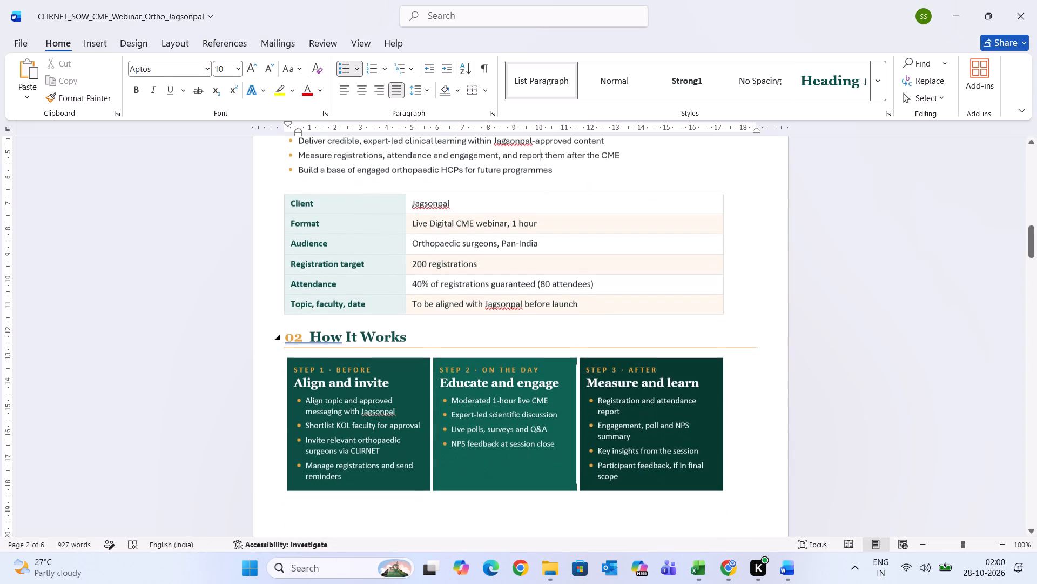
scroll(540, 346, down, 1)
drag(585, 316, 295, 211)
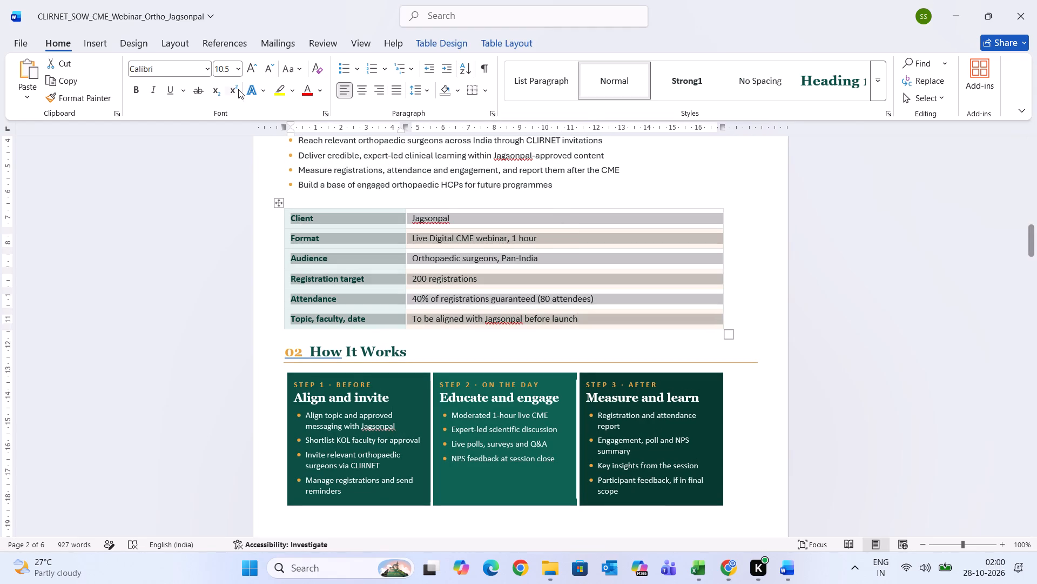
click(264, 72)
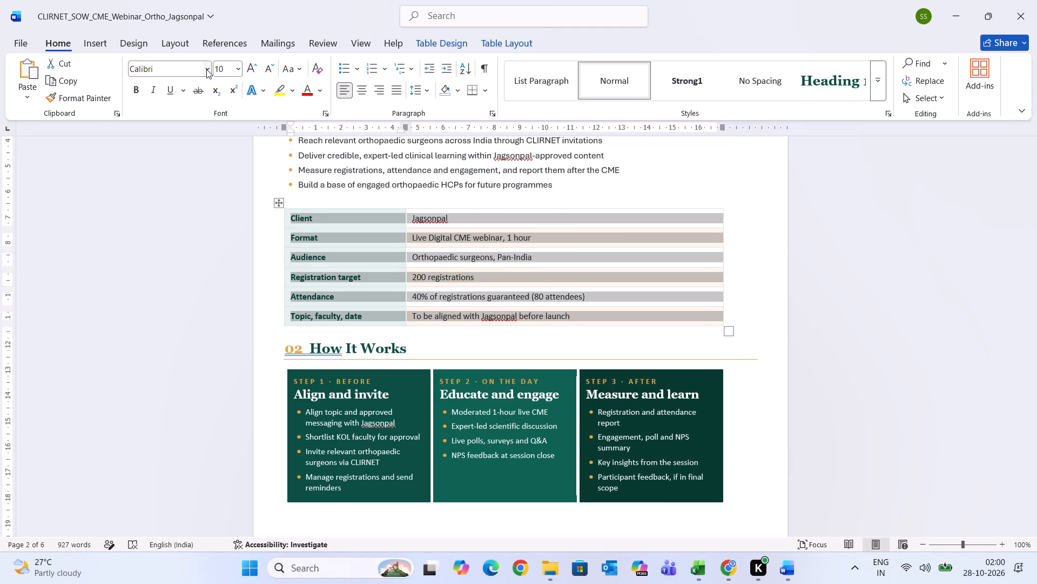
click(205, 69)
click(160, 161)
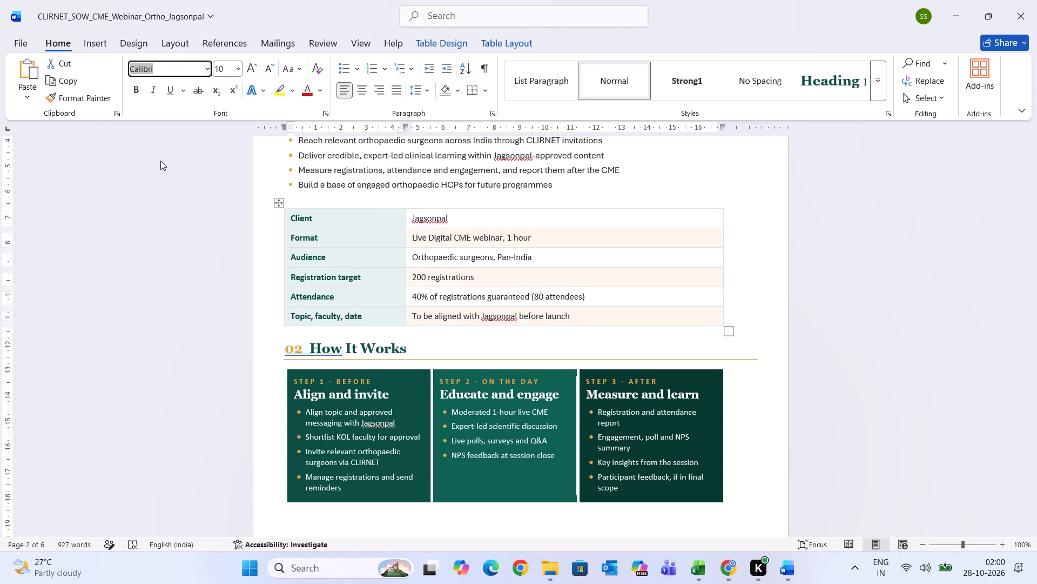
click(502, 292)
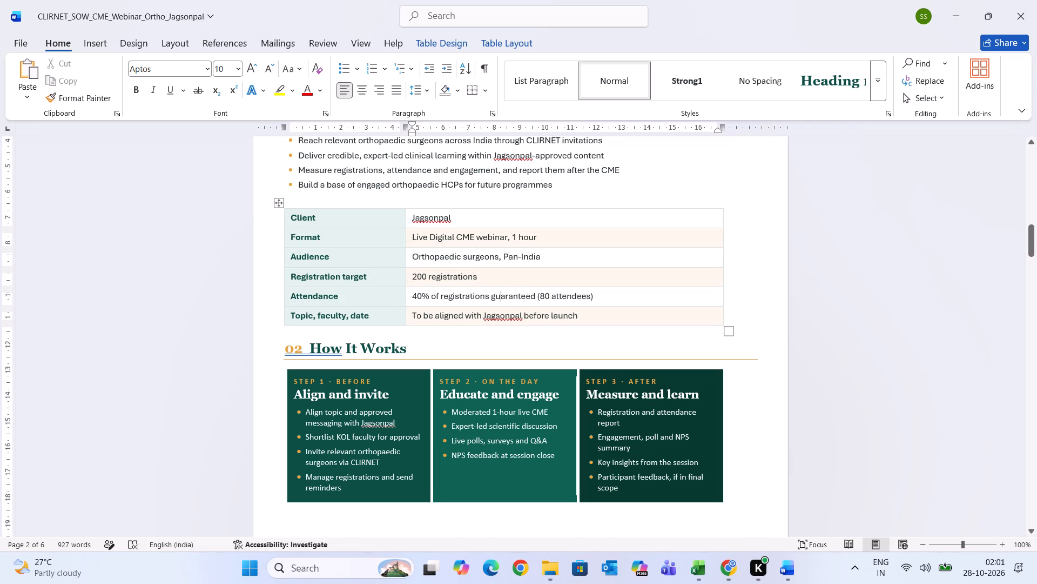
Set the font colour of the value column in the client details table to Automatic.
drag(600, 320, 433, 205)
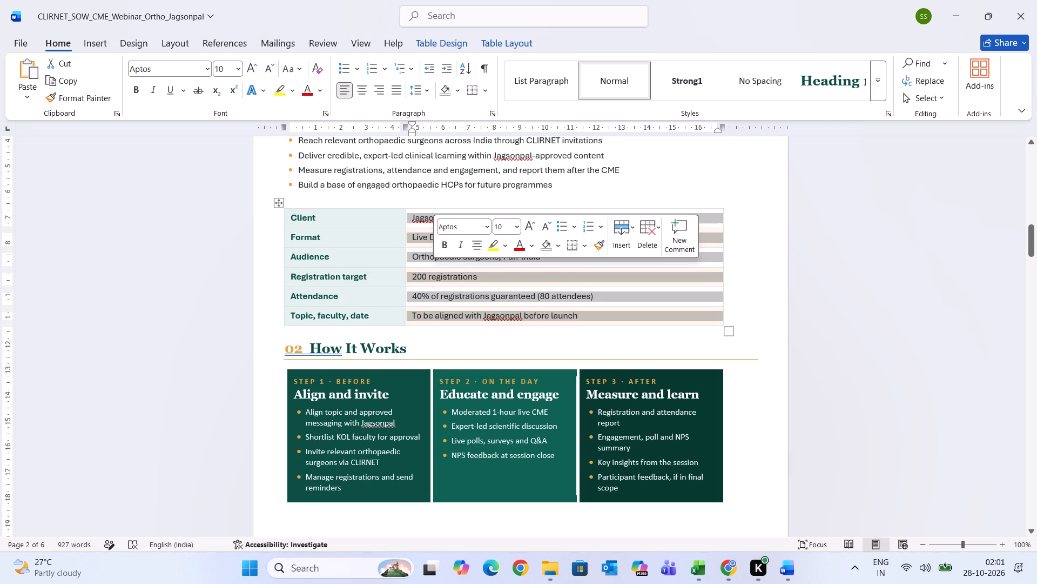
click(318, 84)
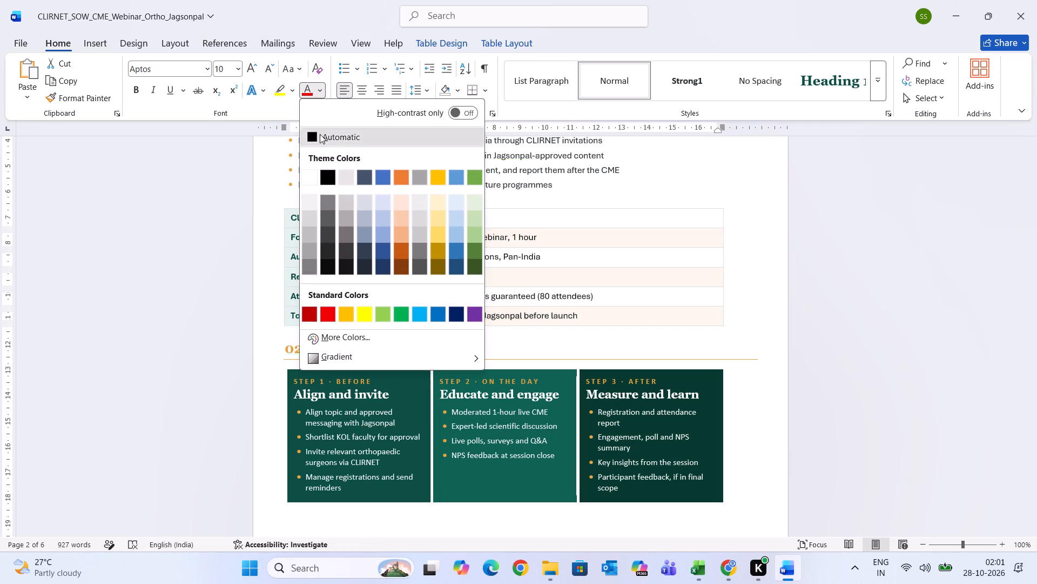
click(320, 134)
click(489, 334)
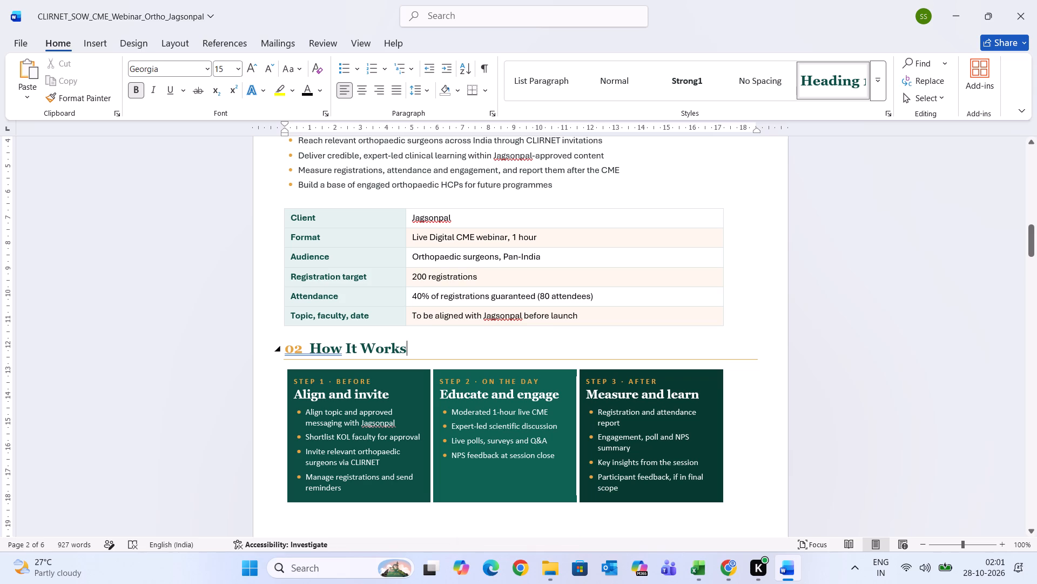
Apply the Automatic black font colour to the four Objectives bullets.
scroll(489, 334, up, 1)
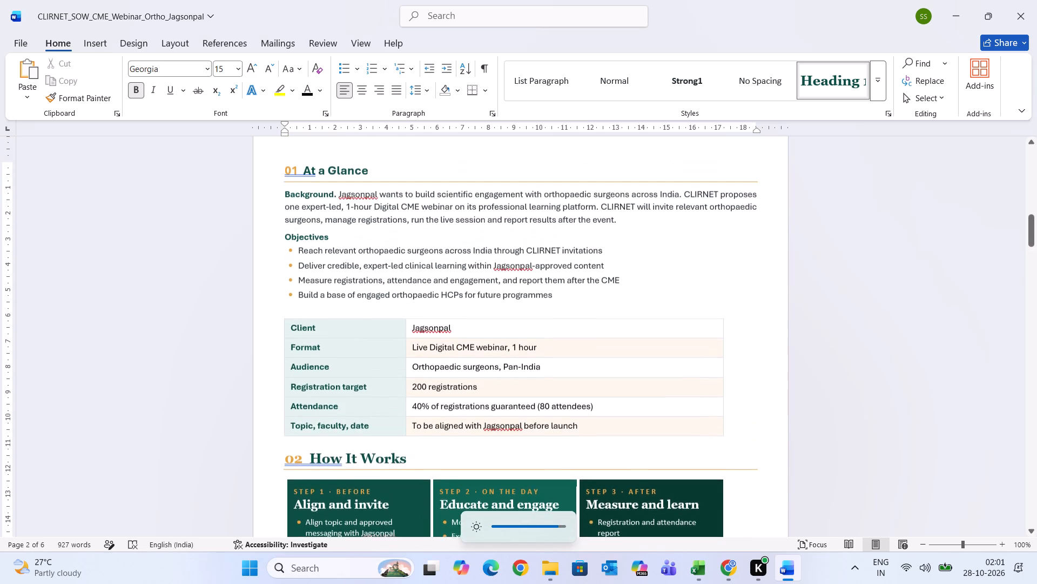
scroll(489, 334, up, 1)
drag(555, 313, 324, 297)
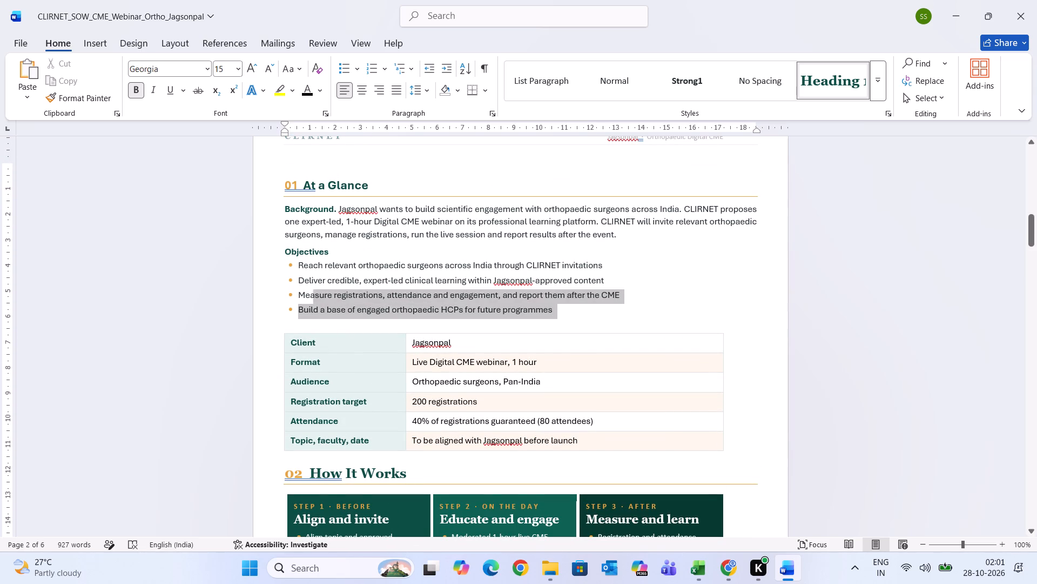
drag(324, 297, 278, 263)
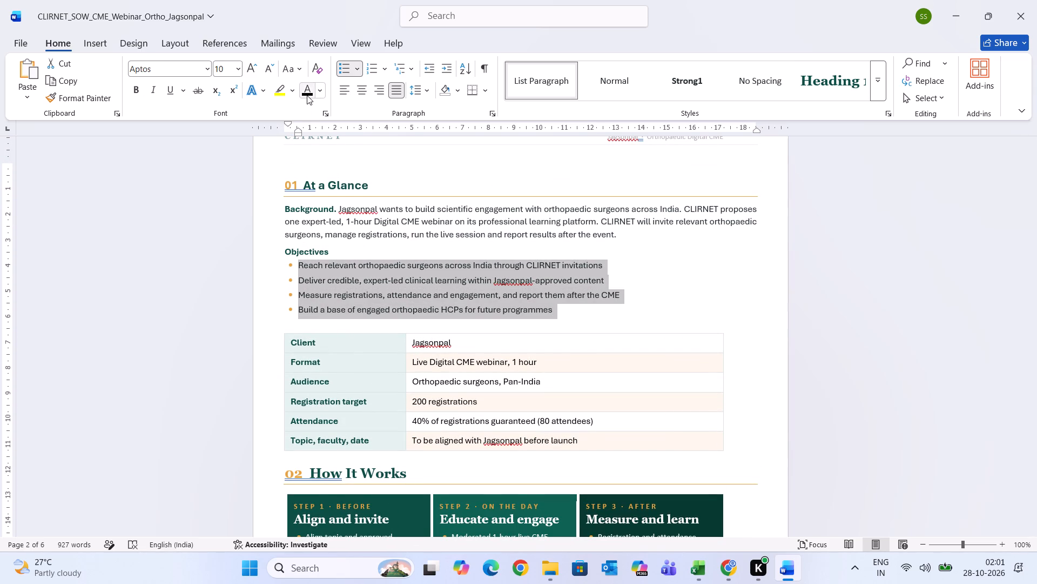
click(307, 95)
Apply the Automatic black font colour to the Background paragraph text after its bold label.
click(620, 232)
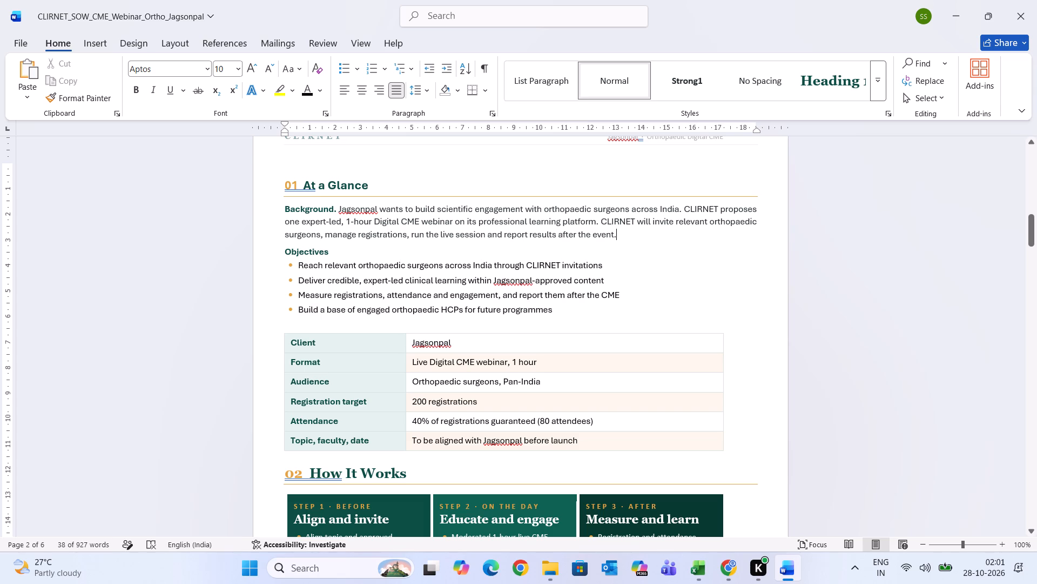
drag(620, 232, 342, 214)
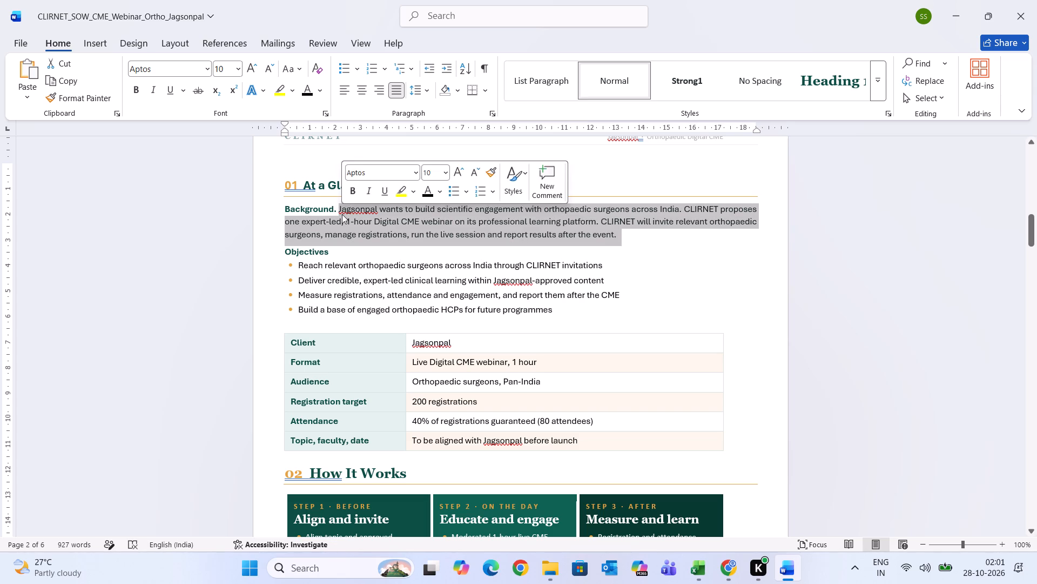
click(306, 96)
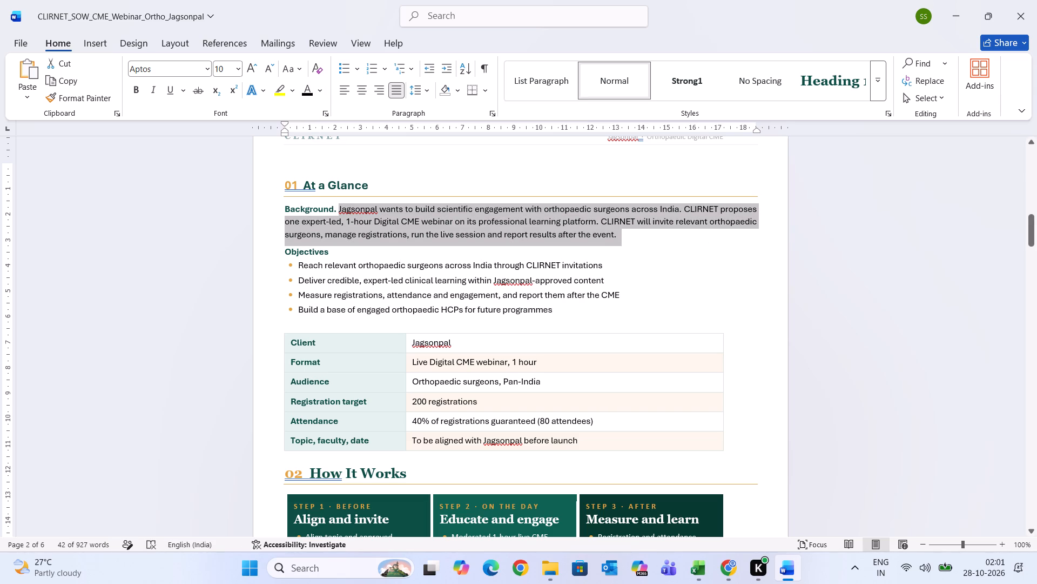
click(883, 311)
scroll(883, 311, down, 1)
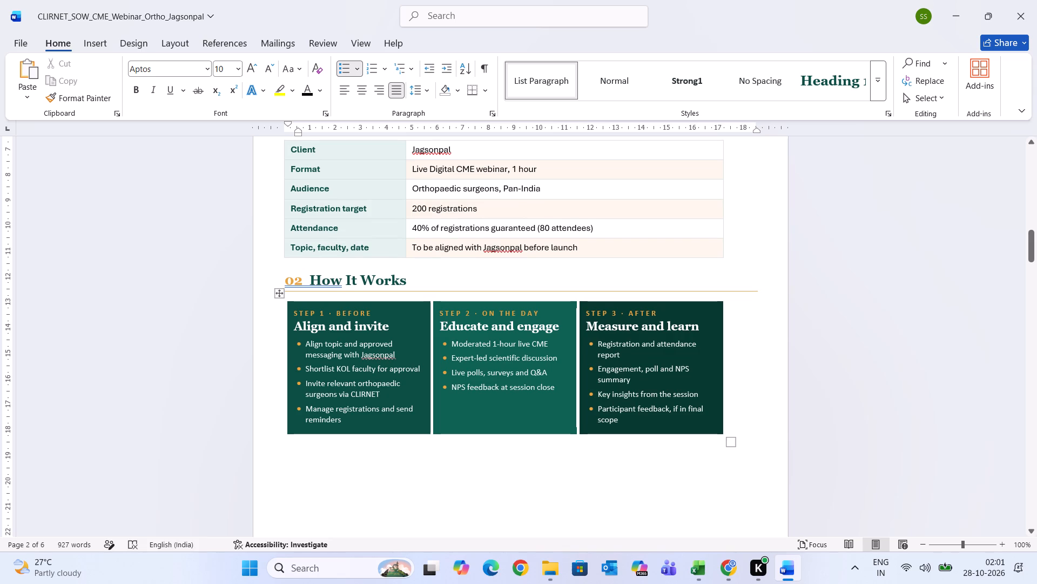
scroll(629, 415, down, 1)
ctrl+scroll(629, 415, up, 1)
ctrl+scroll(629, 415, down, 1)
ctrl+scroll(629, 415, up, 1)
ctrl+scroll(629, 415, down, 1)
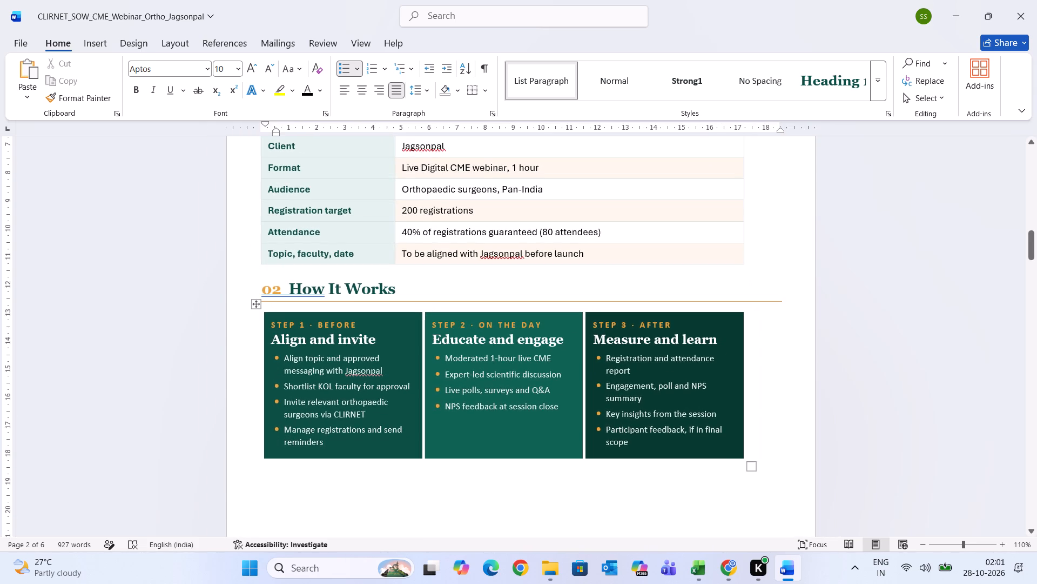
ctrl+scroll(629, 415, down, 1)
scroll(629, 415, down, 2)
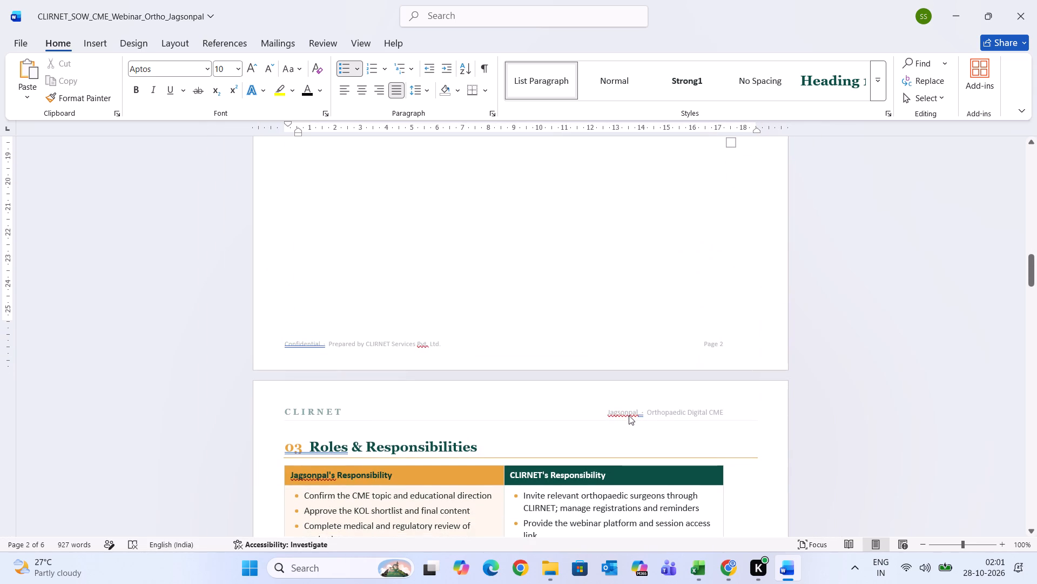
scroll(629, 415, down, 4)
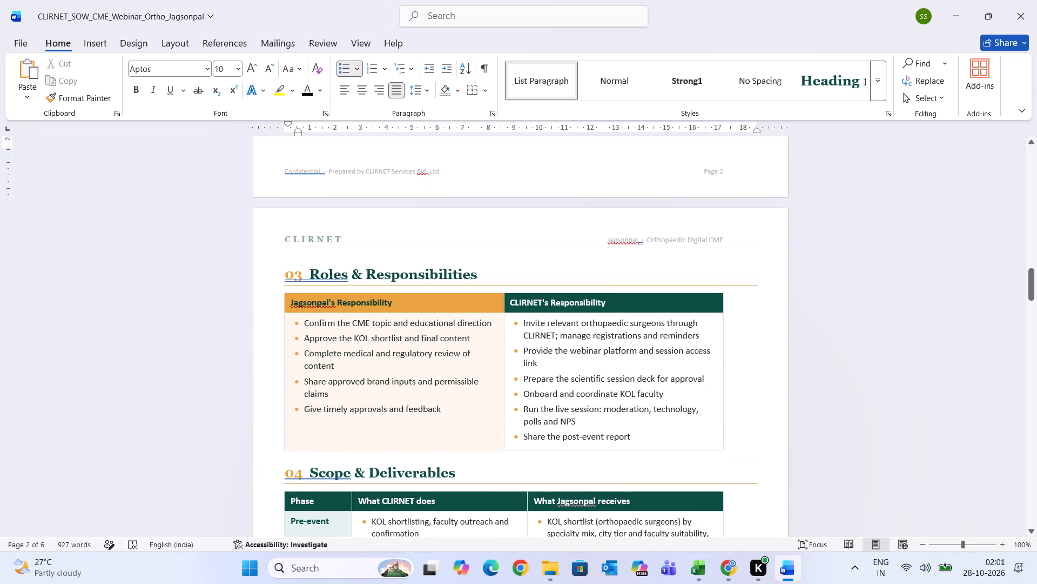
scroll(629, 415, down, 1)
scroll(629, 415, up, 1)
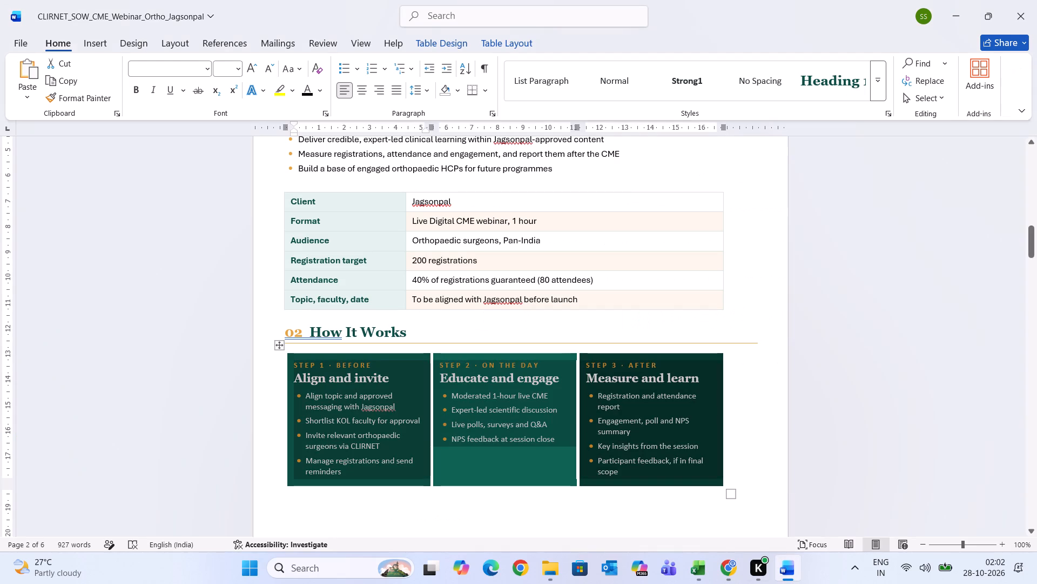
click(280, 344)
key(BackSpace)
Paste the copied ChatGPT response below the How It Works heading, keeping its source formatting.
click(294, 359)
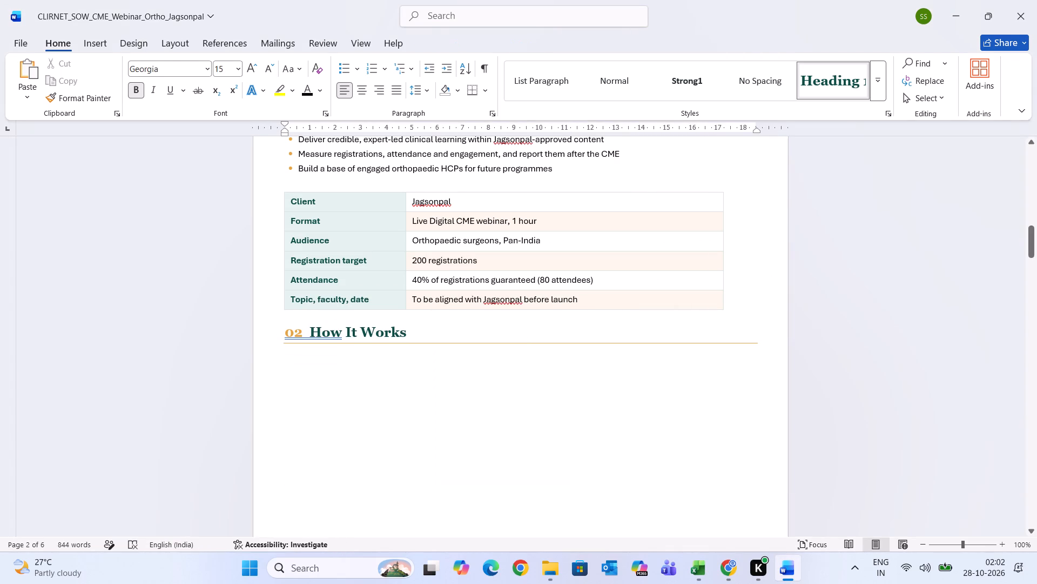
click(294, 359)
click(317, 396)
double_click(295, 374)
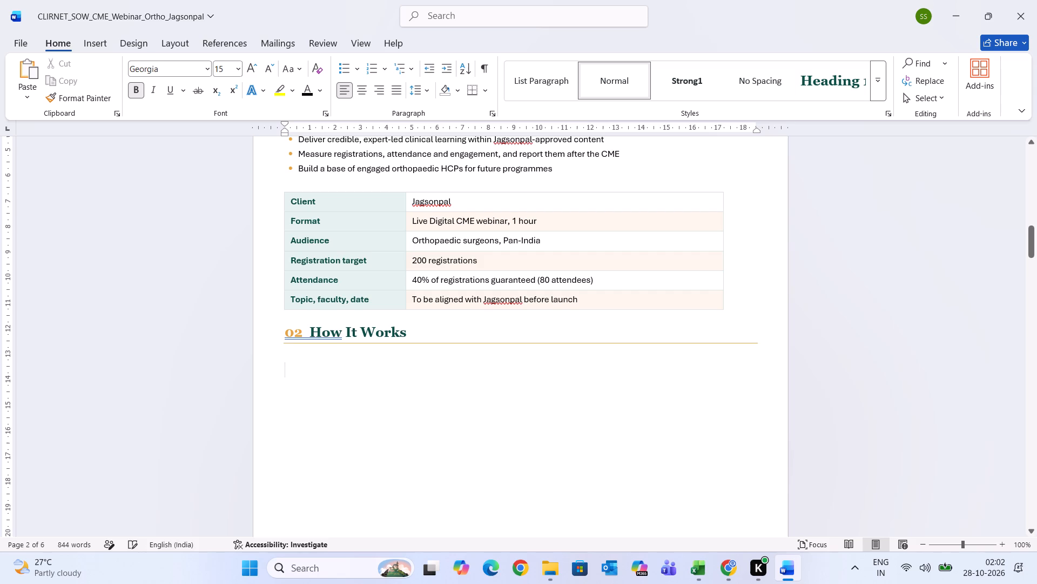
key(ctrl+v)
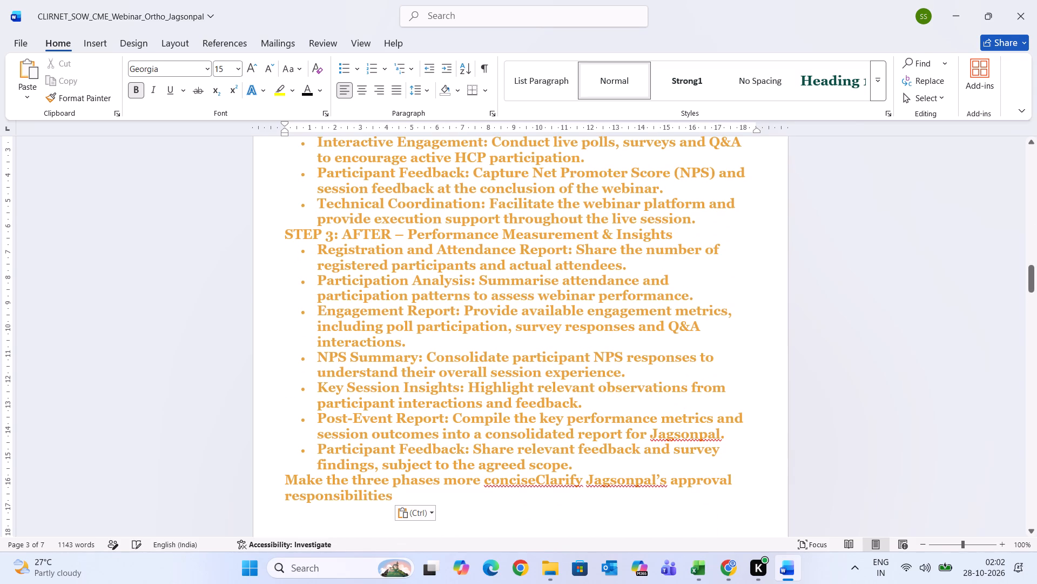
click(414, 513)
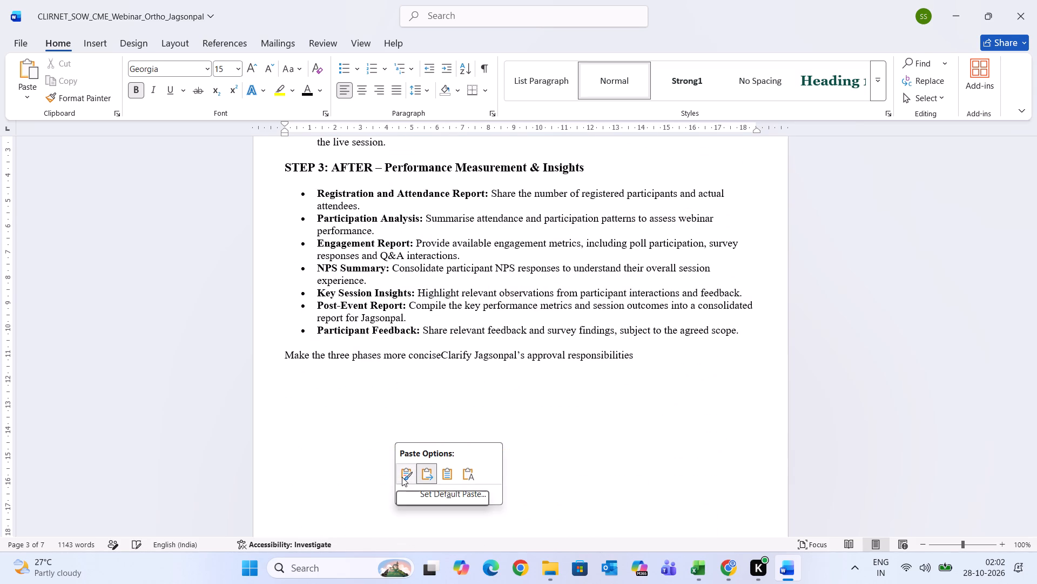
click(402, 477)
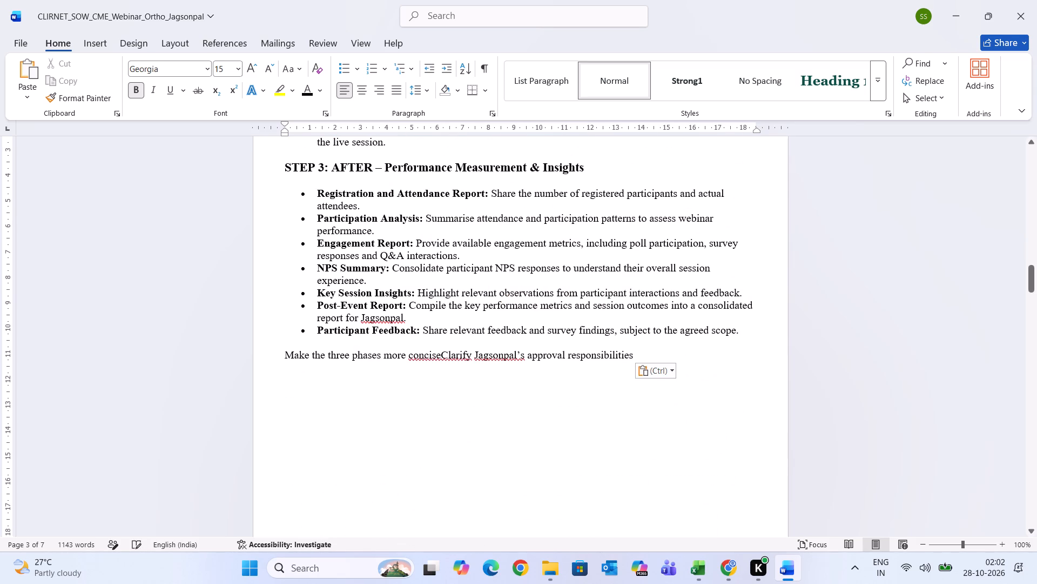
Delete the stray line "Make the three phases more conciseClarify Jagsonpal's approval responsibilities" below the STEP 3 points.
drag(641, 350, 282, 360)
key(BackSpace)
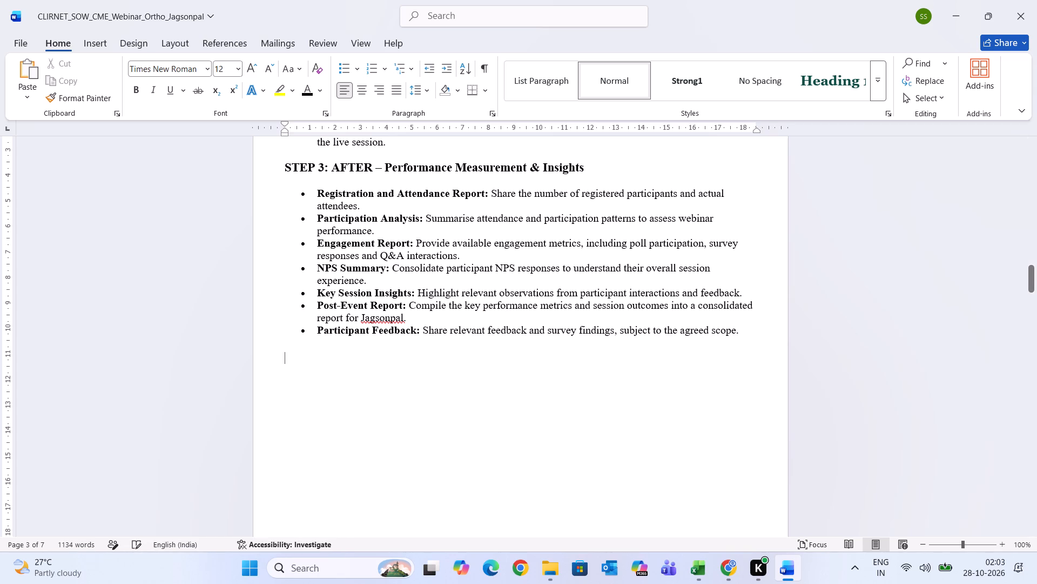
Delete the "Here's a more detailed version" introductory sentence and the blank line above the STEP 1 heading.
scroll(347, 362, up, 2)
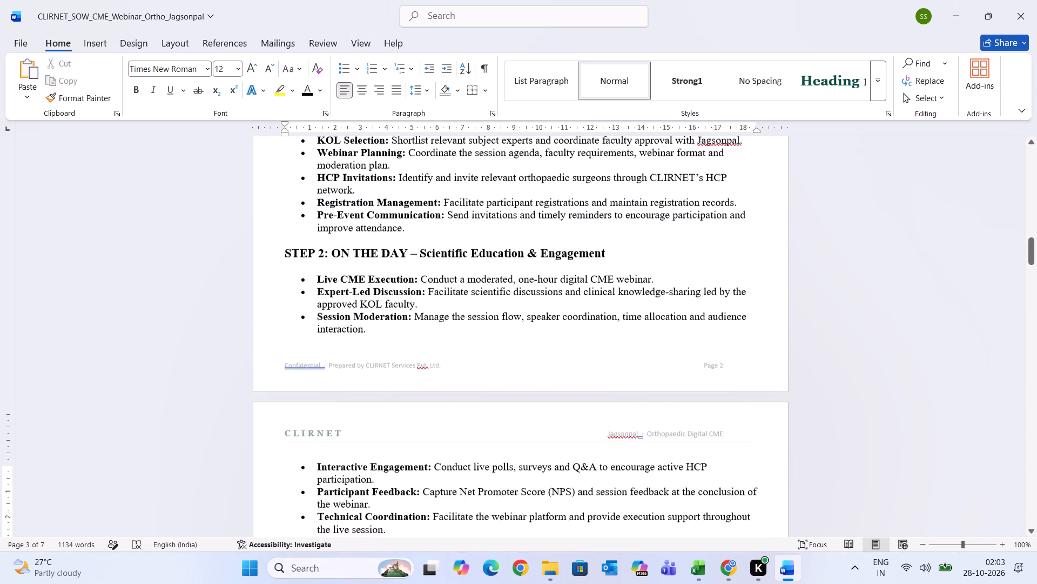
scroll(347, 362, up, 2)
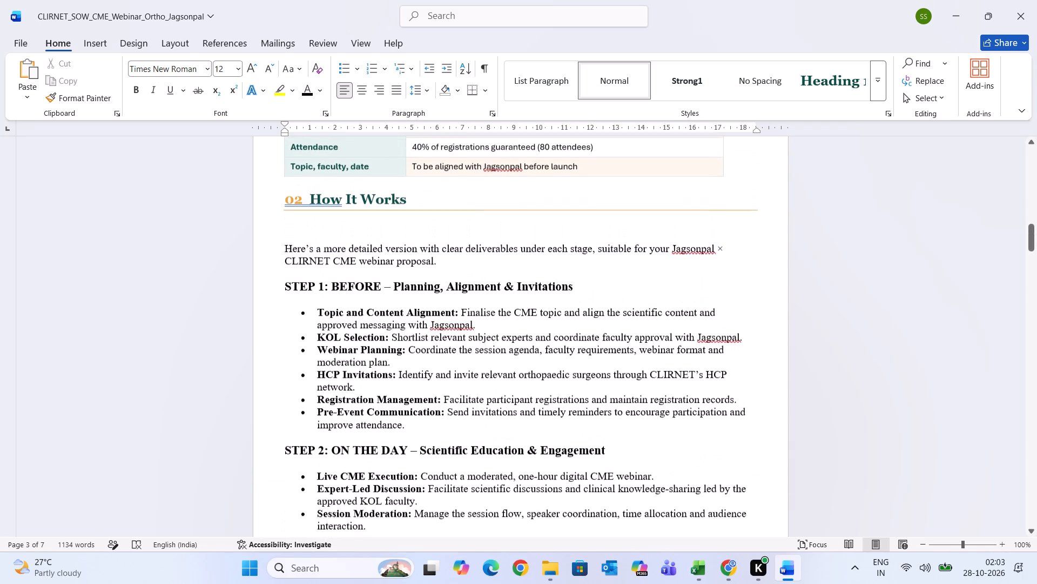
scroll(347, 362, up, 1)
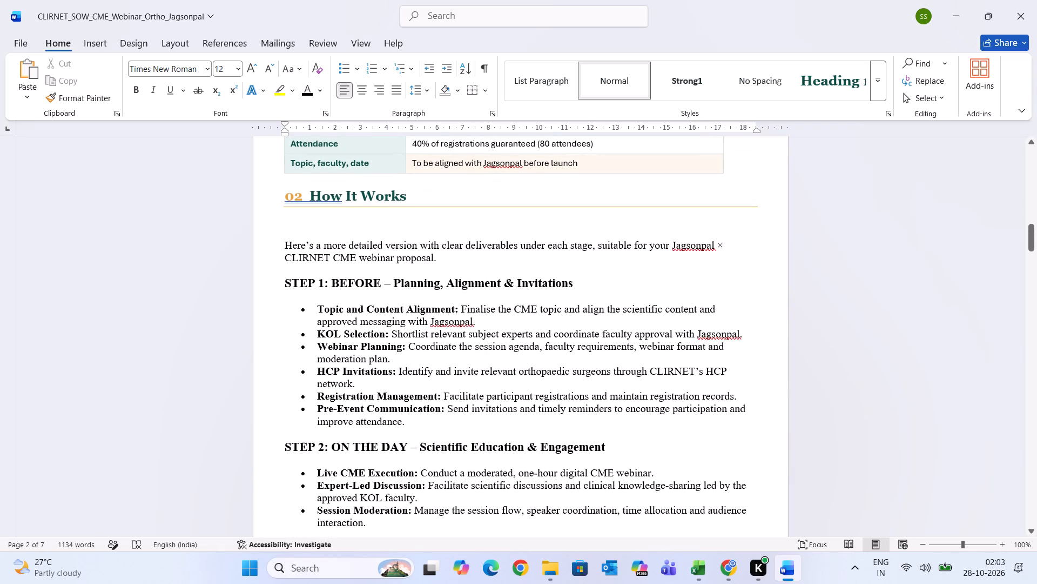
right_drag(440, 258, 288, 262)
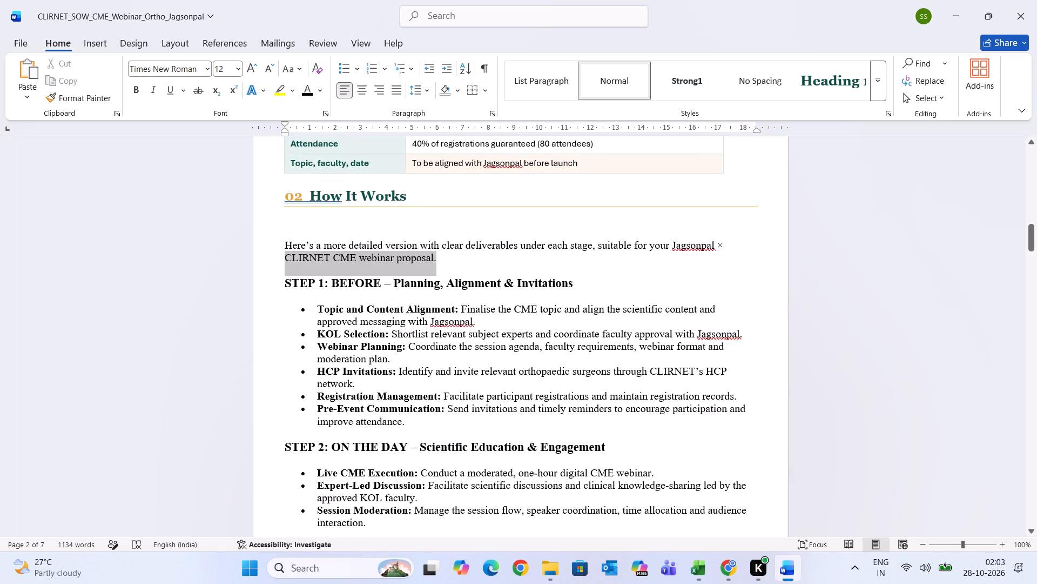
right_drag(288, 262, 287, 247)
key(BackSpace)
key(BackSpace)
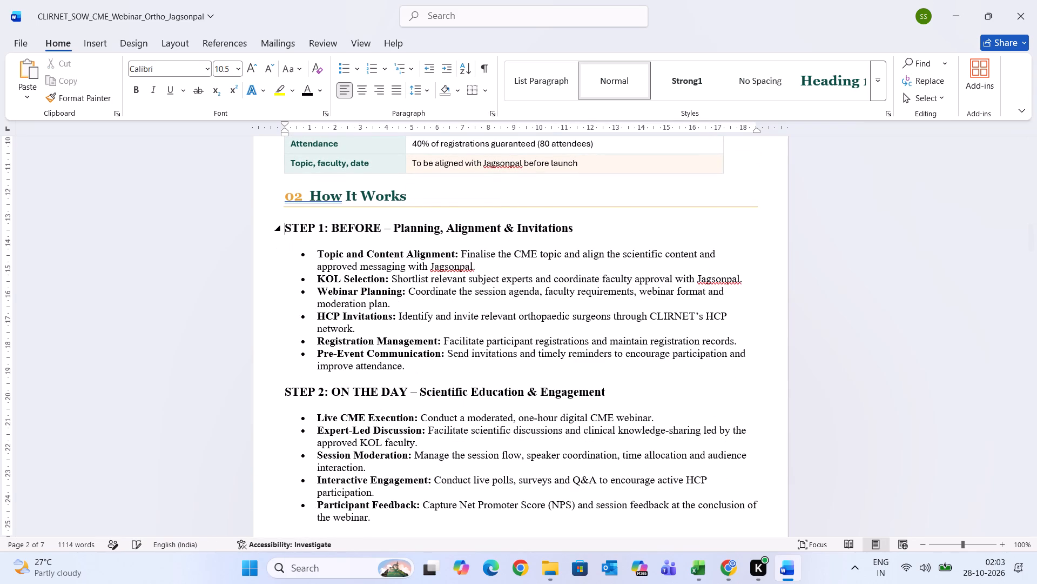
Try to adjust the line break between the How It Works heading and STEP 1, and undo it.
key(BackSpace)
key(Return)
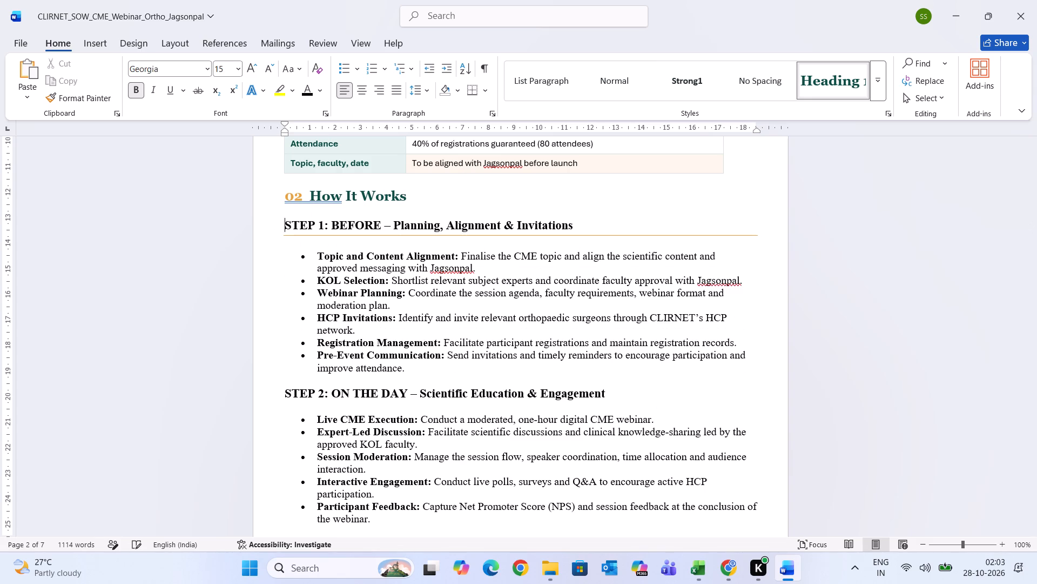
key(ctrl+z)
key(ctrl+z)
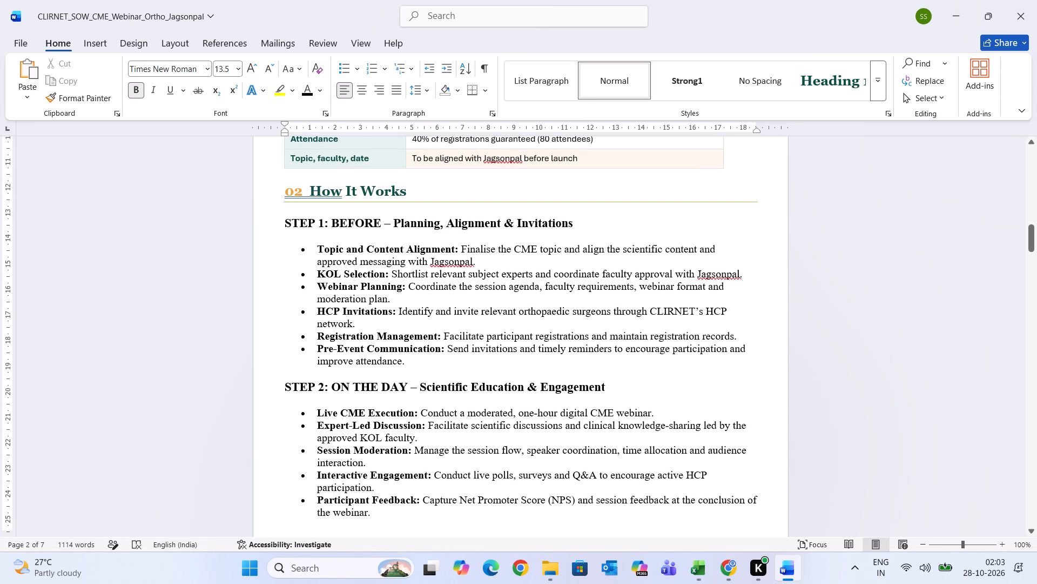
Format the STEP 1: BEFORE heading and its bullets in Aptos, size 10, with justified alignment.
drag(414, 357, 272, 225)
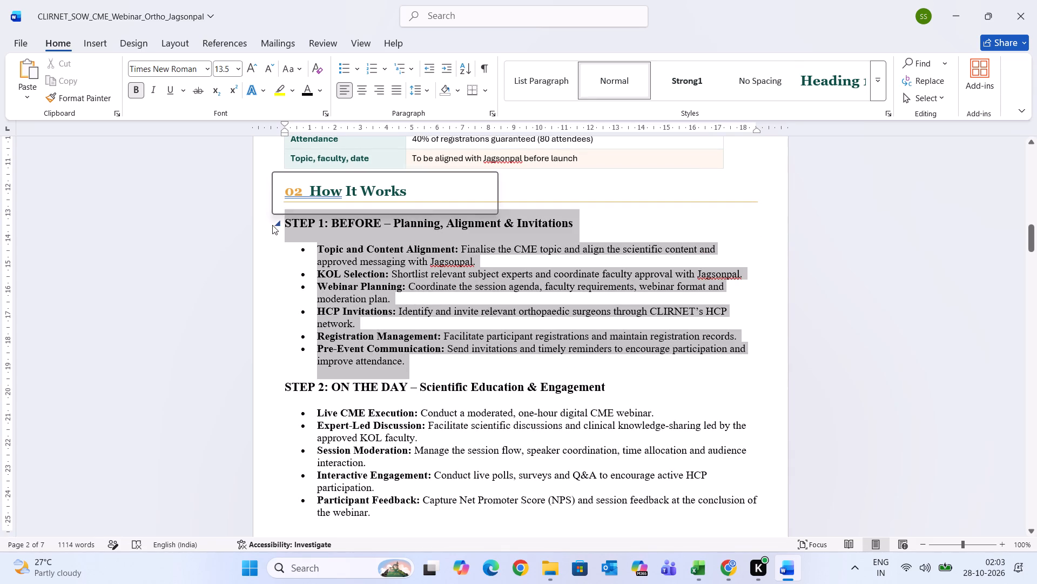
click(203, 74)
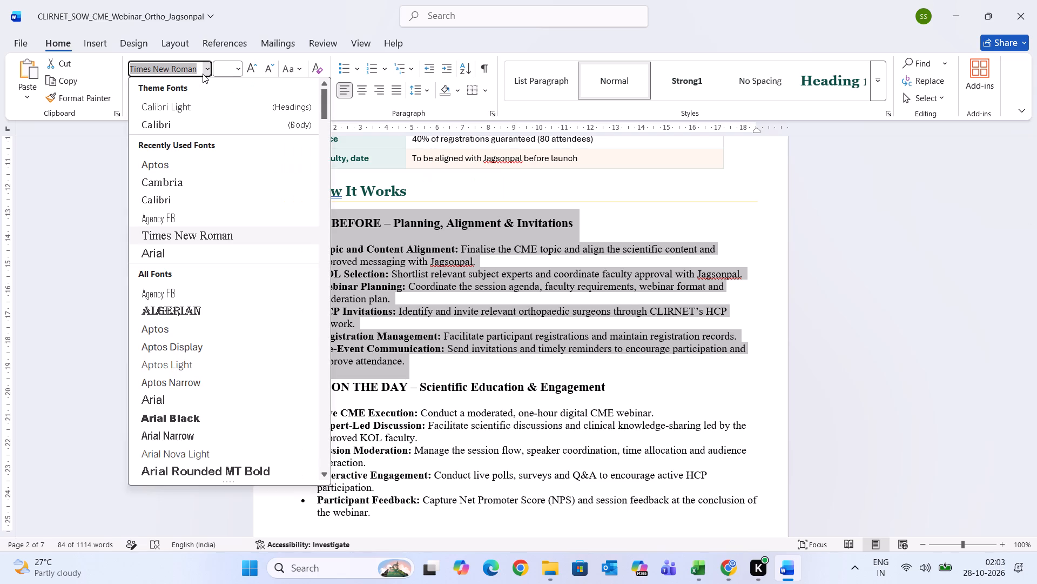
click(171, 158)
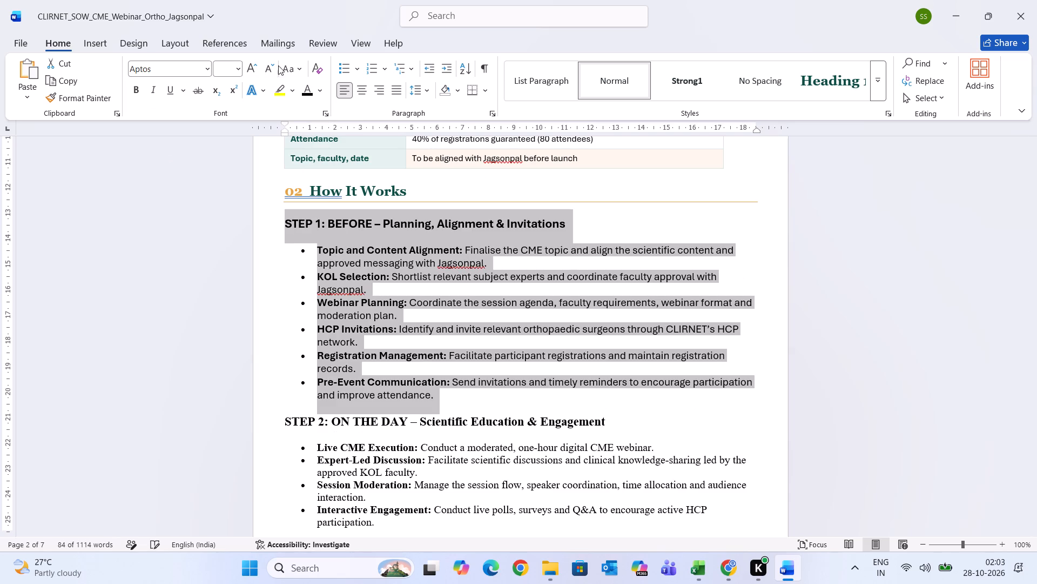
click(227, 70)
text(10)
key(Return)
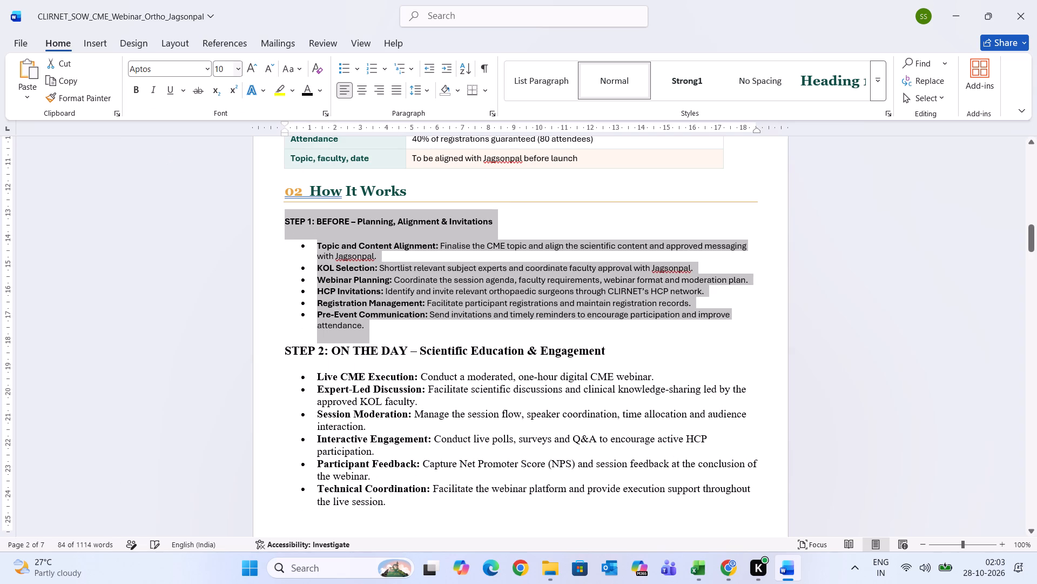
click(396, 88)
click(402, 298)
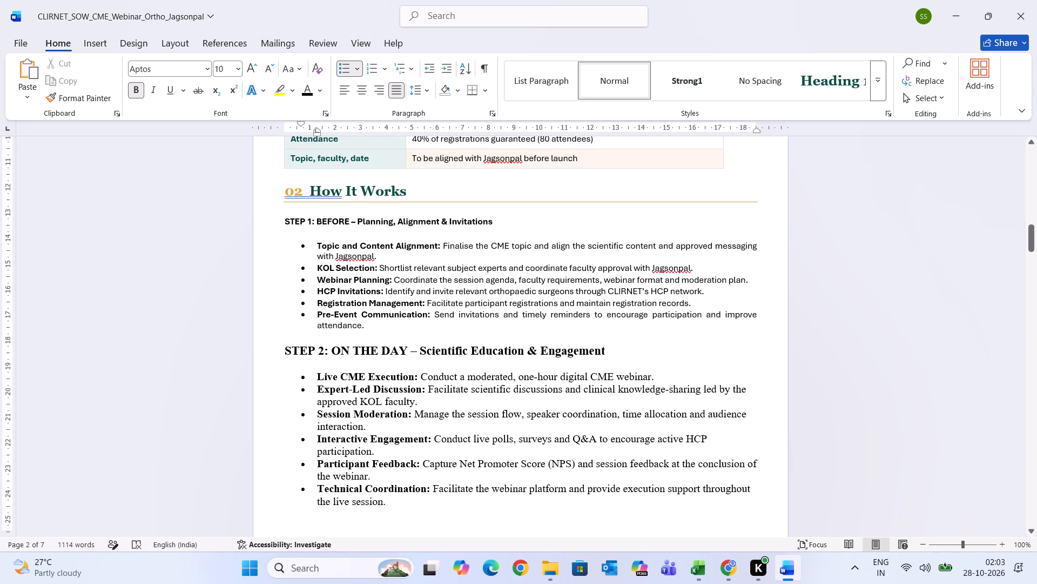
Format the STEP 2: ON THE DAY heading and its bullets in Aptos, size 10.
scroll(371, 323, down, 4)
drag(389, 386, 307, 262)
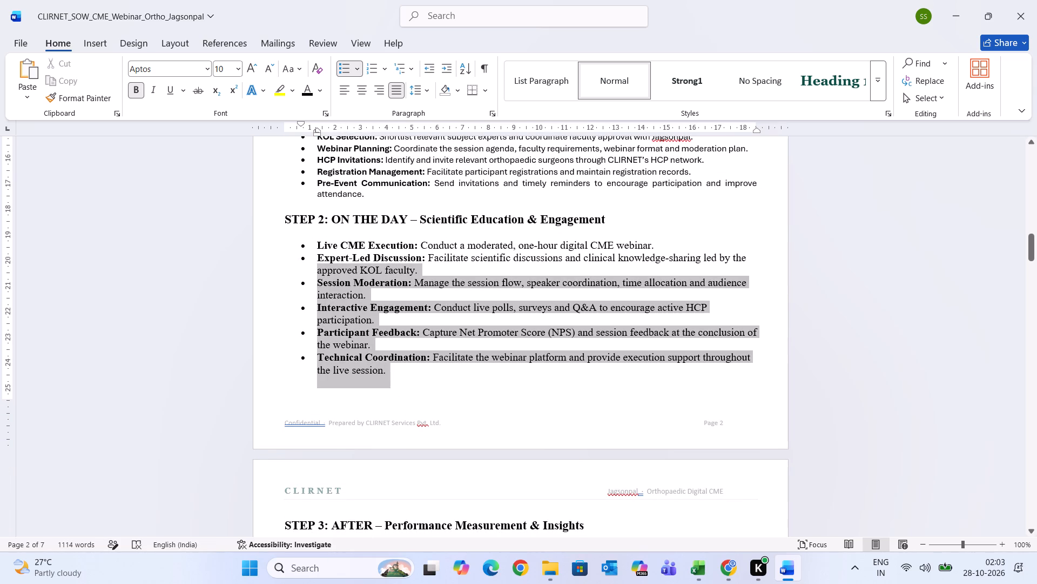
drag(307, 262, 282, 228)
click(205, 68)
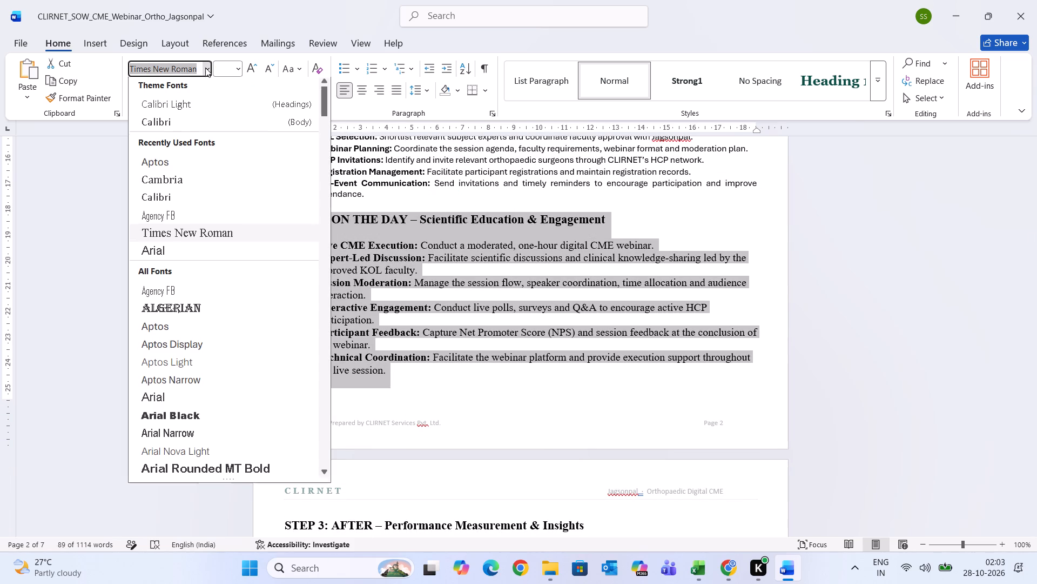
click(171, 169)
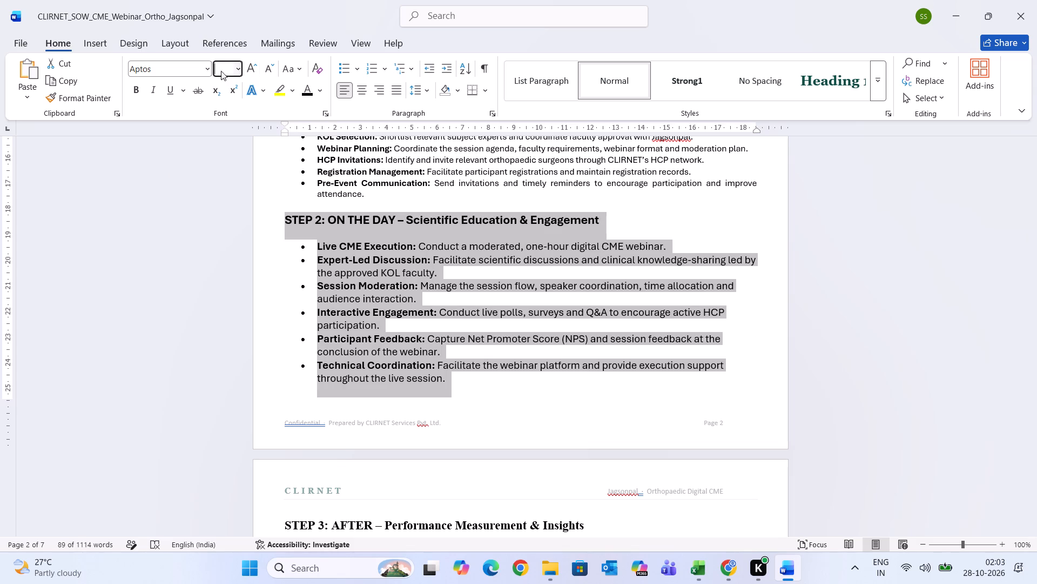
click(221, 71)
text(10)
key(Return)
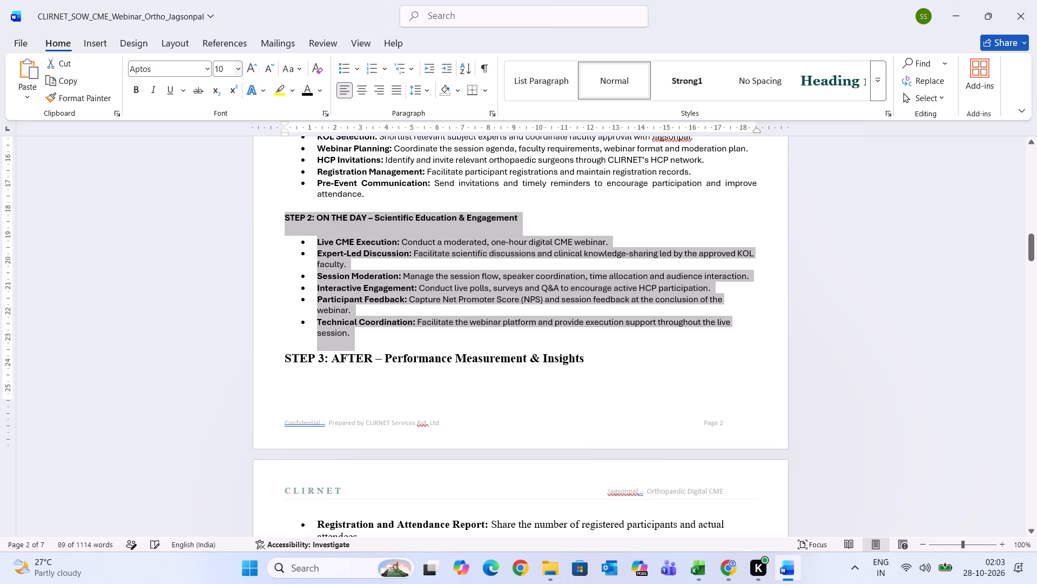
Insert blank lines after the last STEP 2 bullet to push the STEP 3 heading onto the following page.
scroll(273, 175, up, 2)
click(363, 352)
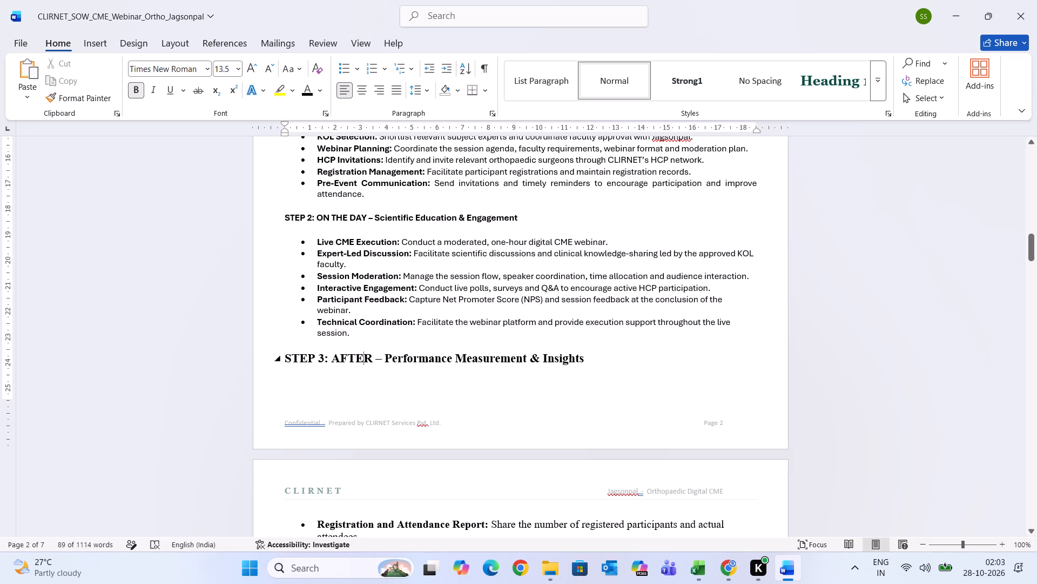
click(356, 343)
key(Return)
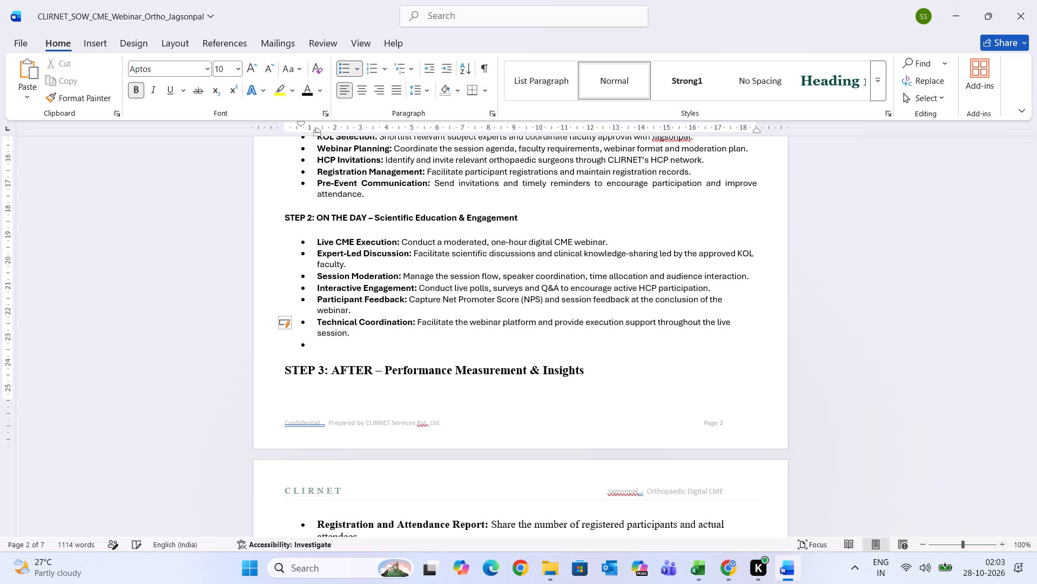
key(Return)
key(Return)
Format the STEP 3: AFTER heading and its bullets in Aptos, size 10, with justified alignment.
scroll(354, 336, down, 7)
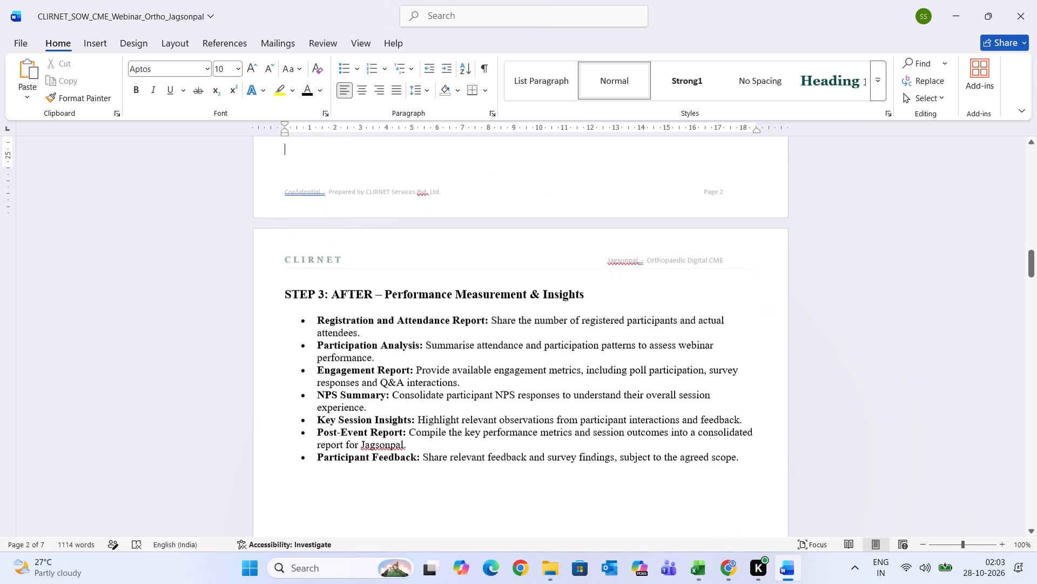
drag(743, 457, 284, 289)
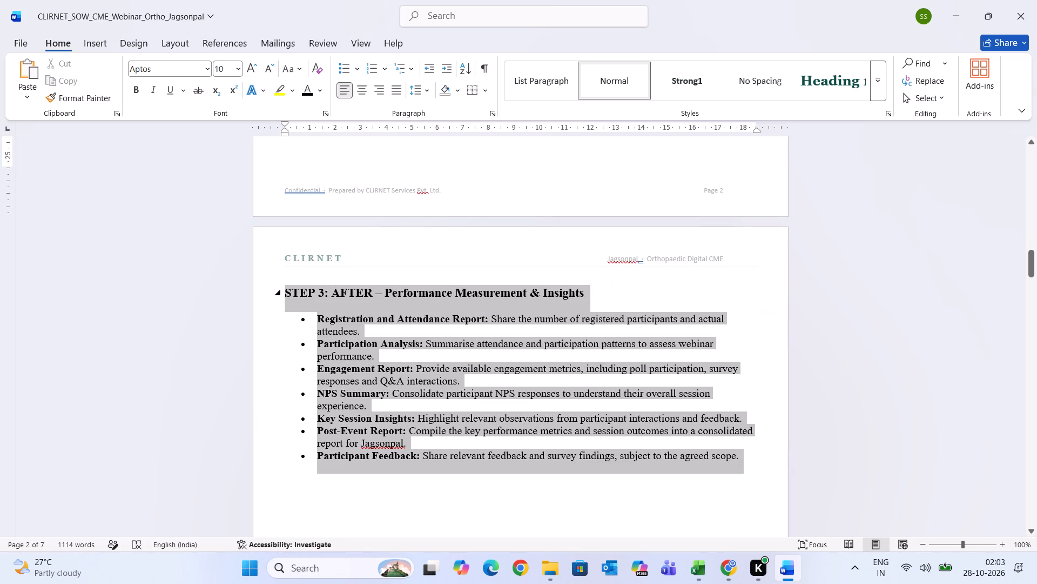
drag(284, 289, 283, 289)
click(203, 68)
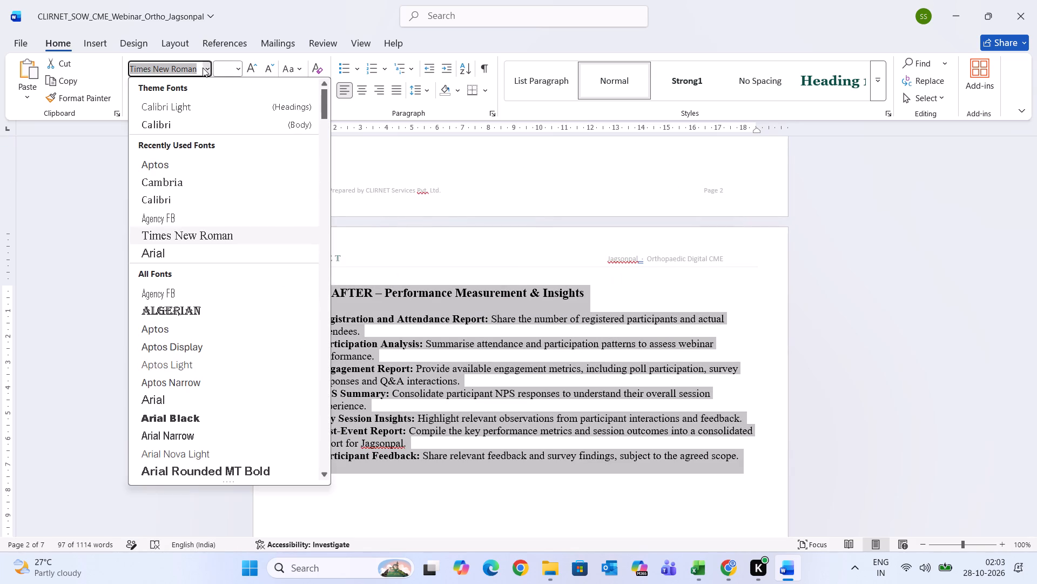
click(164, 167)
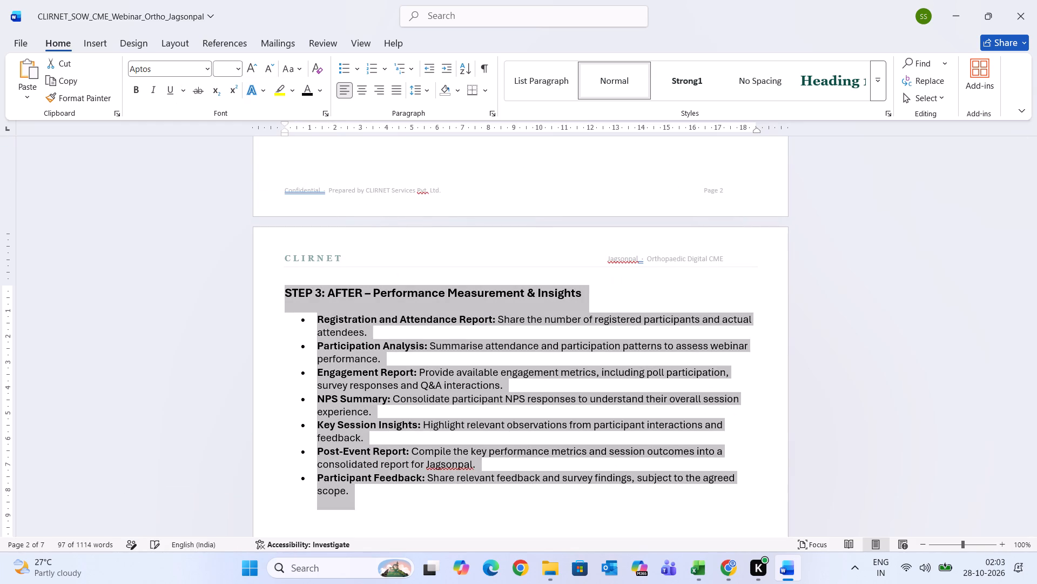
click(221, 70)
text(10)
key(Return)
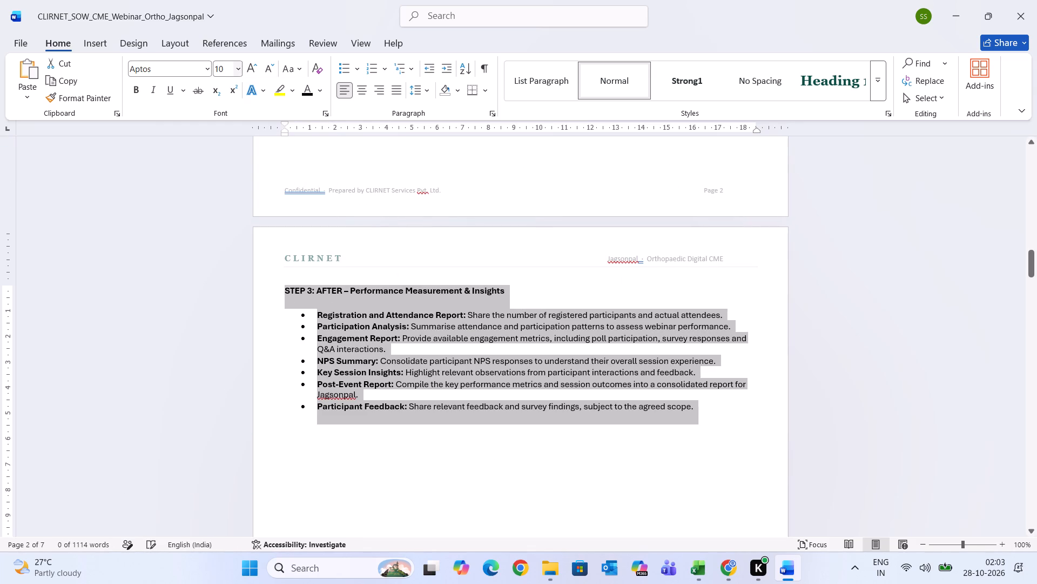
click(399, 89)
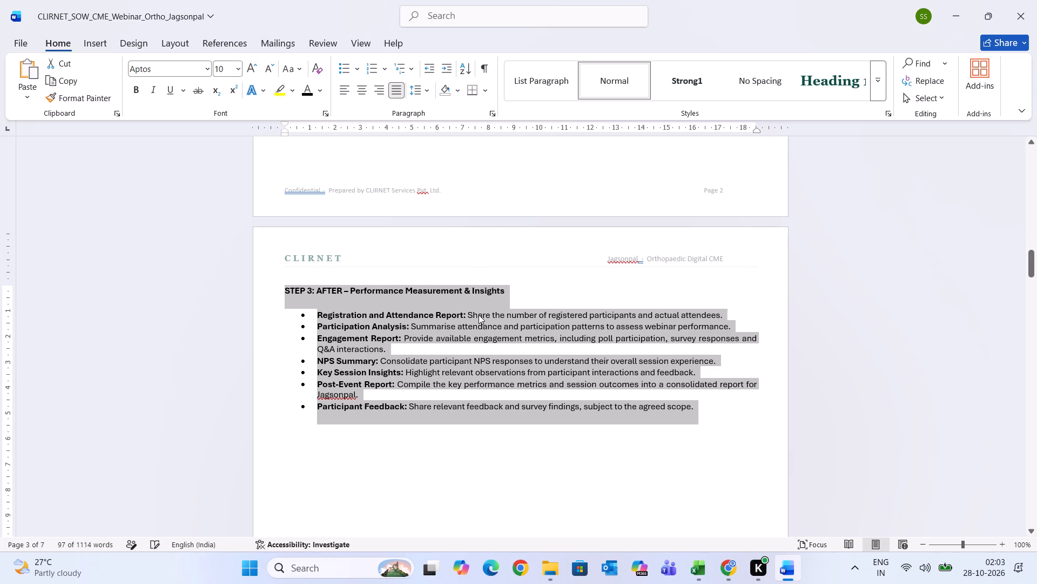
Justify the bullets under STEP 2: ON THE DAY, from Live CME Execution to Technical Coordination.
scroll(479, 315, up, 10)
drag(356, 405, 312, 317)
click(387, 419)
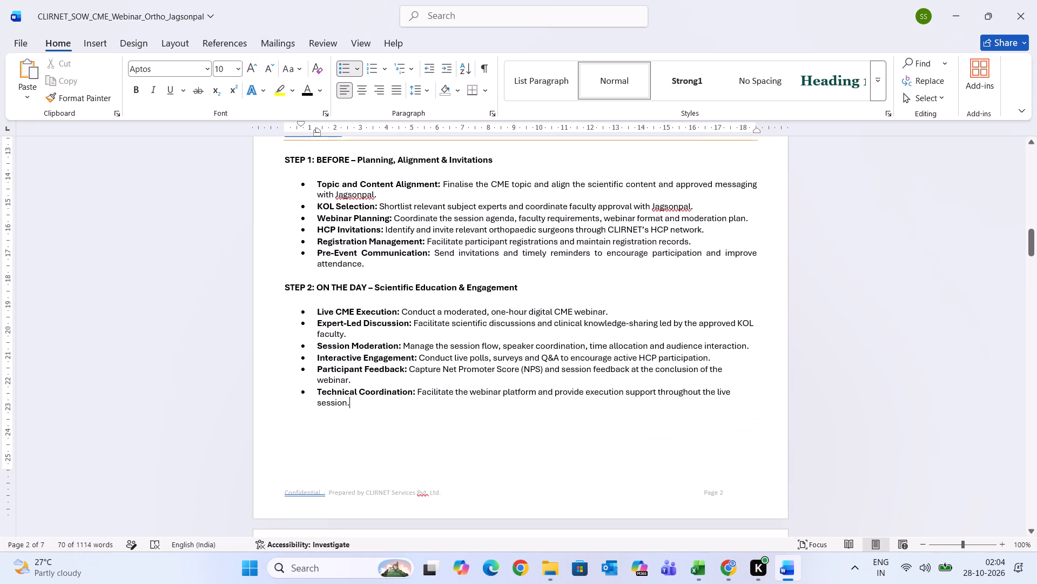
drag(359, 397, 316, 310)
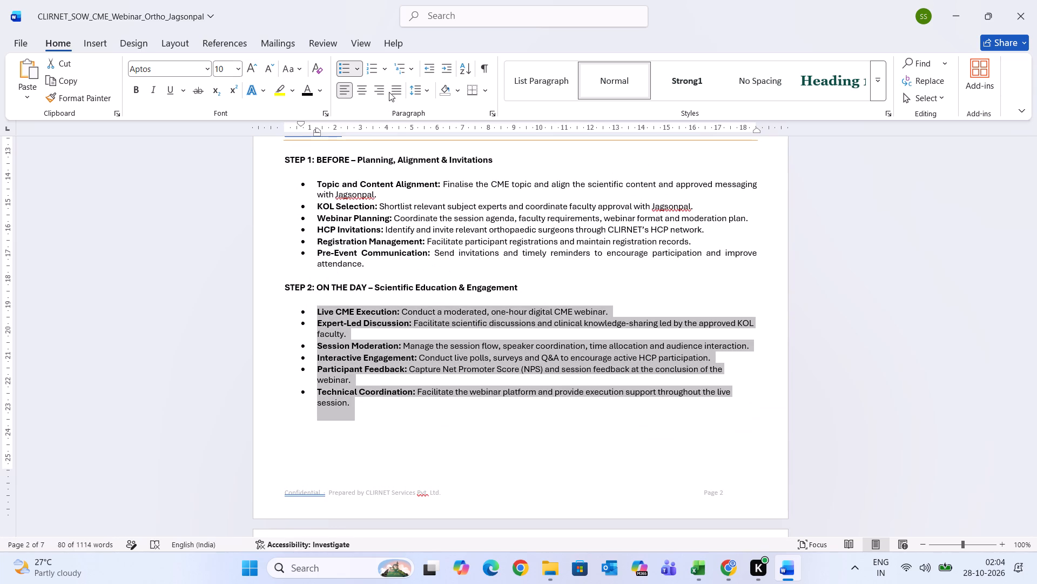
click(392, 90)
Insert another blank line below the STEP 2 bullets to push the STEP 3 heading onto the following page.
click(383, 418)
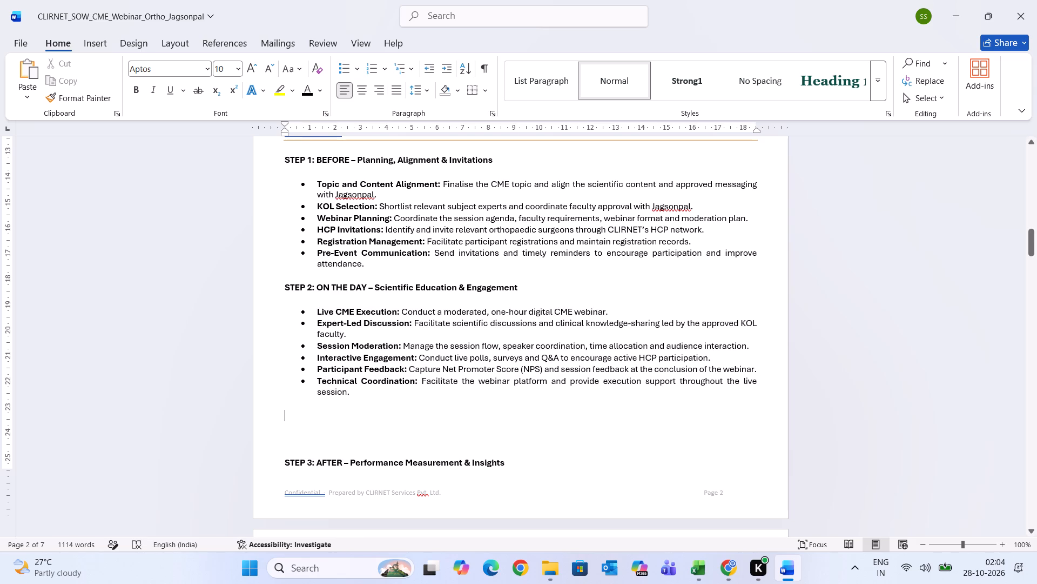
key(Return)
Reduce the indents of the STEP 1 bullets, placing the bullet marks at about 0.25 cm and the text at about 0.75 cm.
scroll(317, 425, up, 1)
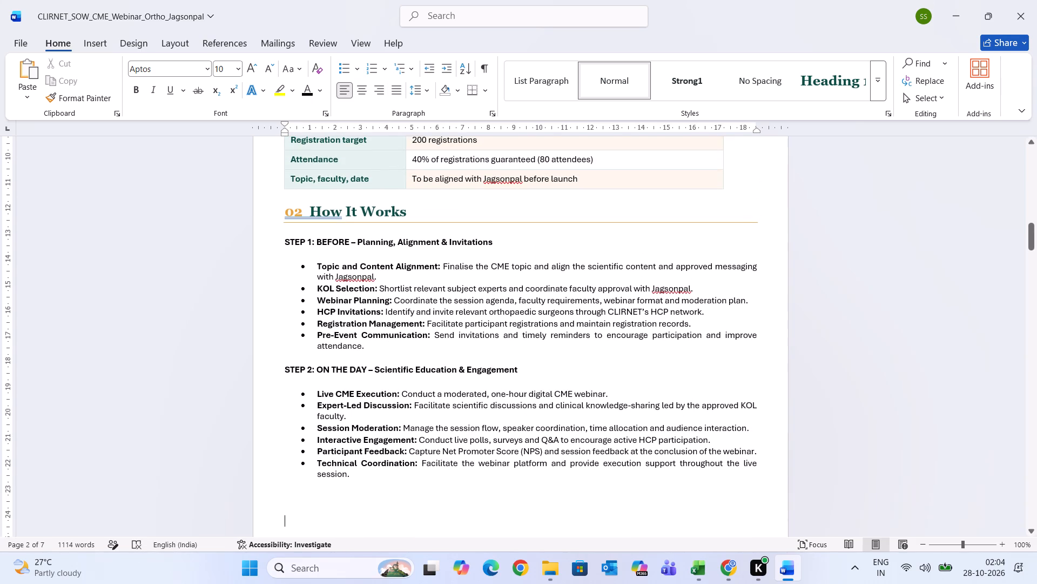
scroll(317, 425, up, 3)
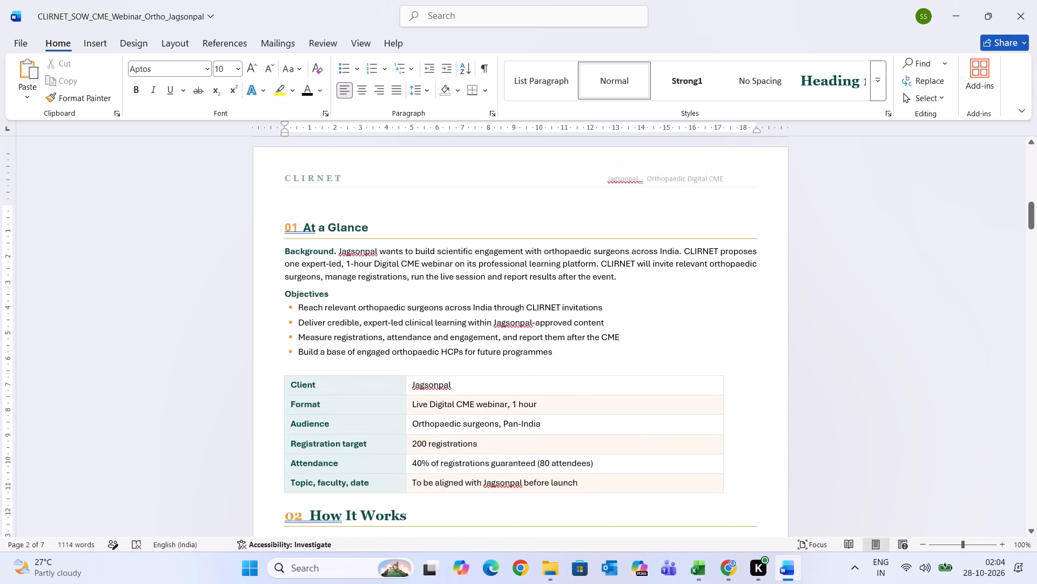
scroll(317, 425, down, 1)
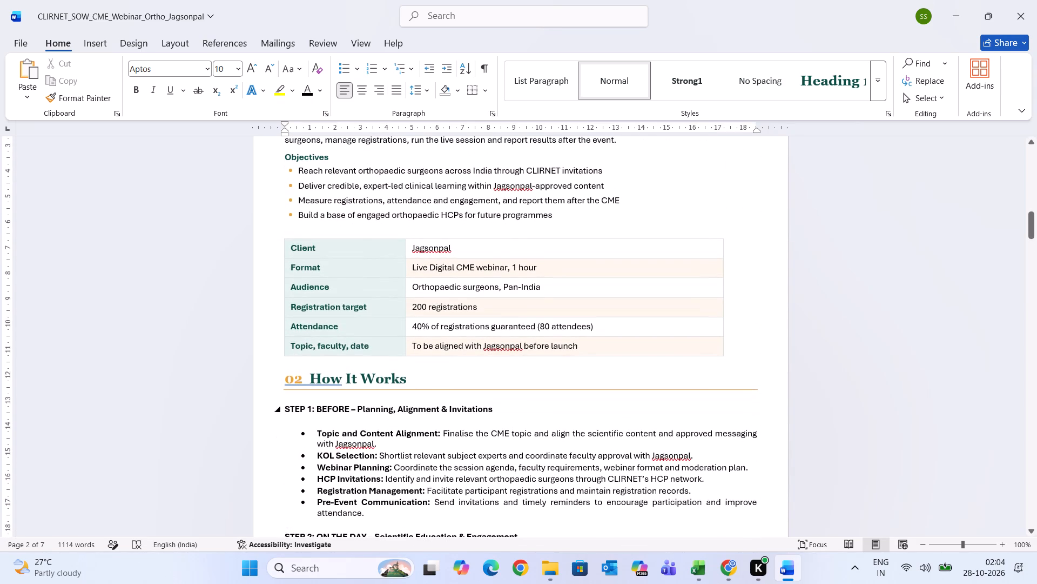
scroll(317, 425, down, 2)
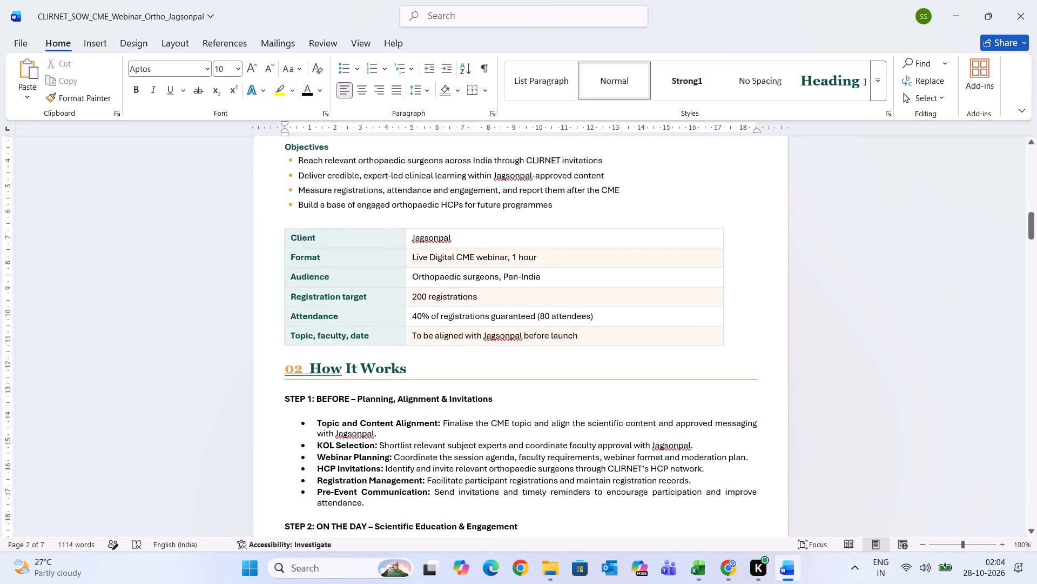
drag(366, 503, 302, 423)
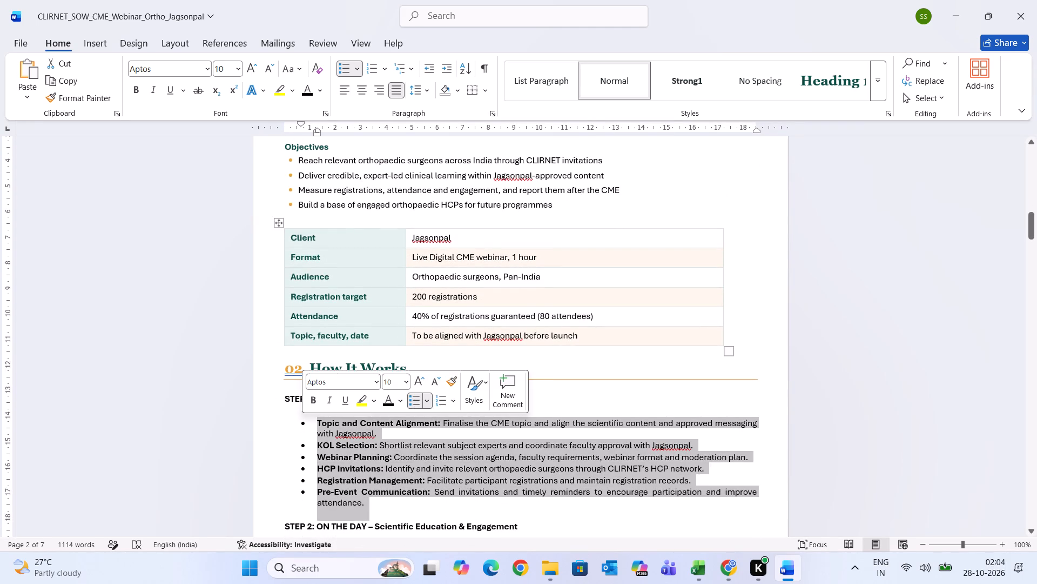
drag(301, 122, 292, 122)
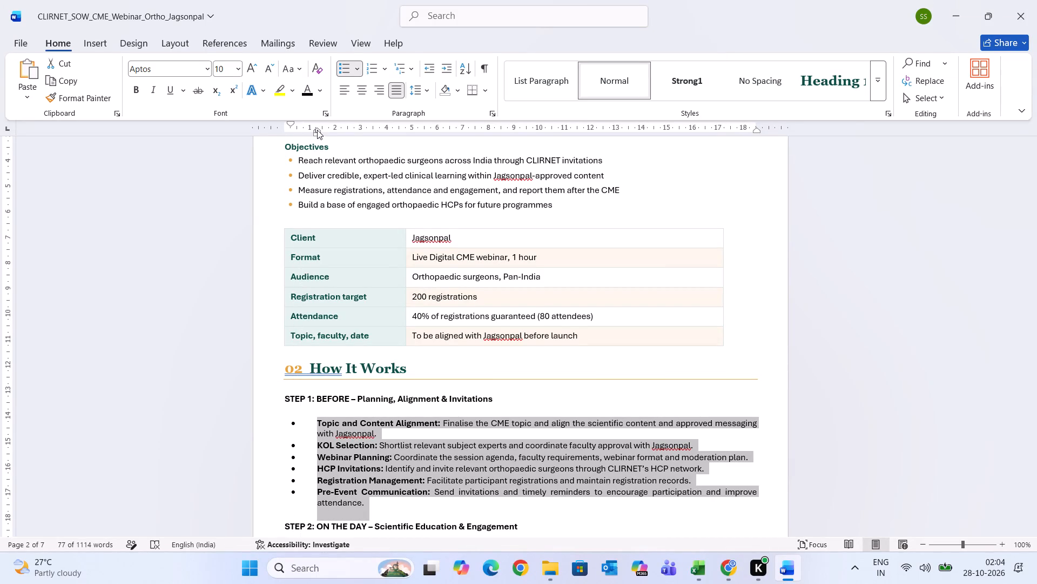
drag(317, 130, 308, 131)
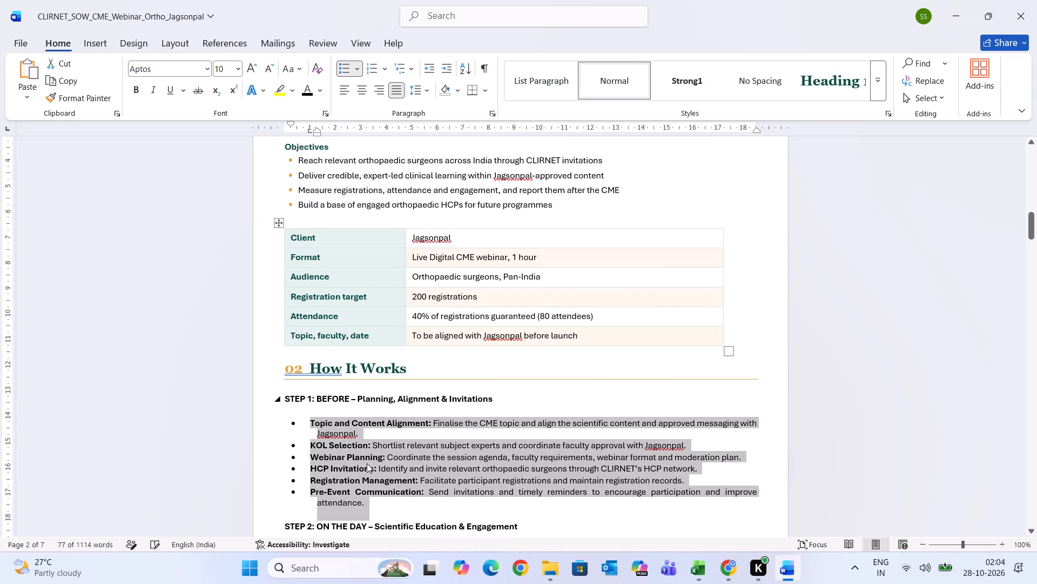
click(380, 507)
click(366, 495)
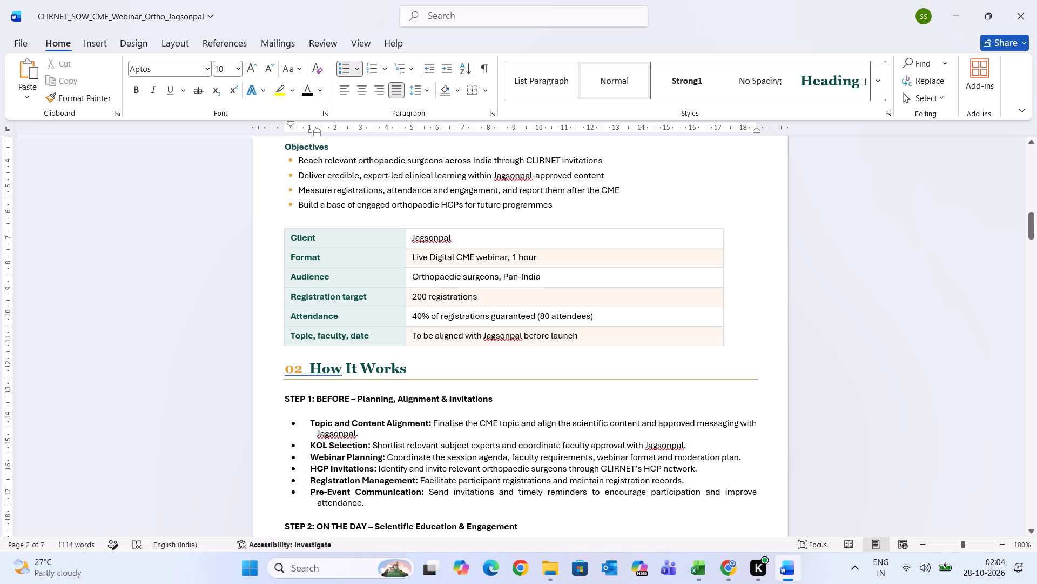
drag(366, 498, 316, 425)
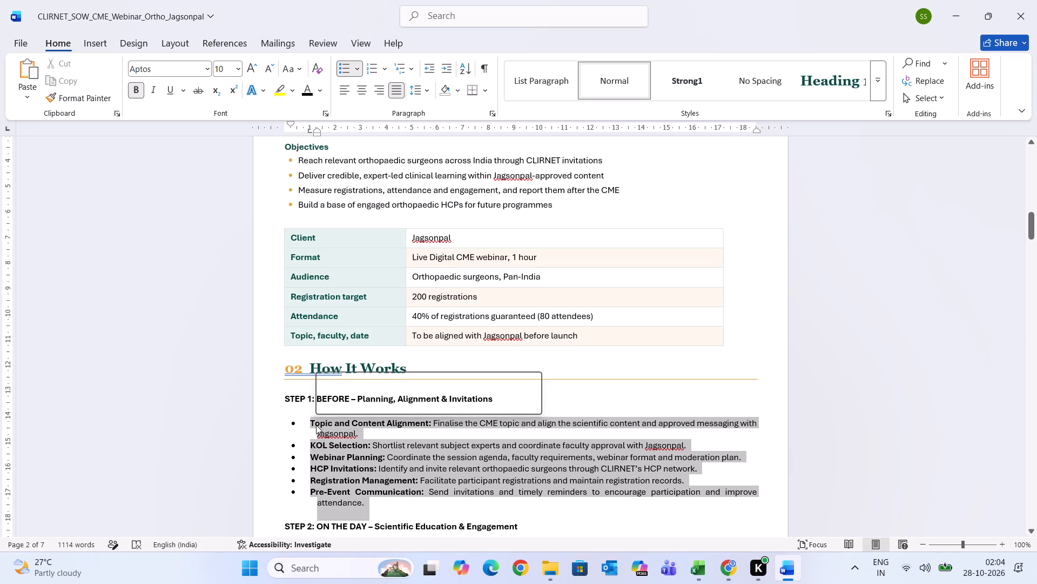
drag(319, 130, 312, 130)
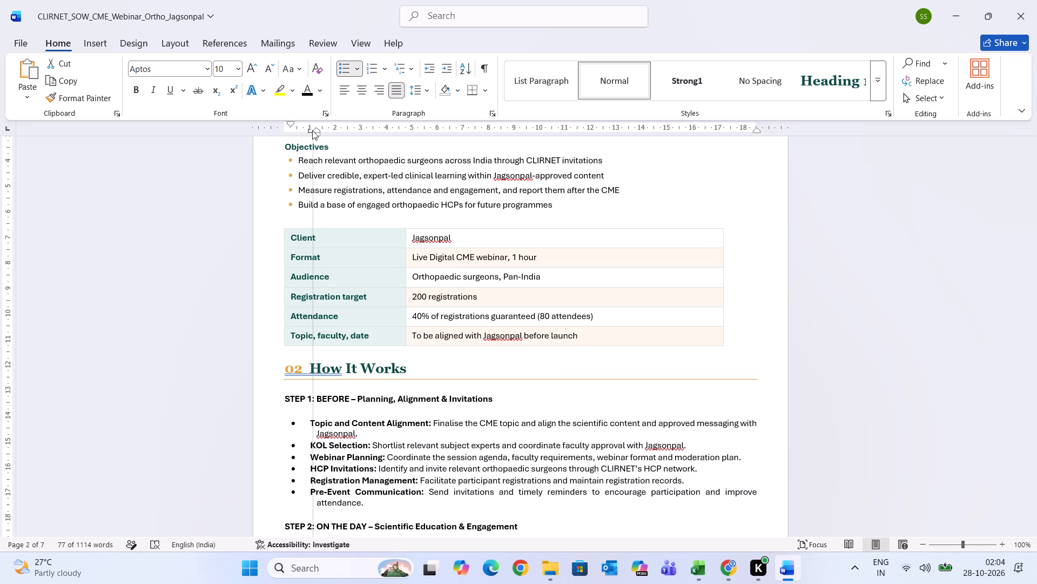
drag(312, 130, 297, 131)
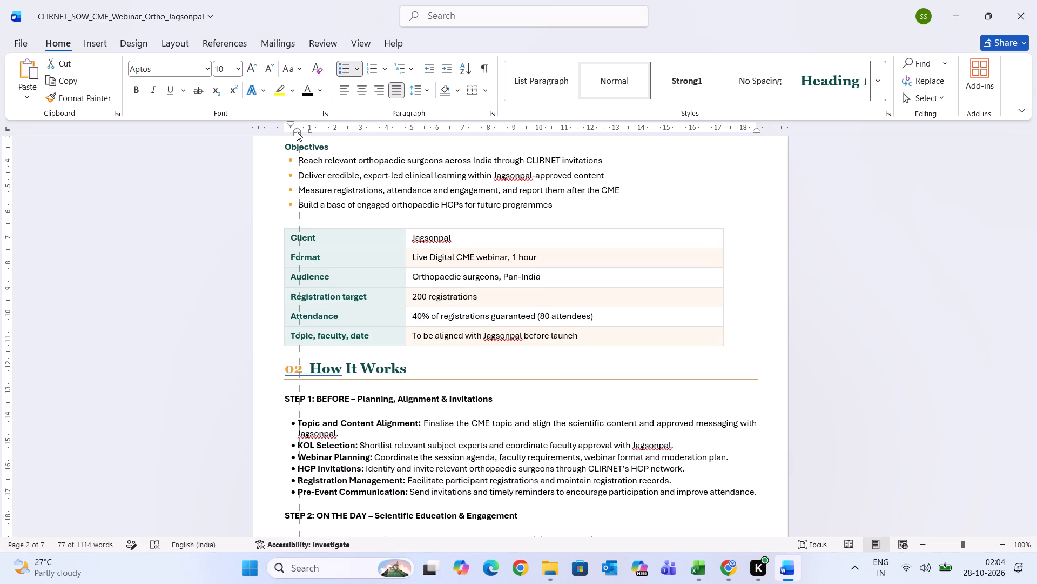
drag(297, 131, 298, 131)
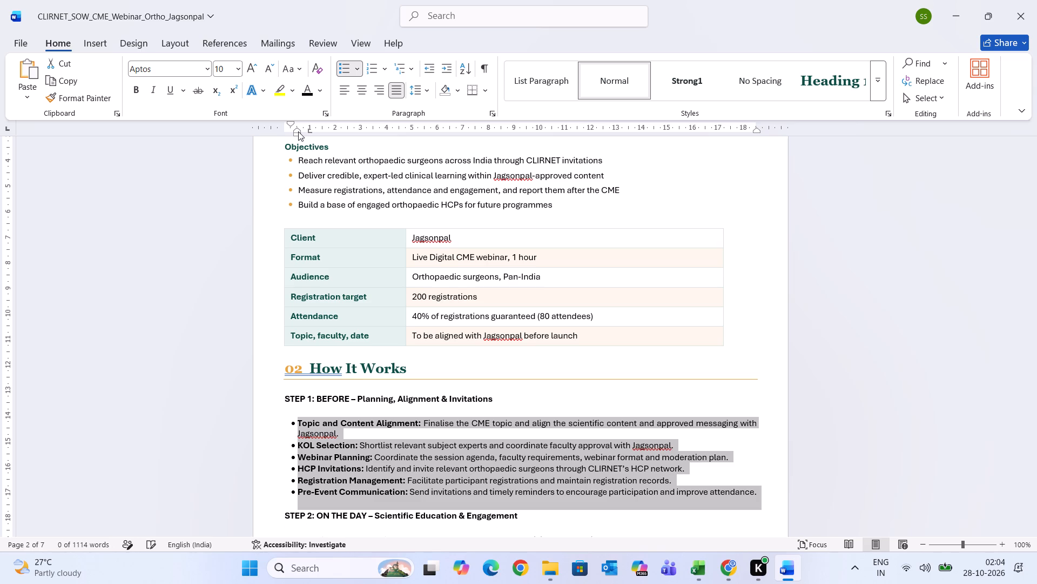
drag(298, 131, 306, 131)
drag(297, 121, 289, 121)
Reduce the indents of the STEP 2 bullets to match STEP 1, with marks at about 0.25 cm and text at about 0.75 cm.
scroll(385, 457, down, 1)
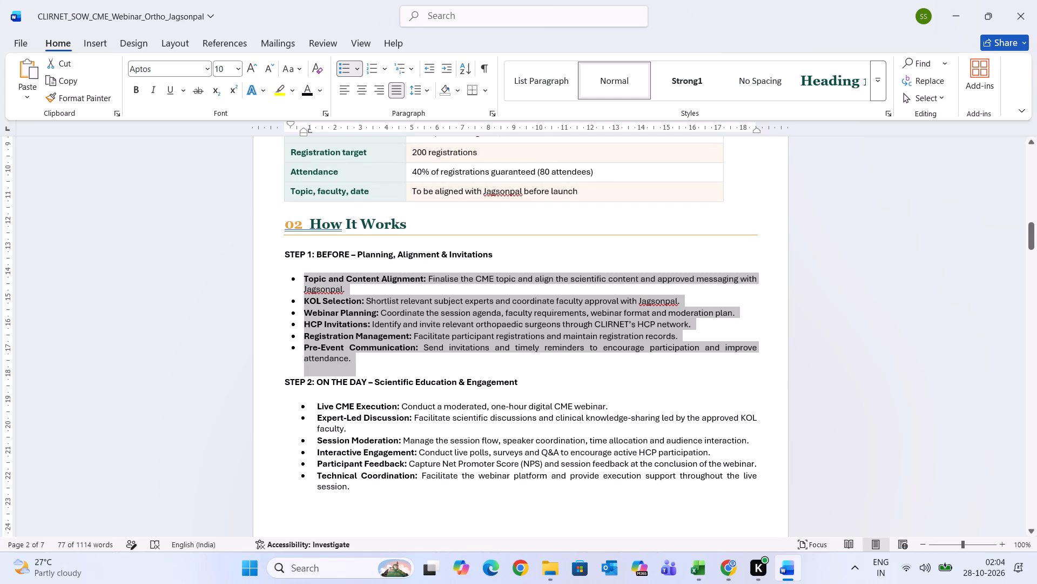
click(356, 483)
drag(356, 483, 326, 427)
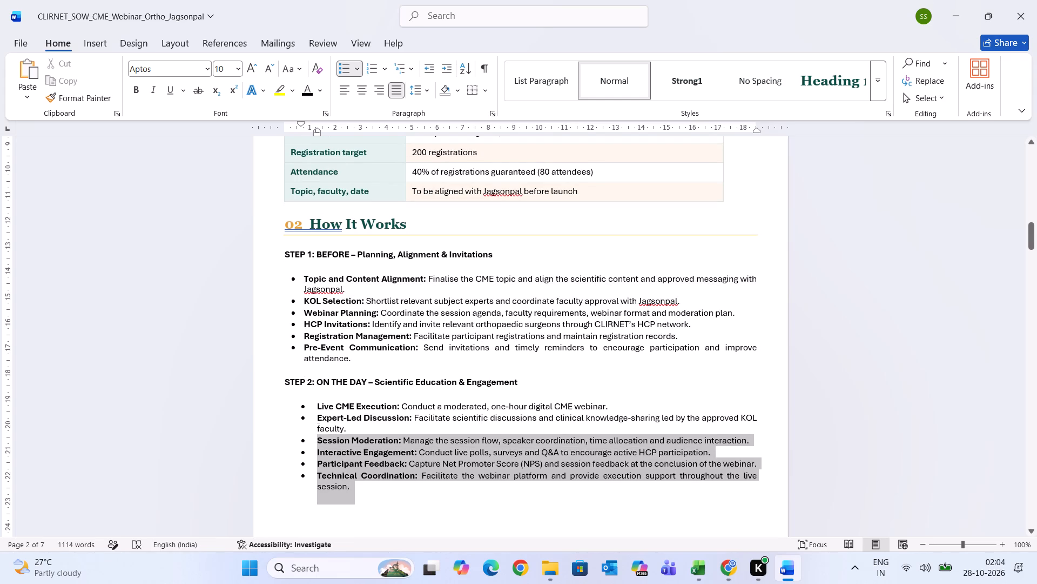
drag(326, 427, 319, 405)
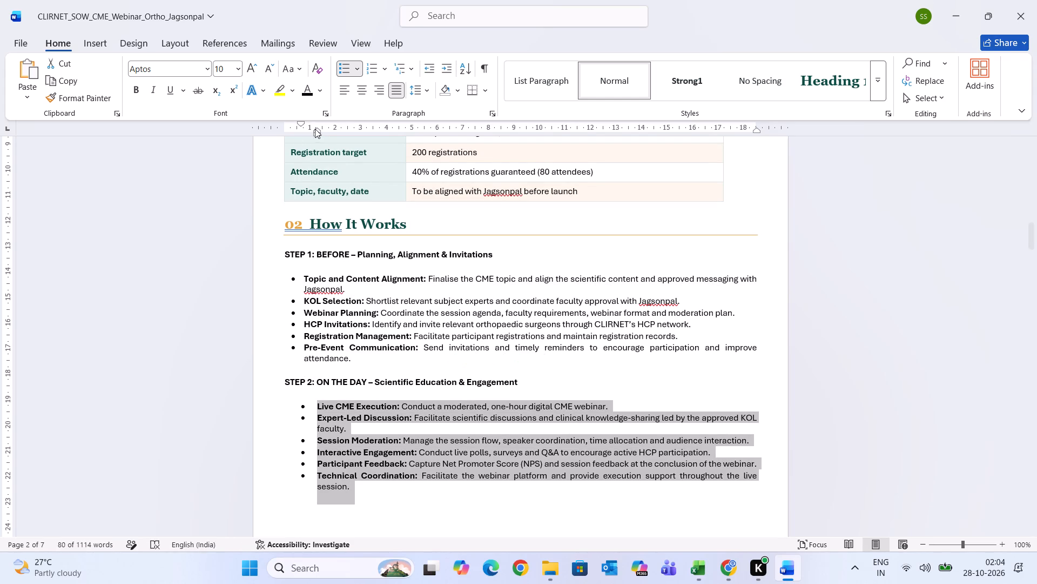
drag(315, 129, 298, 129)
drag(300, 124, 293, 124)
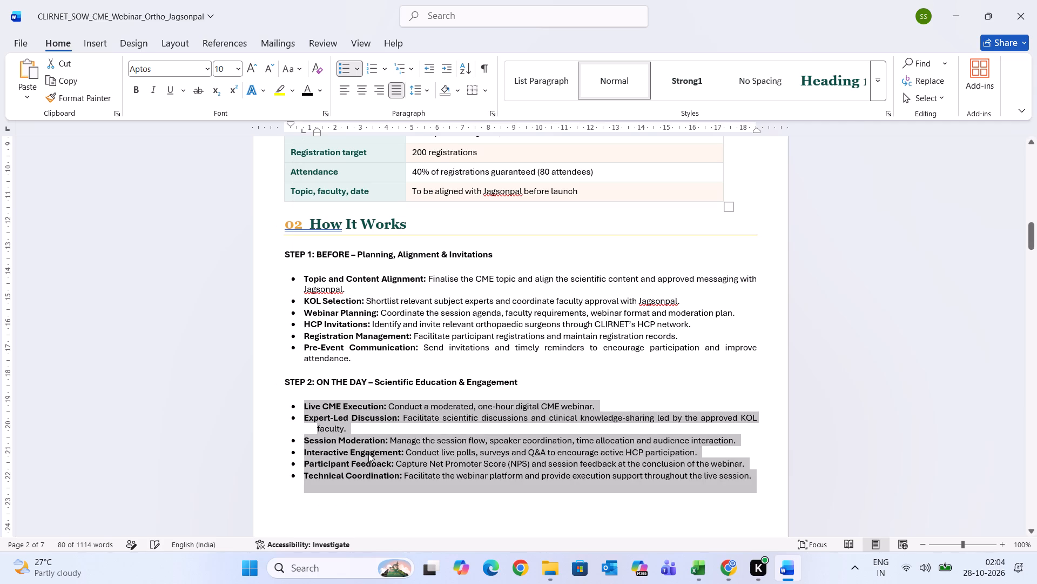
drag(319, 134, 303, 132)
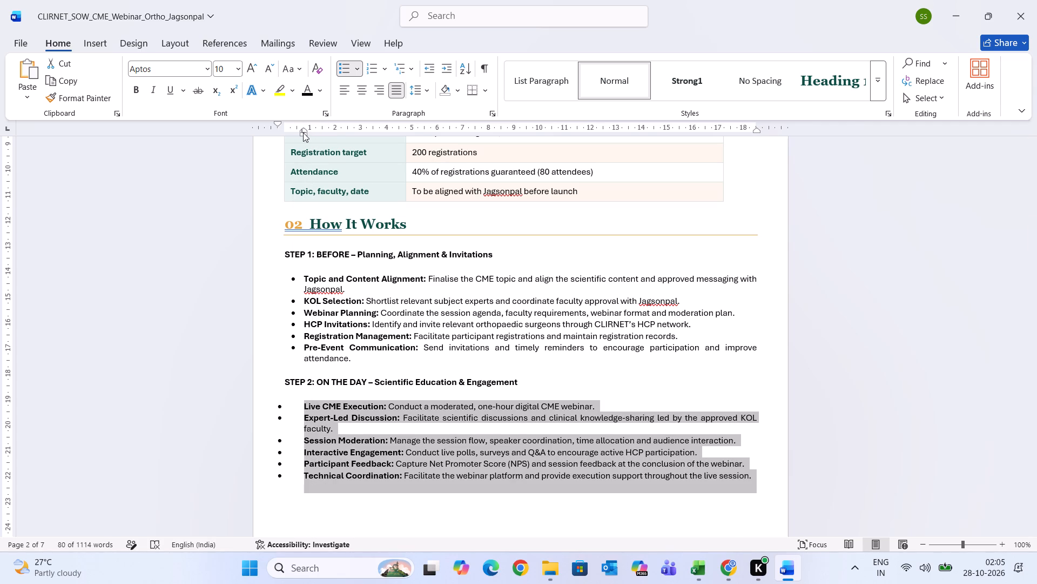
right_drag(278, 122, 292, 125)
right_drag(292, 125, 299, 128)
drag(278, 122, 289, 126)
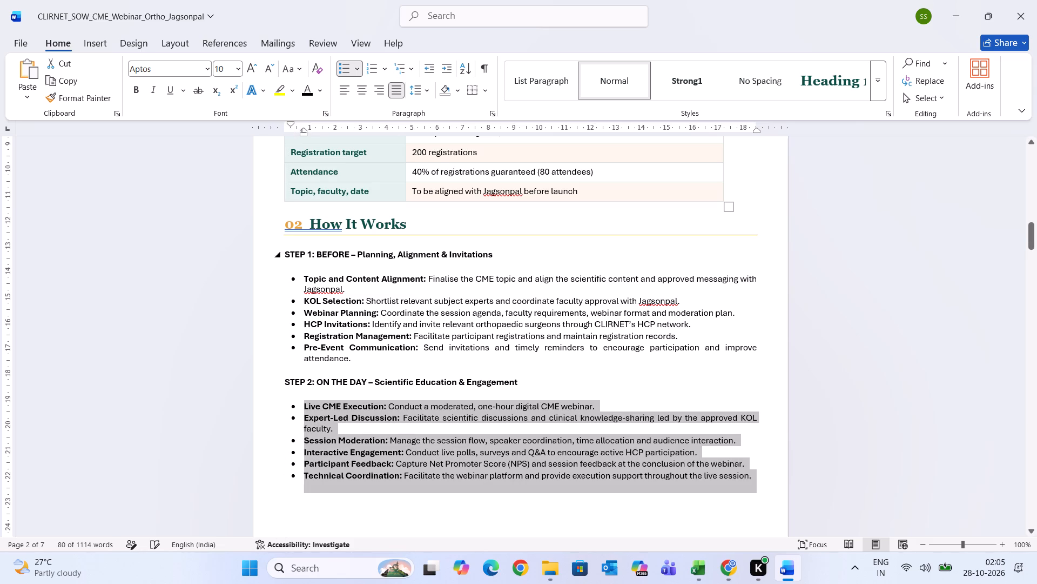
click(368, 508)
Reduce the indents of the STEP 3 bullets to match STEP 2, with marks at about 0.25 cm and text at about 0.75 cm.
scroll(368, 508, down, 2)
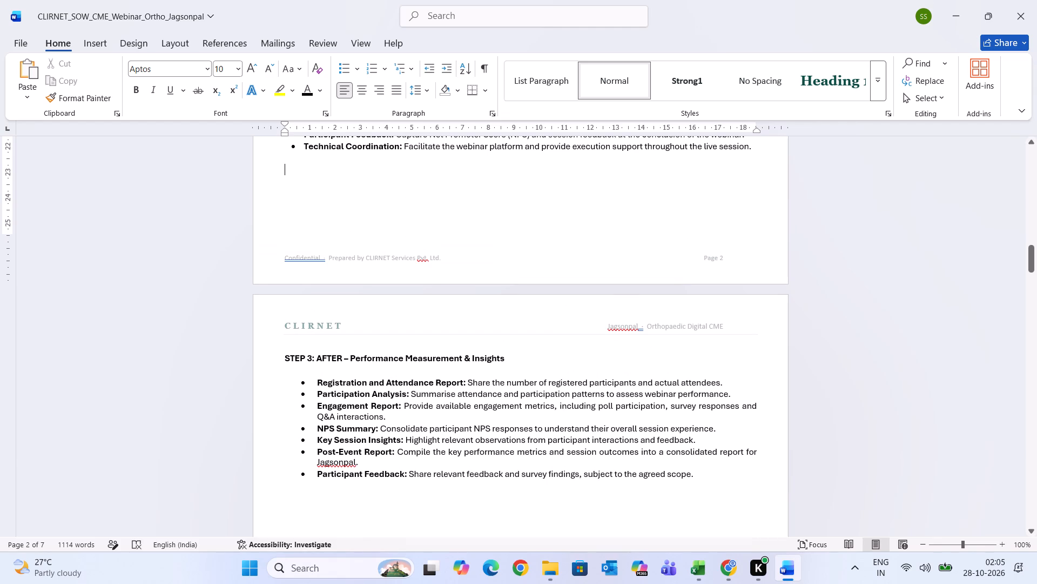
drag(692, 481, 336, 377)
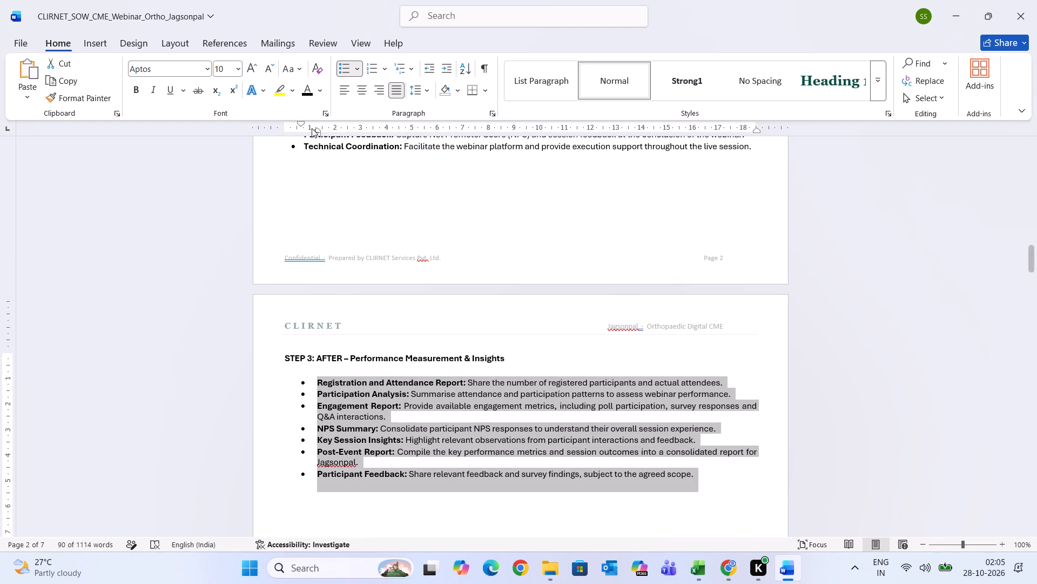
drag(298, 123, 288, 123)
drag(317, 133, 300, 133)
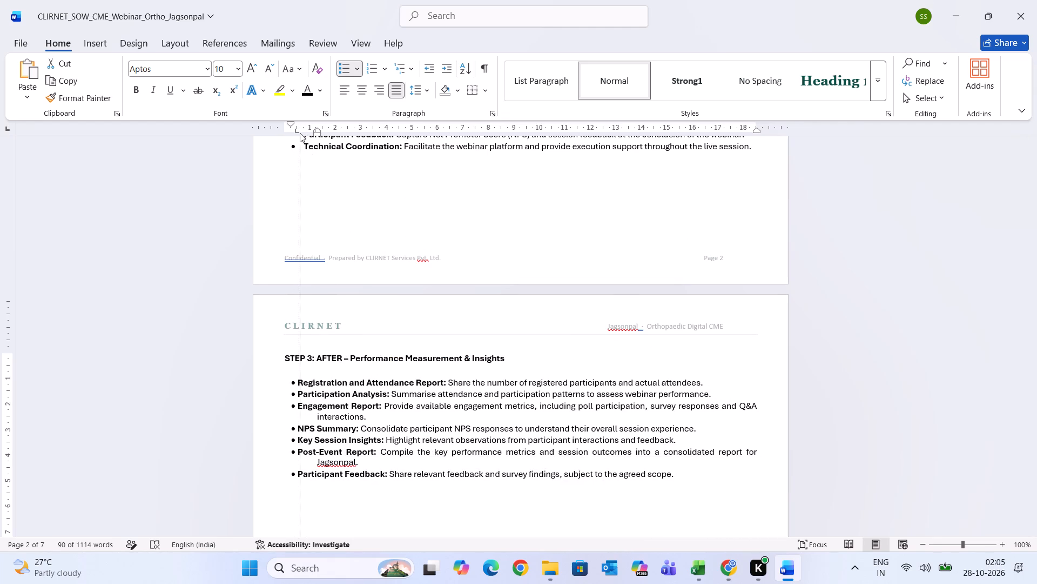
drag(300, 133, 306, 133)
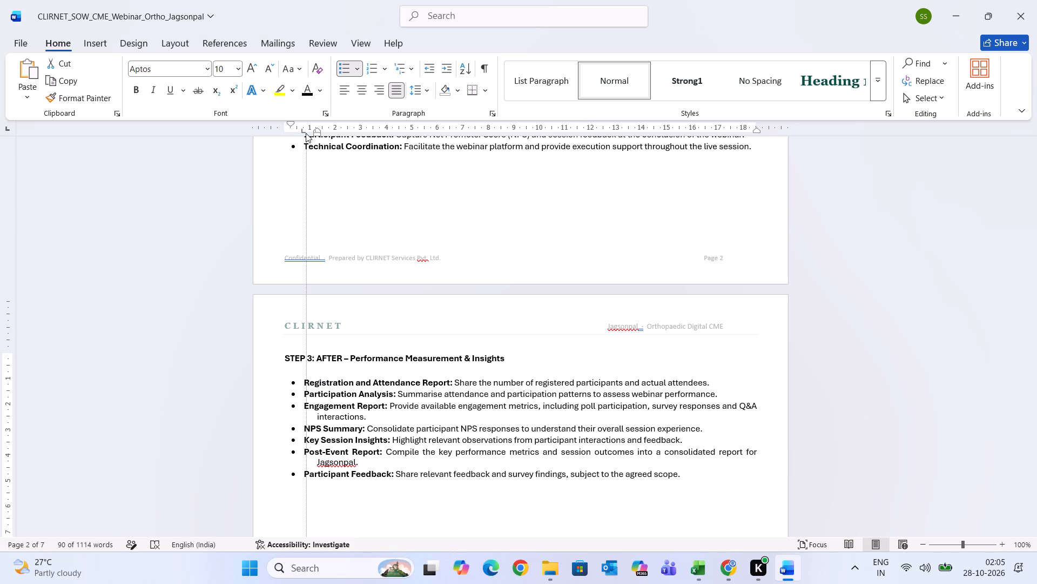
drag(317, 133, 304, 133)
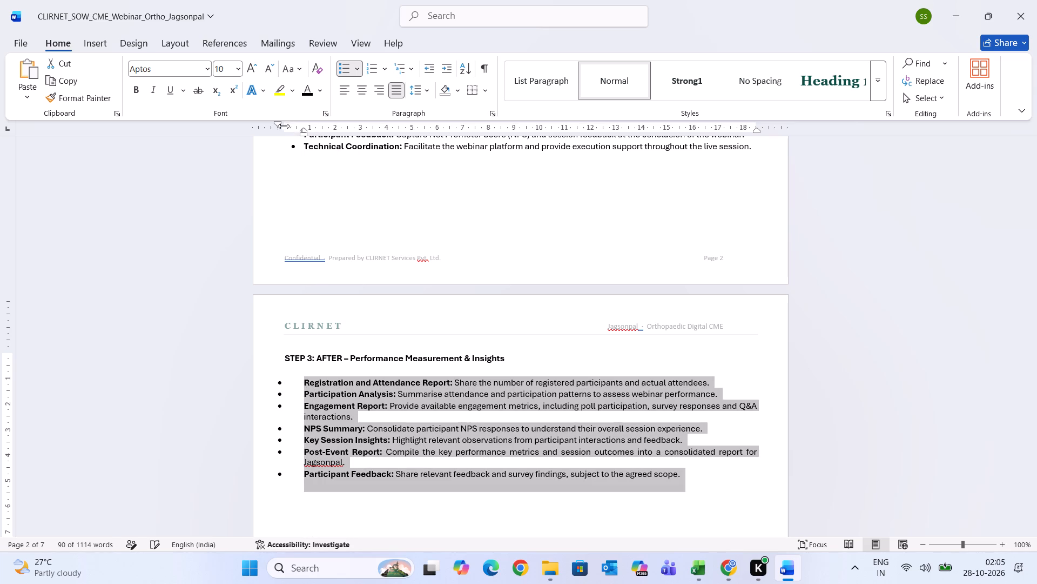
drag(278, 122, 293, 123)
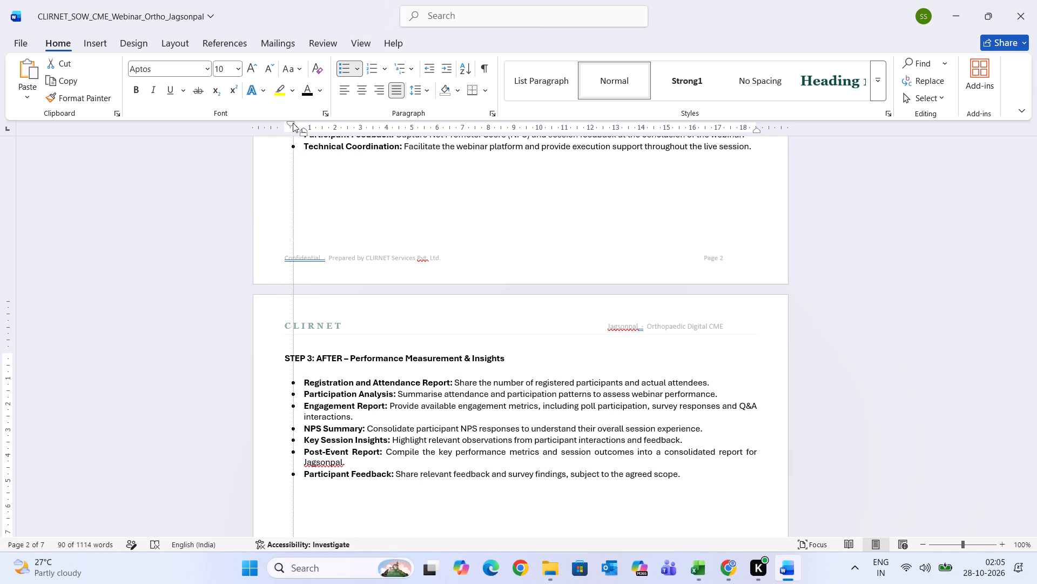
drag(293, 123, 291, 123)
click(394, 500)
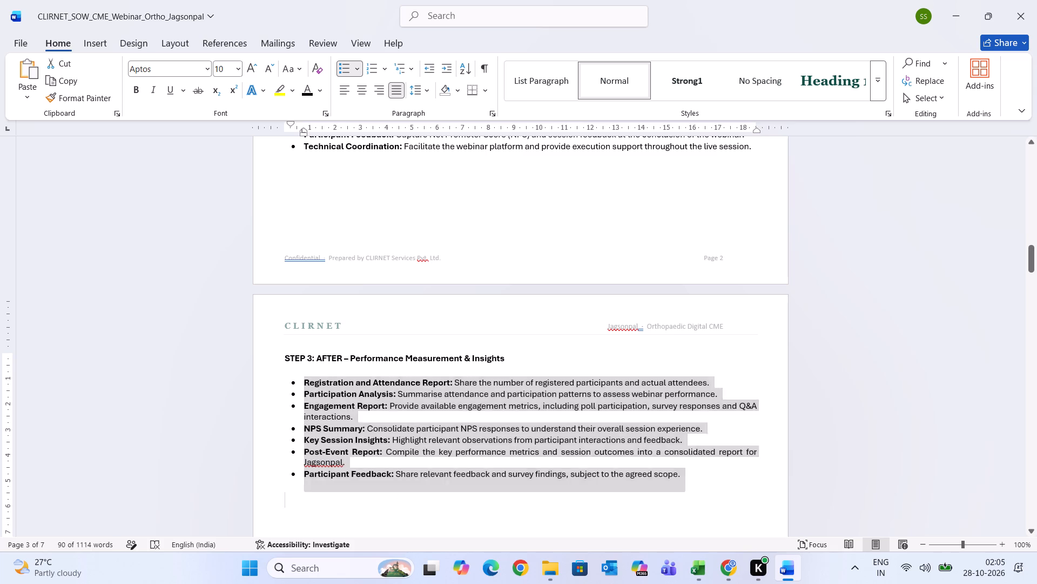
Delete the blank lines between the STEP 3 bullets and the 03 Roles & Responsibilities heading.
scroll(394, 500, down, 6)
scroll(394, 500, up, 1)
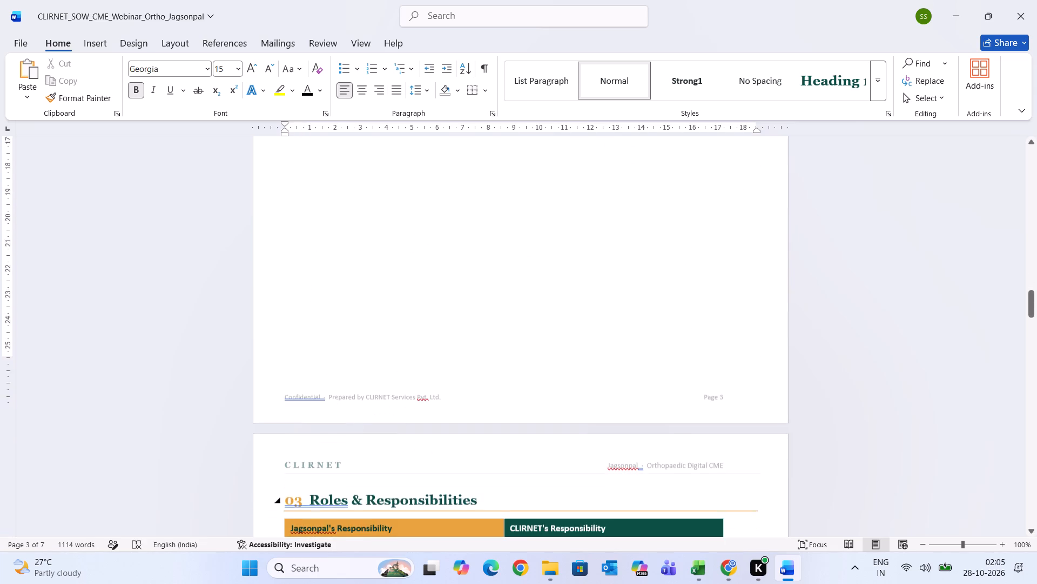
scroll(394, 500, up, 1)
click(356, 434)
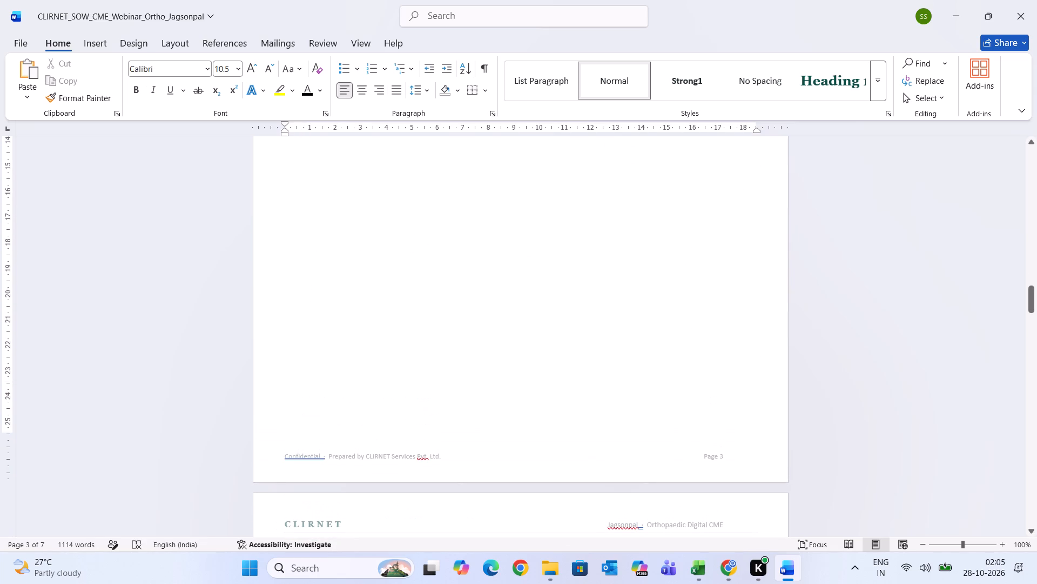
click(332, 395)
click(332, 395)
key(BackSpace)
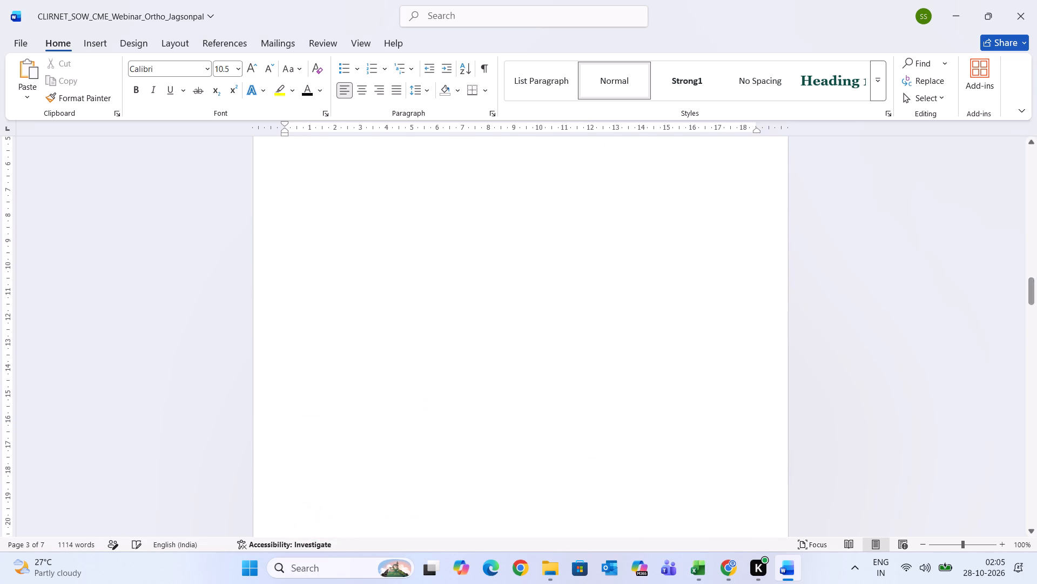
key(BackSpace)
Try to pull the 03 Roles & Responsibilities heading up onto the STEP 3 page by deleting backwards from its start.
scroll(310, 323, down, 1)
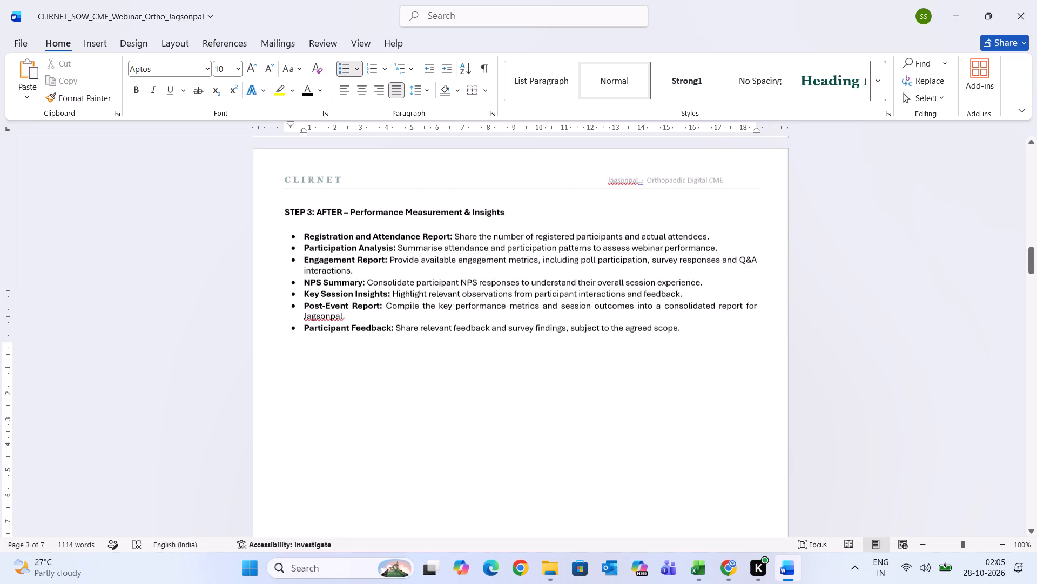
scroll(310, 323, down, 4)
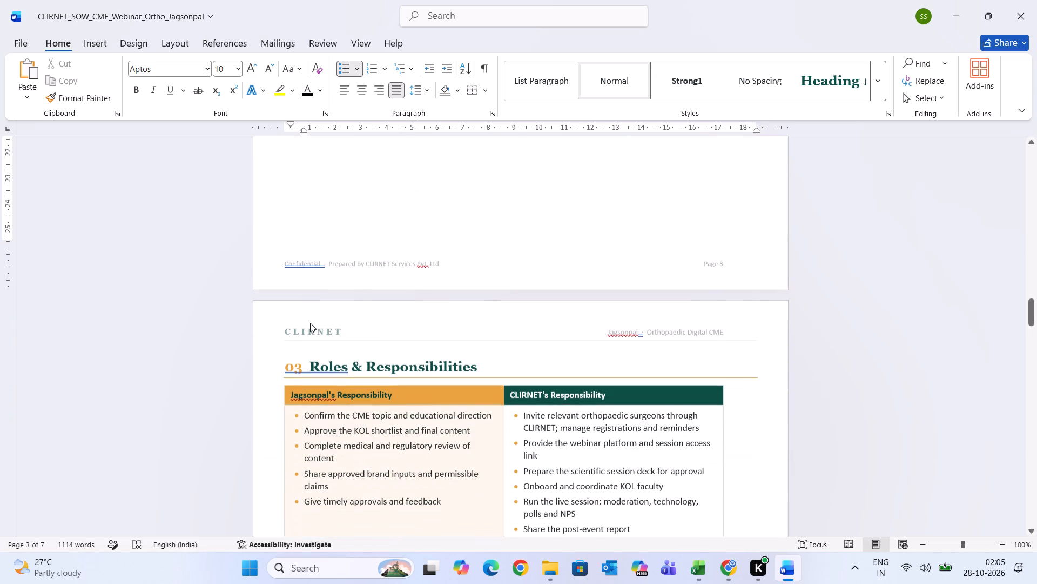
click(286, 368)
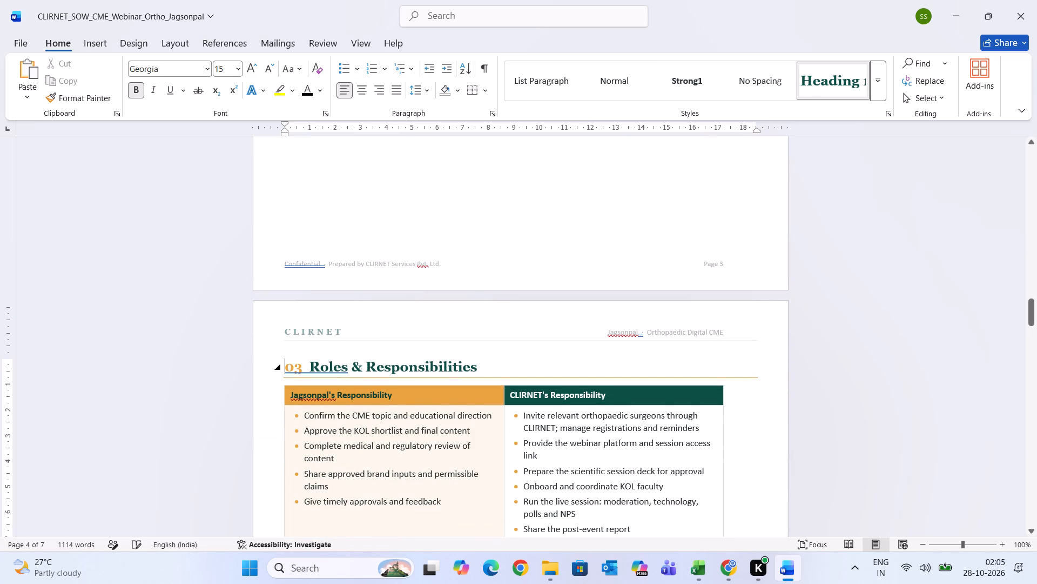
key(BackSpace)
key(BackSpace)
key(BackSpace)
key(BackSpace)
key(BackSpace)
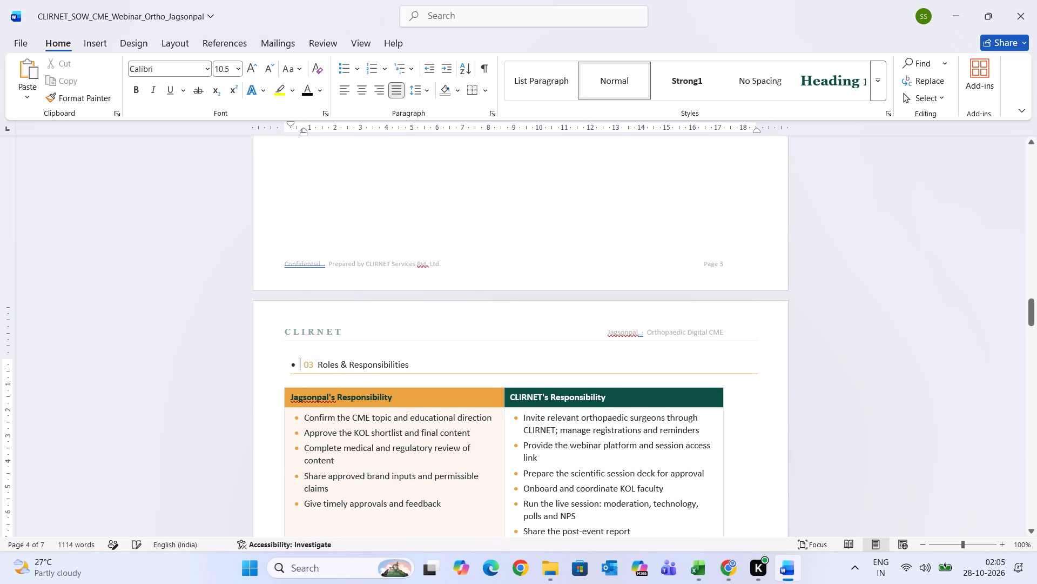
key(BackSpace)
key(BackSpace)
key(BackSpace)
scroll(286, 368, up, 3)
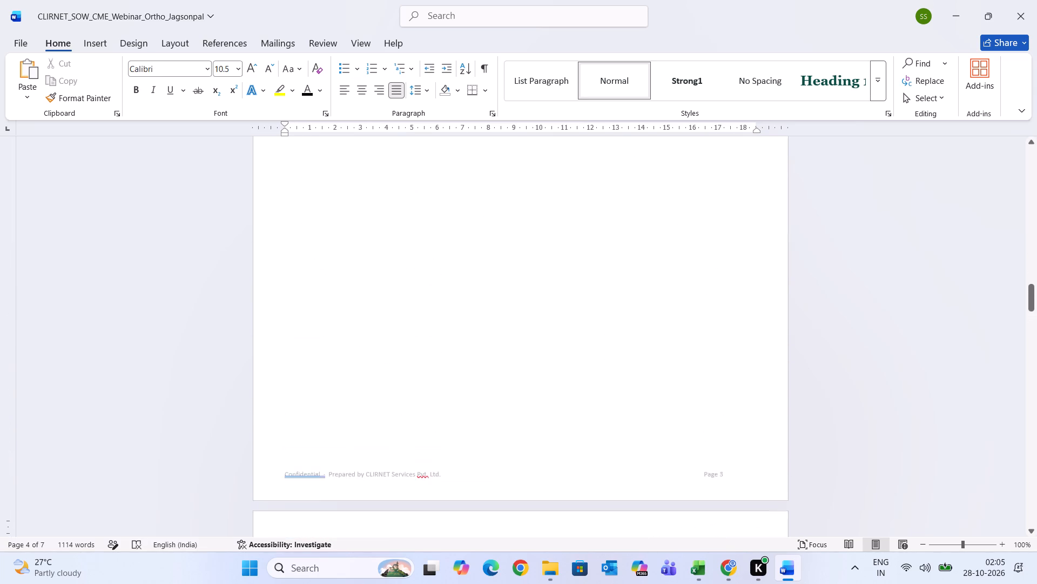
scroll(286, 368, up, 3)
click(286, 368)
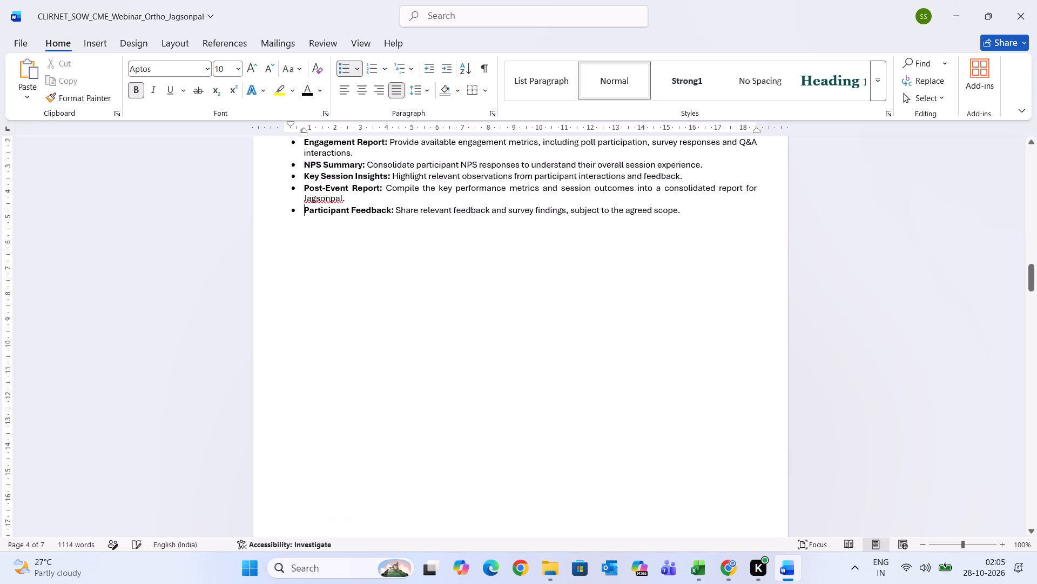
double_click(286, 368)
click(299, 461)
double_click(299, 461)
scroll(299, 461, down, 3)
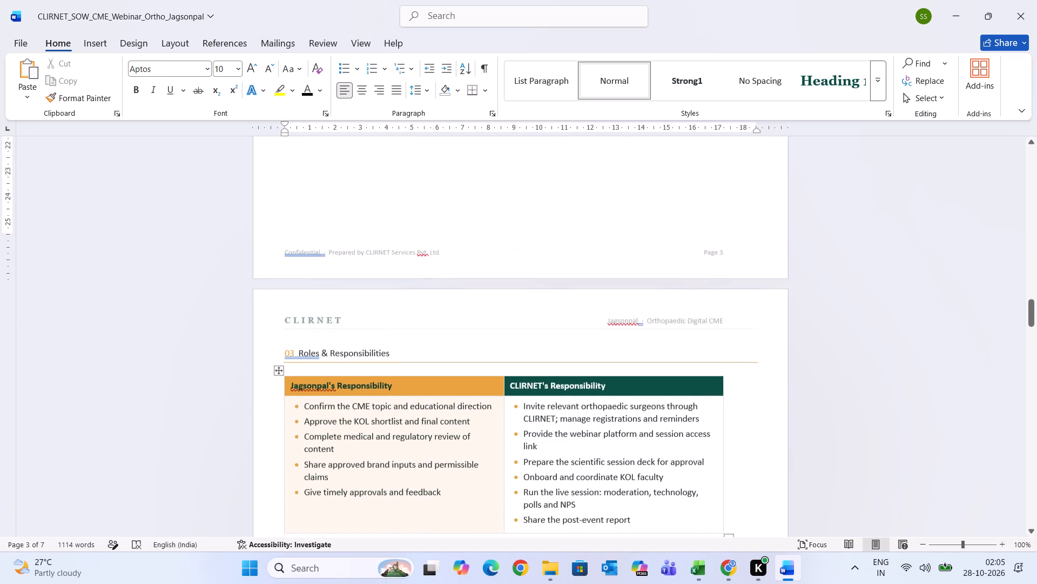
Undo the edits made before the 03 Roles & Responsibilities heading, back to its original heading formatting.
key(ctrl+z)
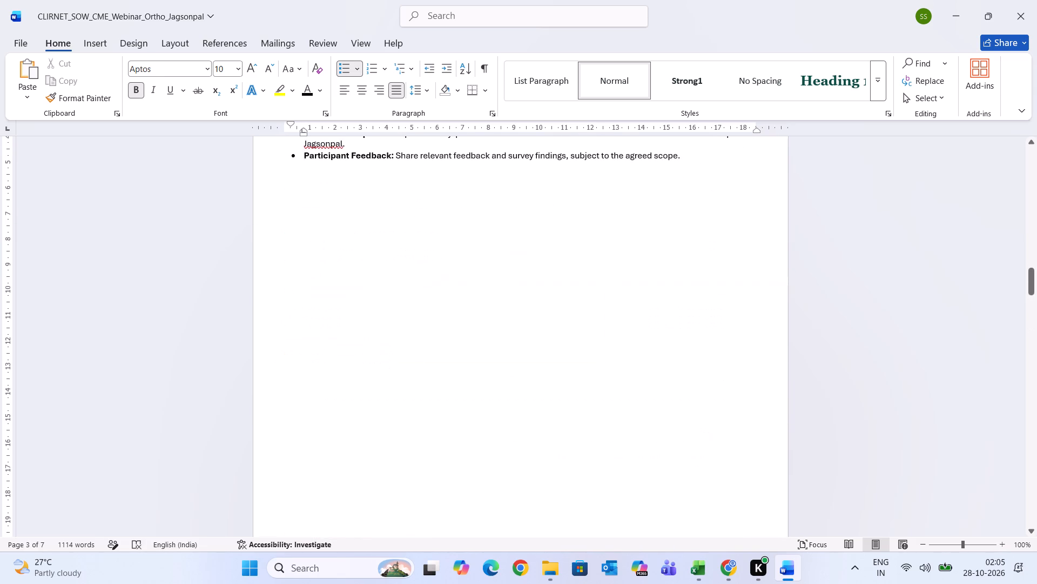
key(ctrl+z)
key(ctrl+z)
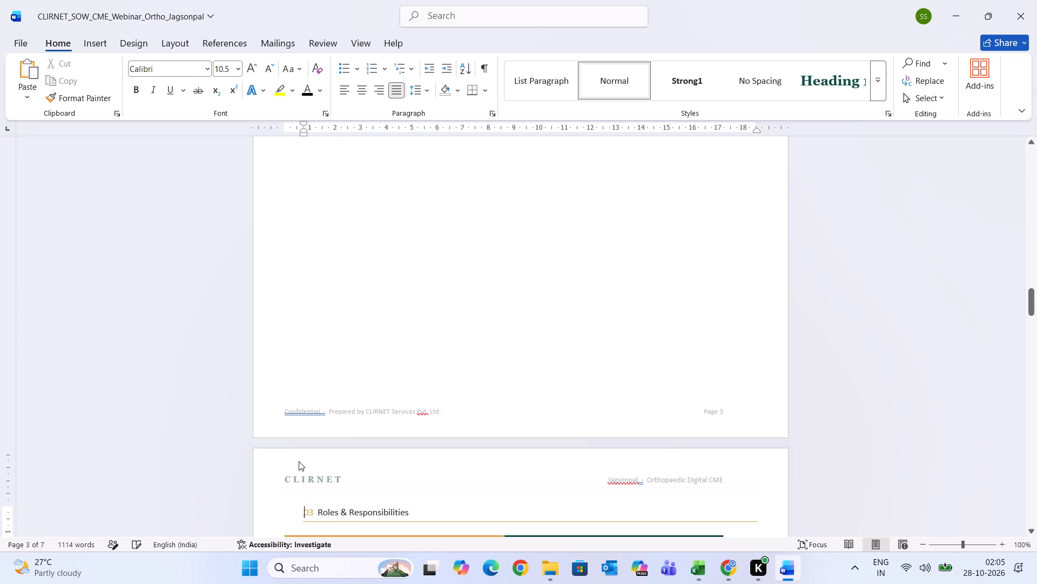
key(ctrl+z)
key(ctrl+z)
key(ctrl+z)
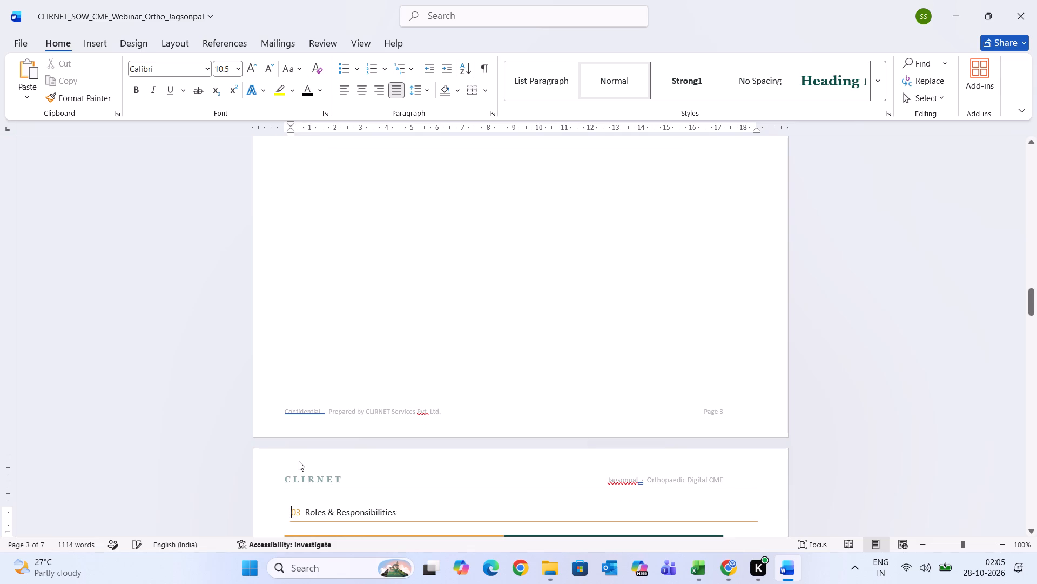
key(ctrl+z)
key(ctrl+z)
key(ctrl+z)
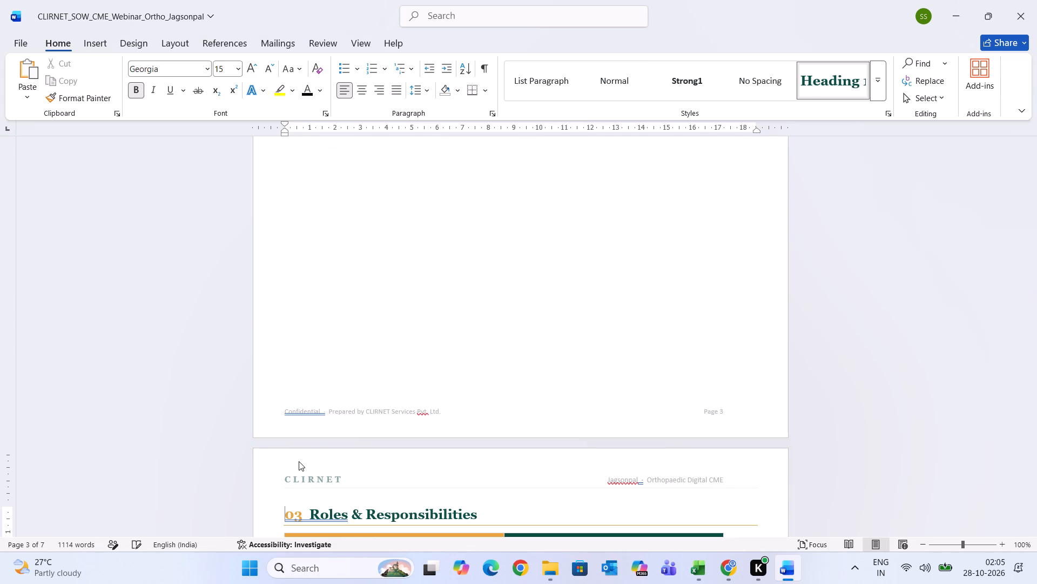
Place the cursor in the empty area below the STEP 3 bullets and delete blank lines upwards to close the gap.
click(311, 390)
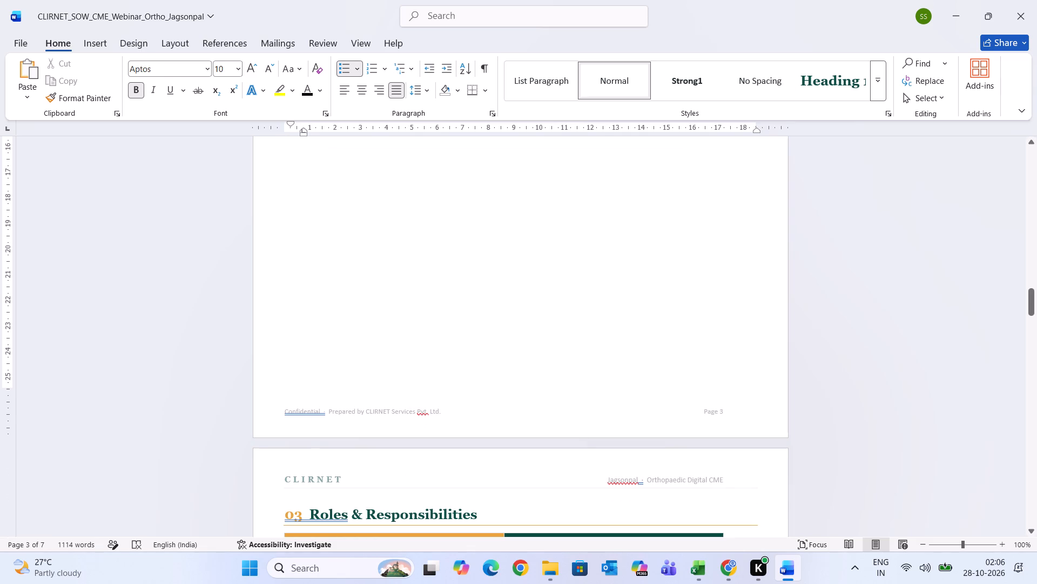
double_click(306, 380)
key(BackSpace)
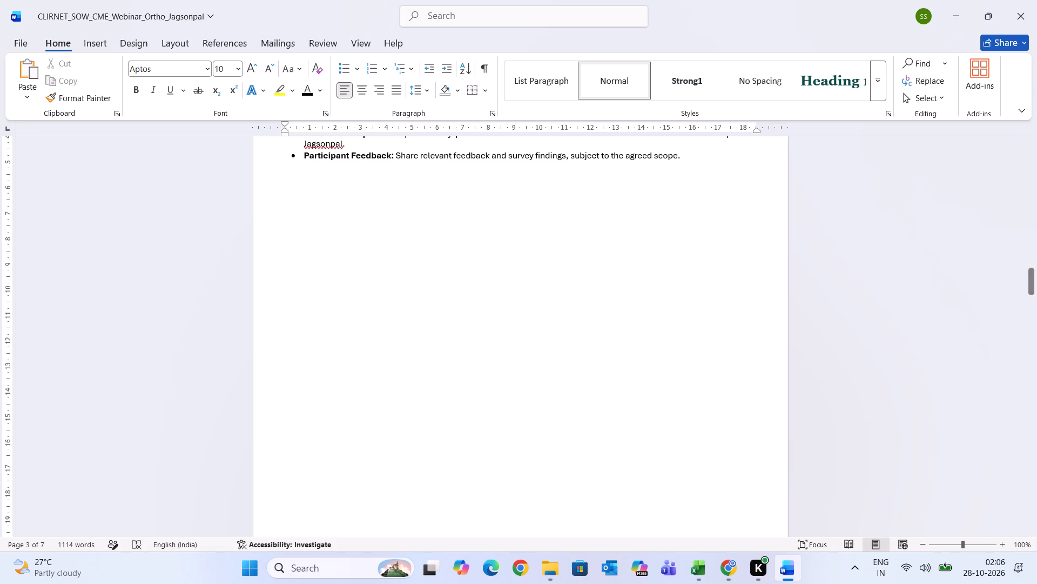
key(BackSpace)
key(BackSpace)
key(BackSpace)
key(BackSpace)
key(BackSpace)
key(BackSpace)
key(BackSpace)
key(BackSpace)
key(BackSpace)
key(BackSpace)
key(BackSpace)
key(BackSpace)
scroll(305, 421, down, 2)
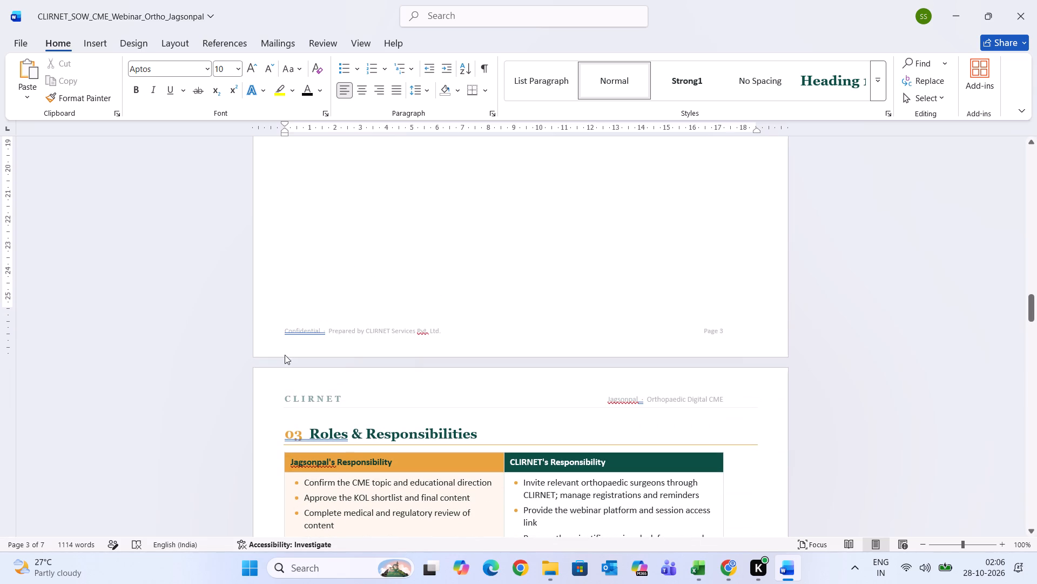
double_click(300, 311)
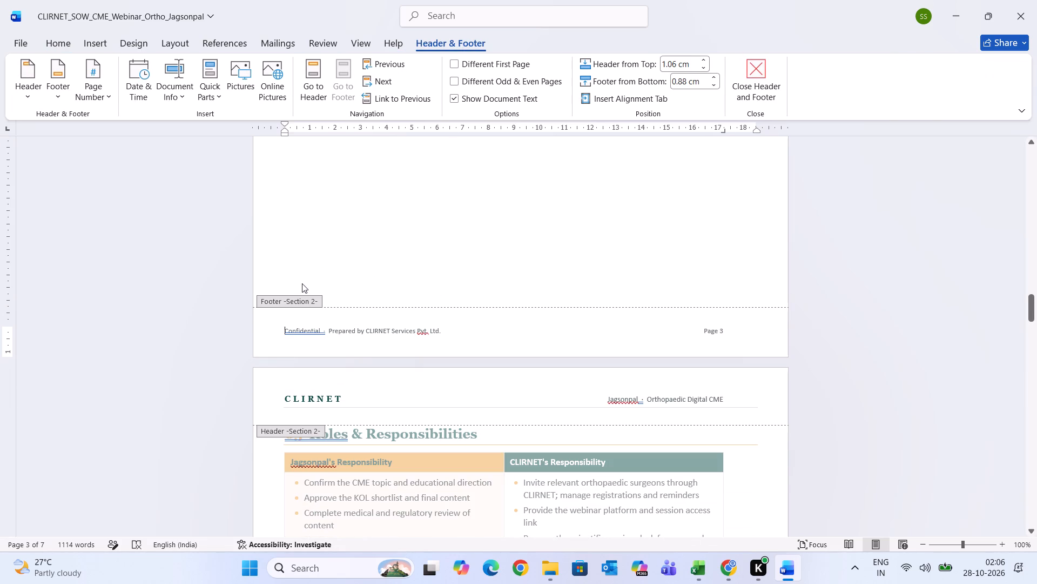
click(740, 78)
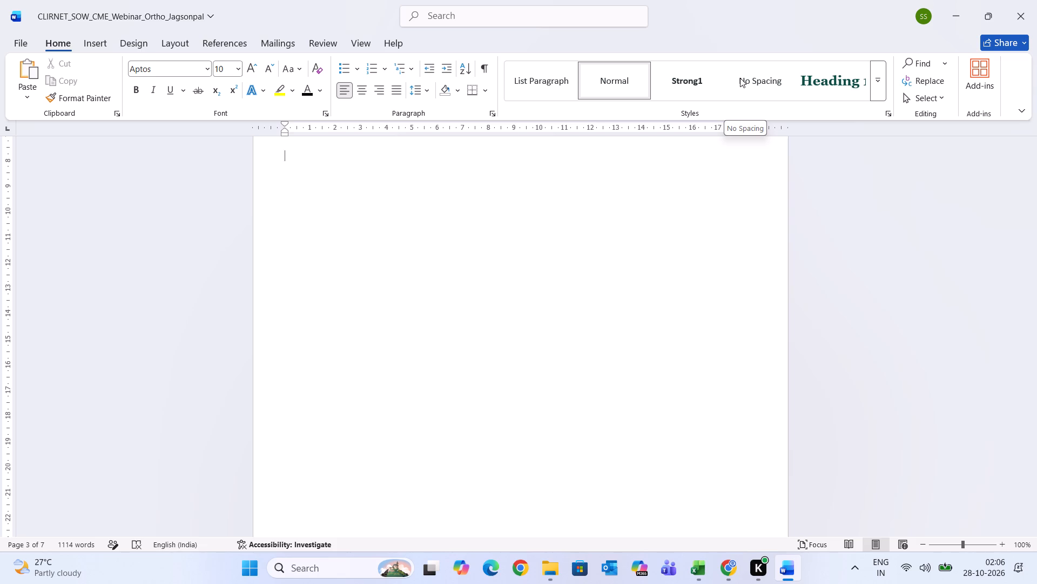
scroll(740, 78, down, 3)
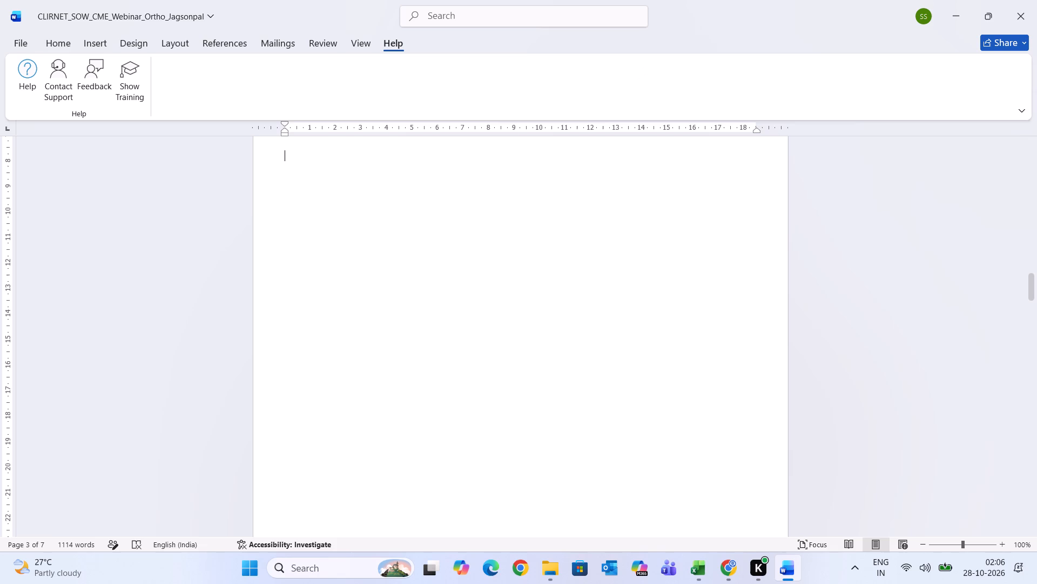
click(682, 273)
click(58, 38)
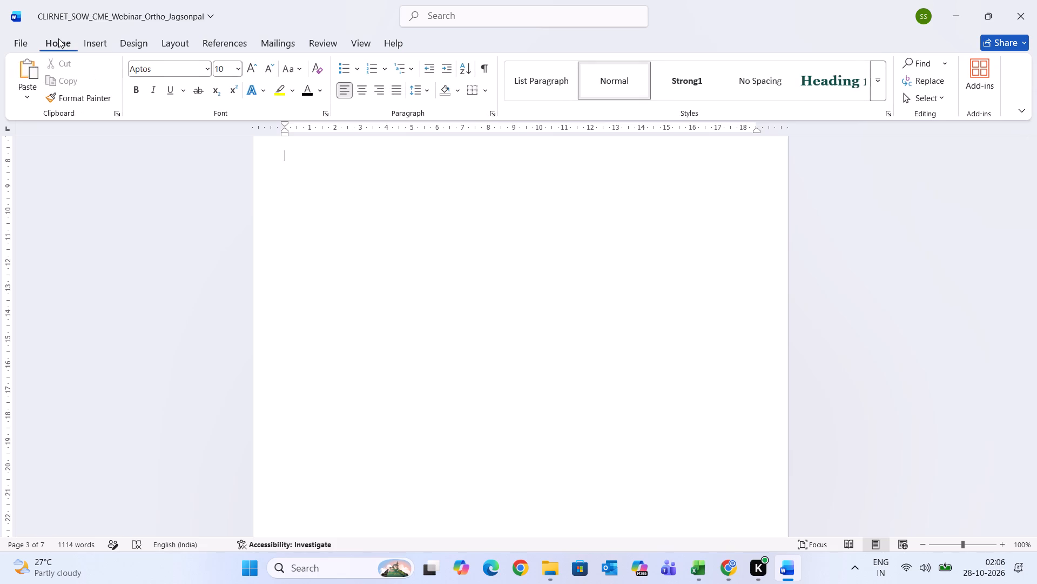
Review the proposal's overall page layout, from the How It Works steps through the Roles, Campaign Impact and Investment sections.
scroll(265, 302, up, 3)
scroll(265, 302, down, 1)
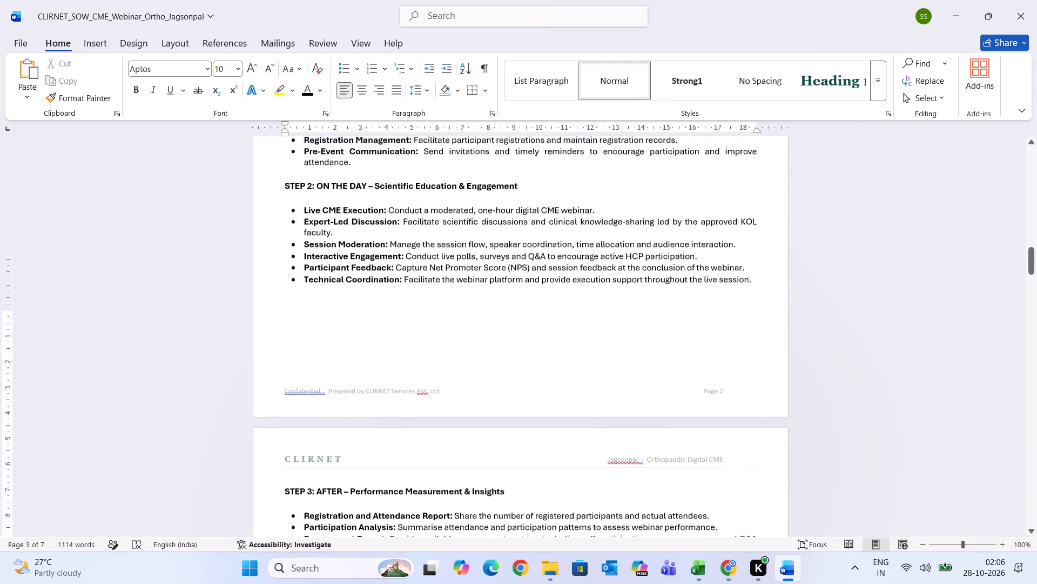
scroll(265, 302, down, 1)
scroll(265, 302, up, 1)
ctrl+scroll(265, 302, down, 4)
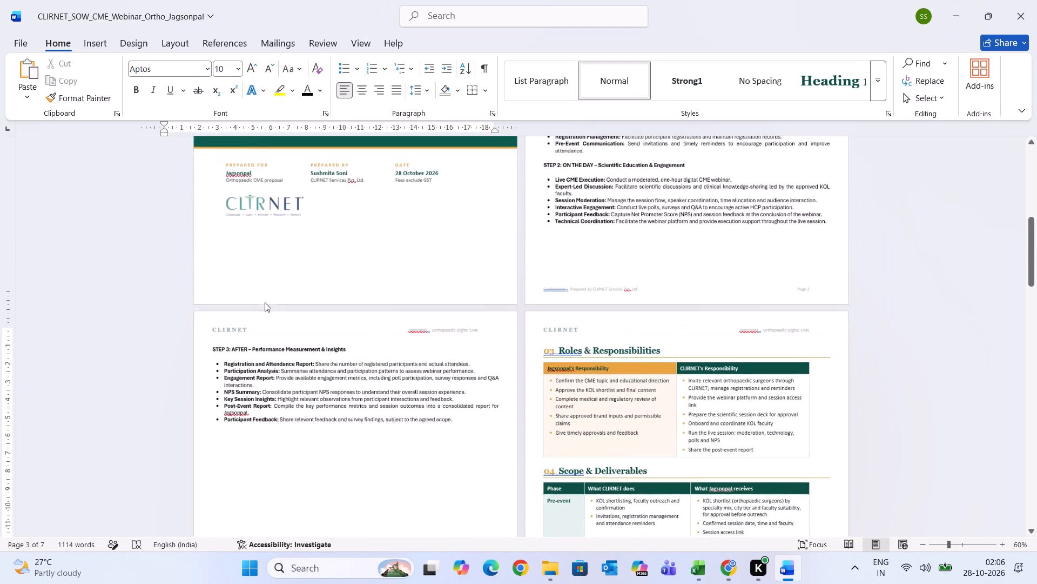
scroll(265, 302, down, 1)
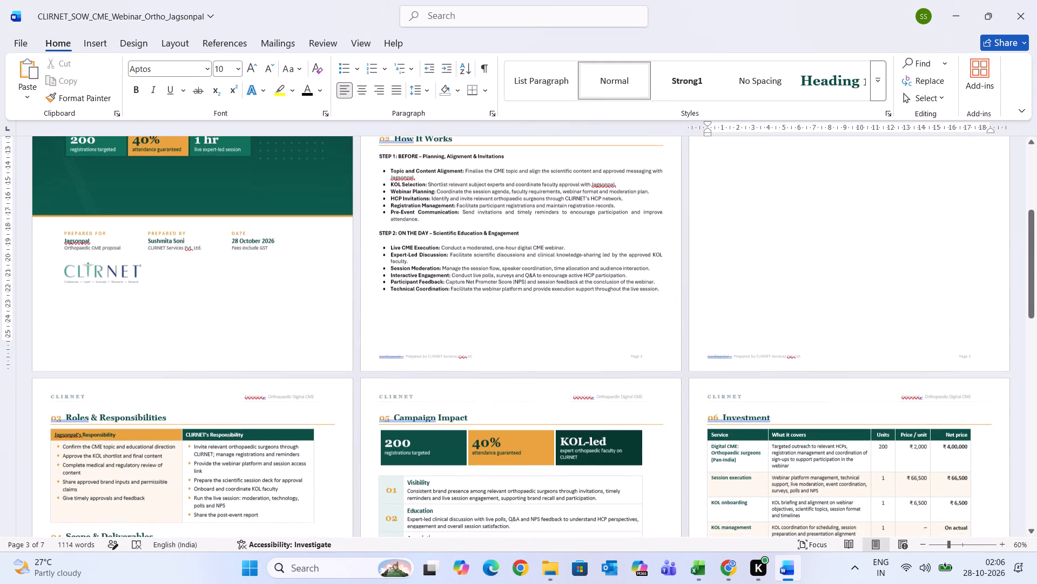
scroll(265, 302, down, 2)
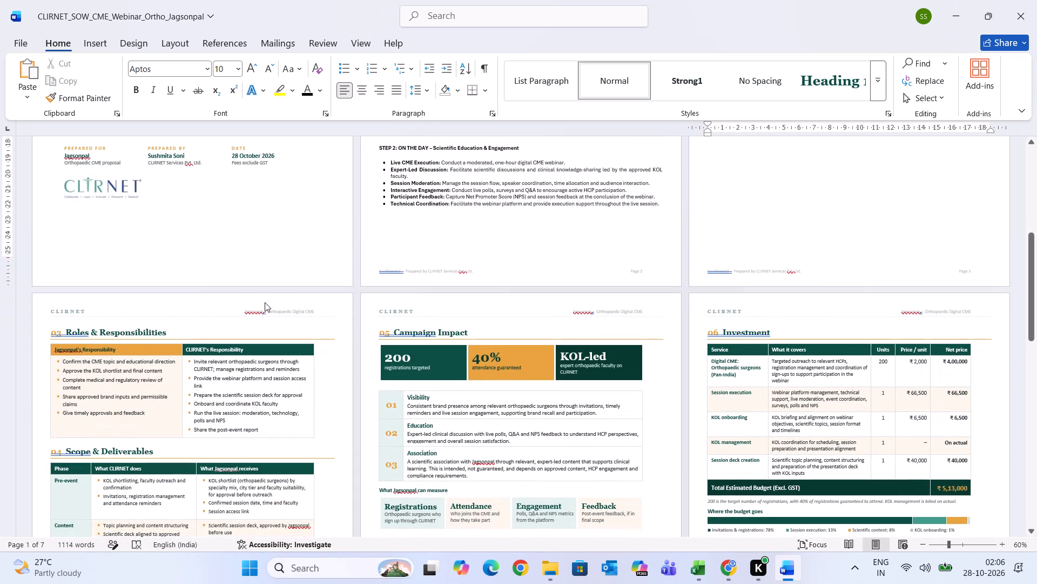
scroll(265, 302, down, 1)
ctrl+scroll(265, 302, up, 5)
scroll(265, 302, down, 2)
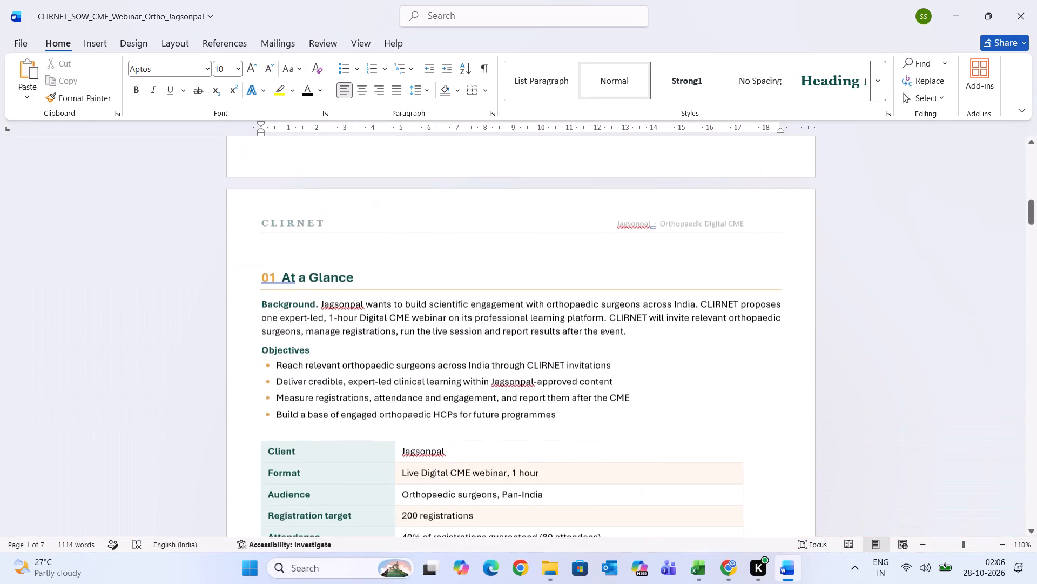
Copy the 03 Roles & Responsibilities heading with its two-column table and paste it below the STEP 3 bullets.
scroll(265, 302, down, 5)
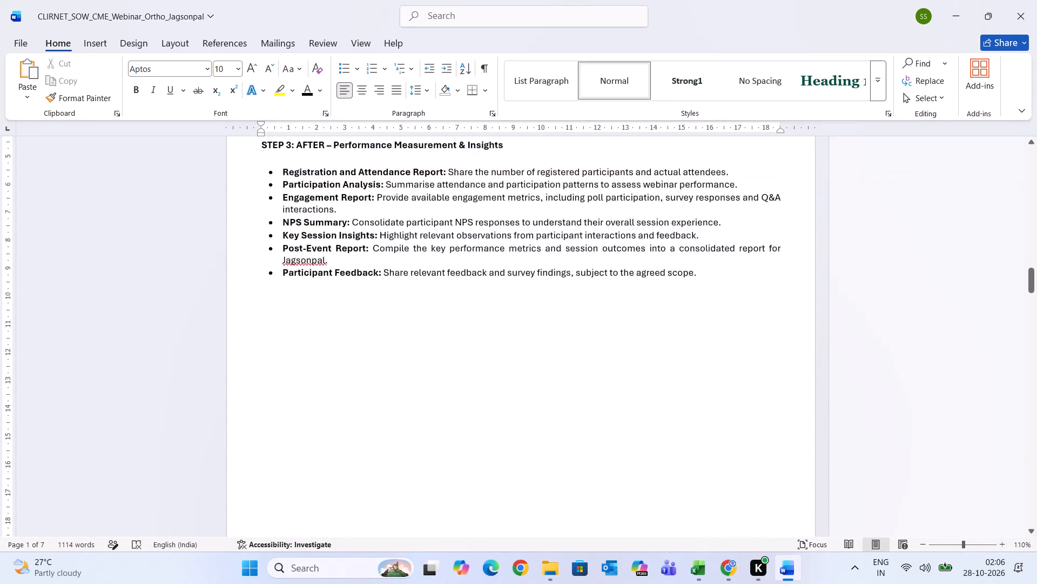
scroll(265, 302, down, 1)
double_click(265, 302)
scroll(265, 302, down, 2)
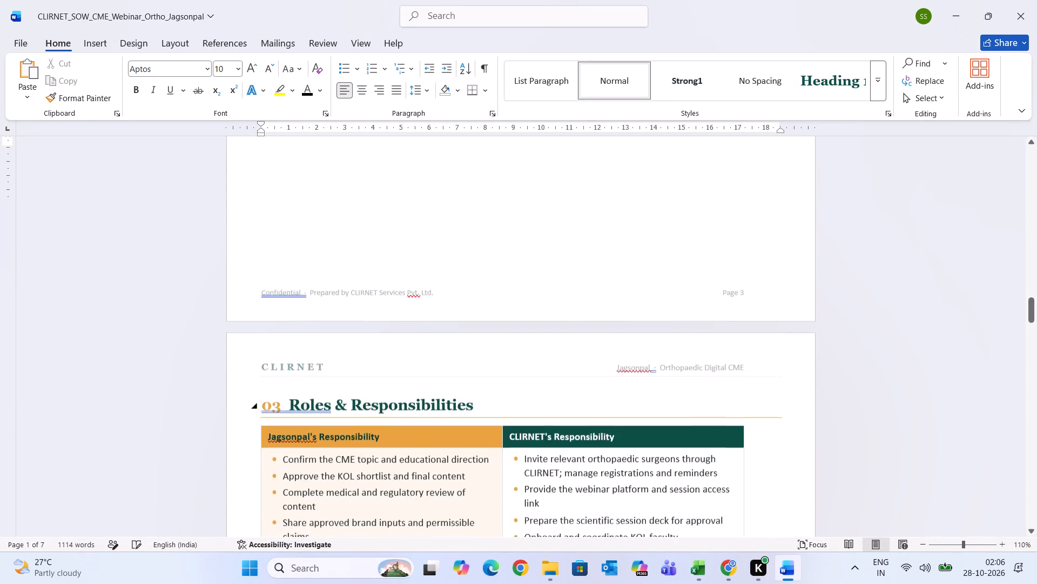
scroll(265, 302, down, 1)
scroll(387, 321, up, 1)
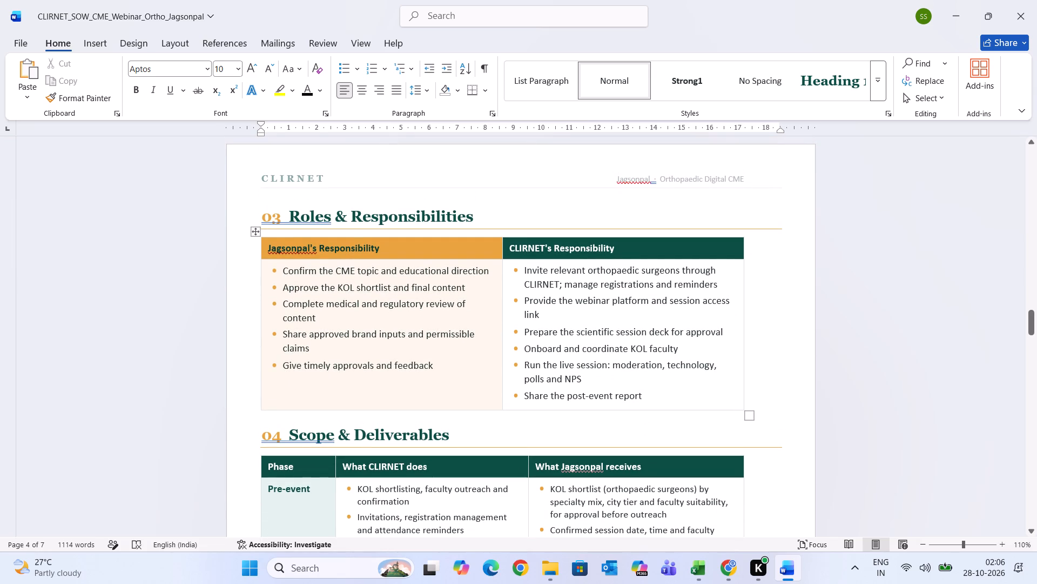
drag(766, 406, 260, 215)
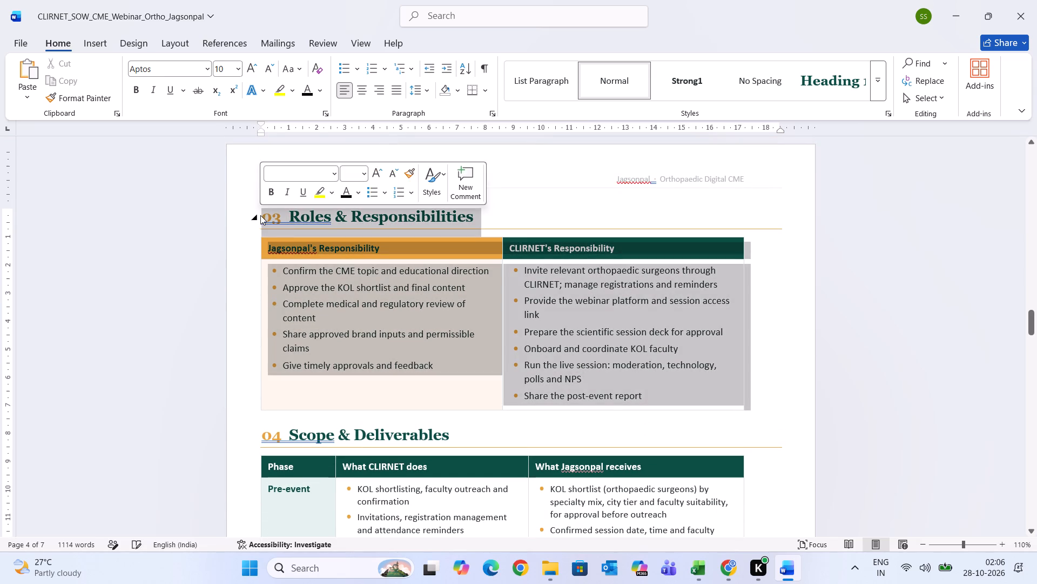
key(ctrl+c)
scroll(260, 215, up, 4)
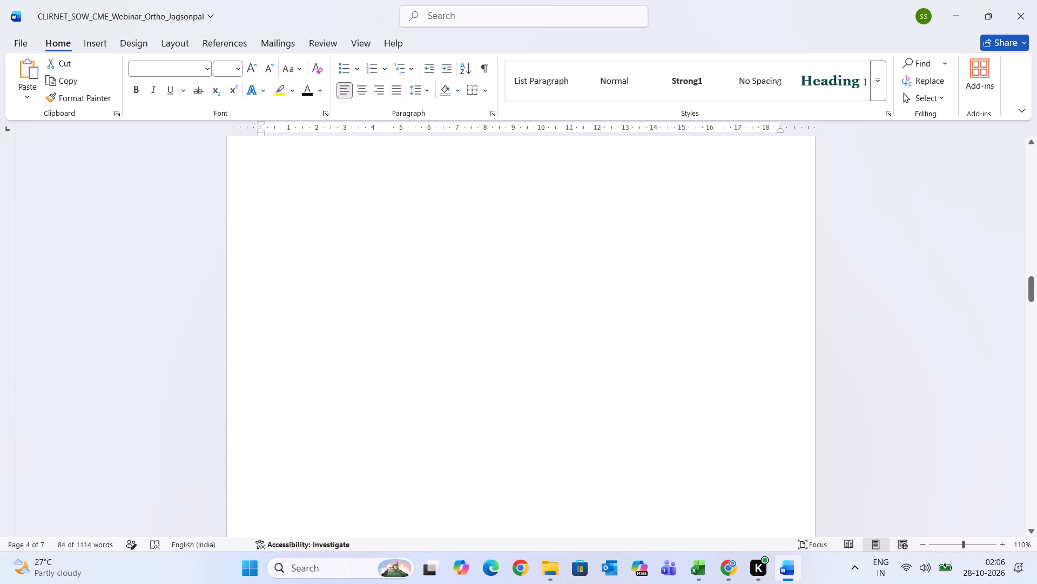
scroll(260, 215, up, 2)
click(294, 225)
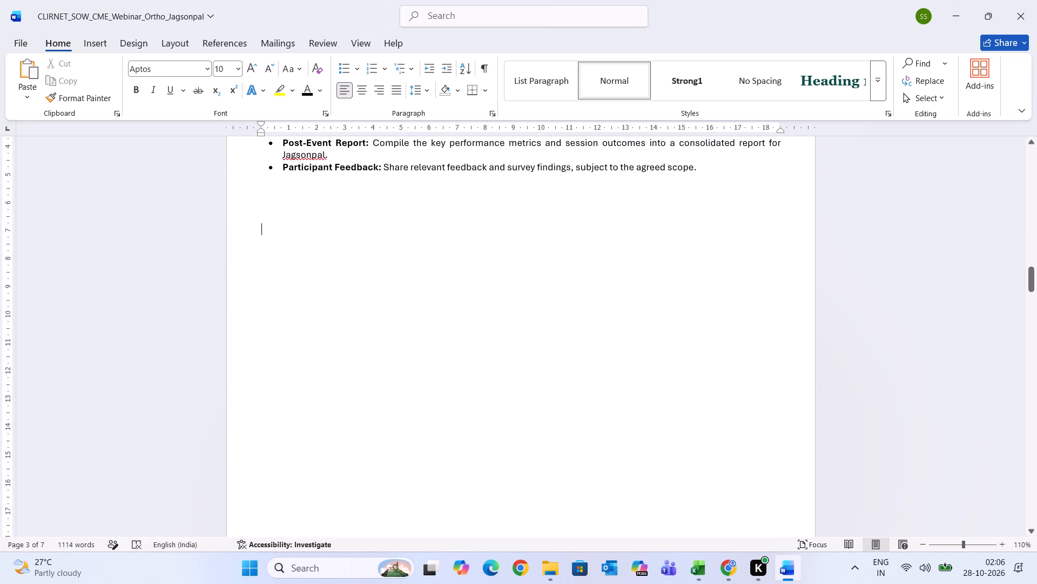
key(ctrl+v)
Delete blank lines just below the Participant Feedback bullet of STEP 3.
scroll(294, 225, up, 3)
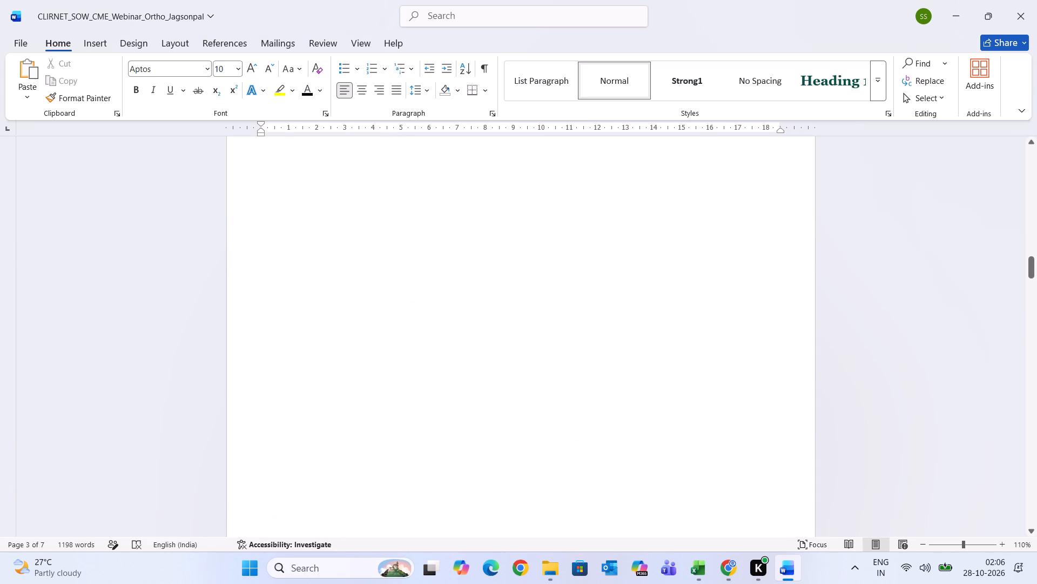
click(299, 286)
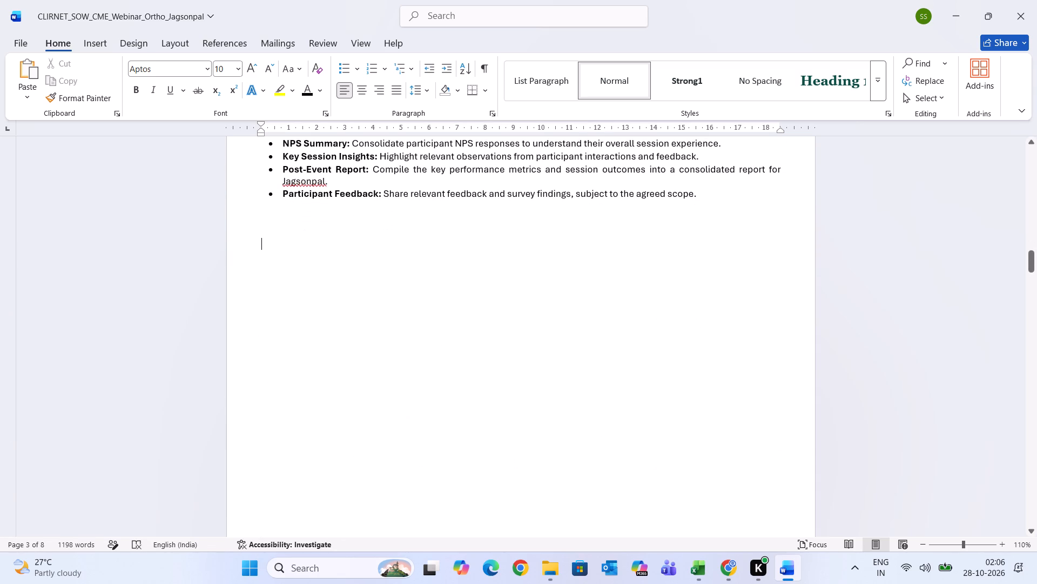
click(299, 286)
click(299, 286)
double_click(302, 344)
click(300, 367)
click(302, 330)
key(BackSpace)
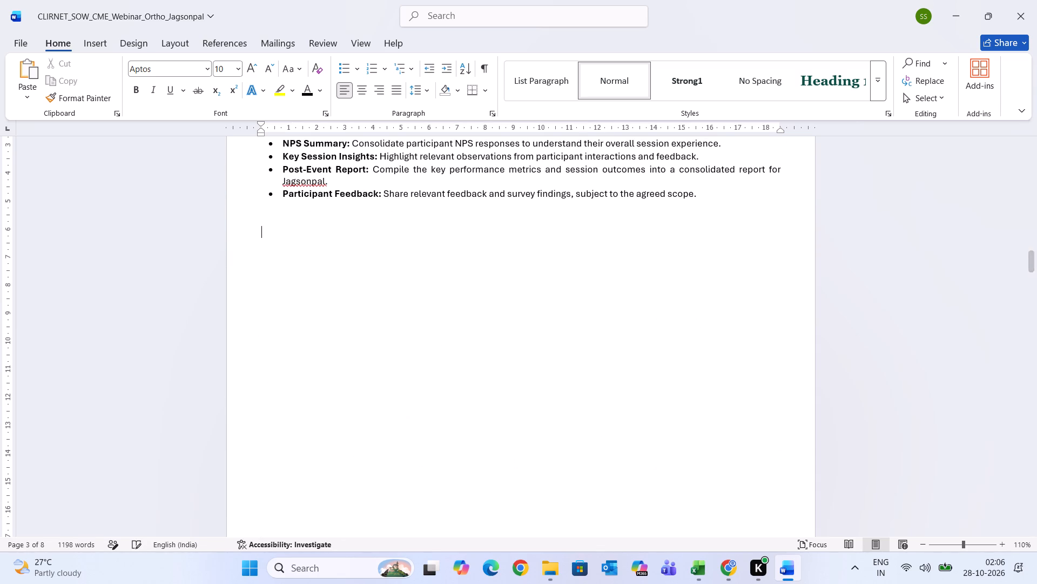
key(BackSpace)
Place the cursor farther down the empty part of the STEP 3 page and delete blank lines upwards.
double_click(284, 423)
double_click(284, 459)
scroll(280, 463, down, 1)
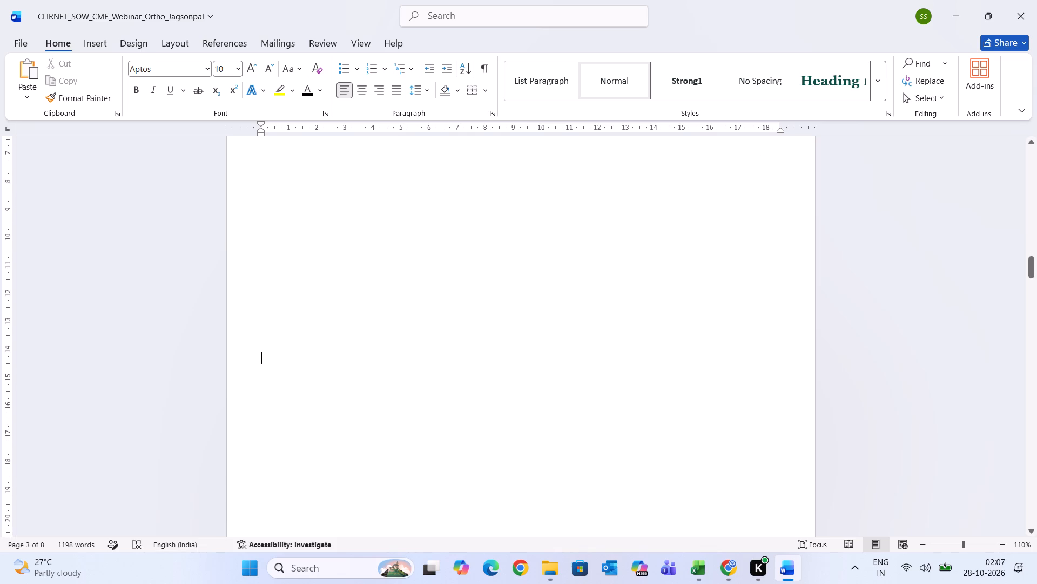
key(BackSpace)
key(BackSpace)
key(BackSpace)
key(BackSpace)
key(BackSpace)
key(BackSpace)
key(BackSpace)
key(BackSpace)
key(BackSpace)
key(BackSpace)
Delete more blank lines upwards from the lower empty area of the STEP 3 page and check the page layout.
triple_click(274, 490)
double_click(274, 490)
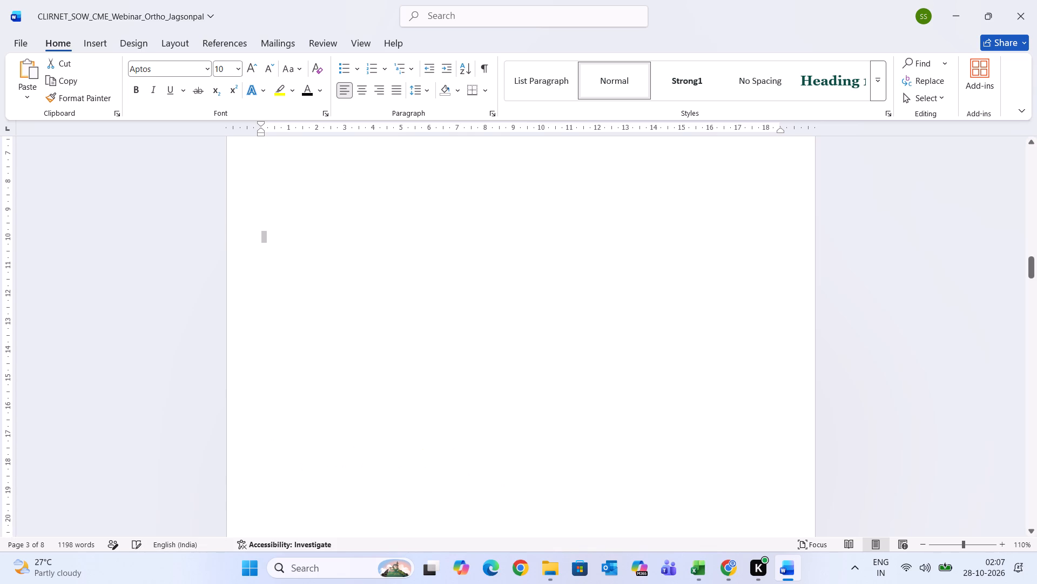
key(BackSpace)
key(BackSpace)
key(BackSpace)
key(BackSpace)
key(BackSpace)
key(BackSpace)
key(BackSpace)
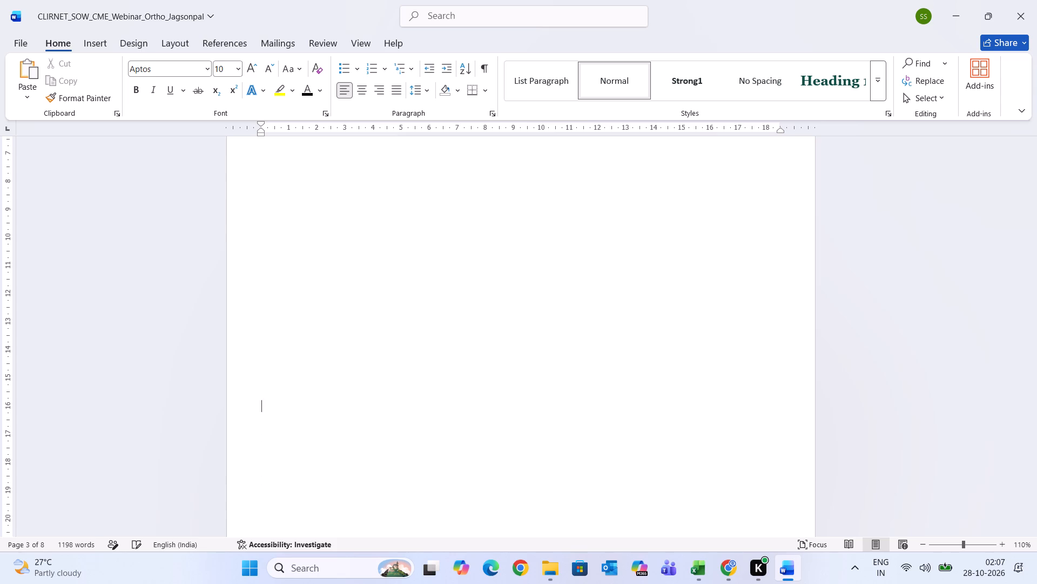
key(BackSpace)
key(BackSpace)
key(BackSpace)
key(BackSpace)
key(BackSpace)
key(BackSpace)
key(BackSpace)
key(BackSpace)
key(BackSpace)
key(BackSpace)
key(BackSpace)
scroll(438, 422, down, 1)
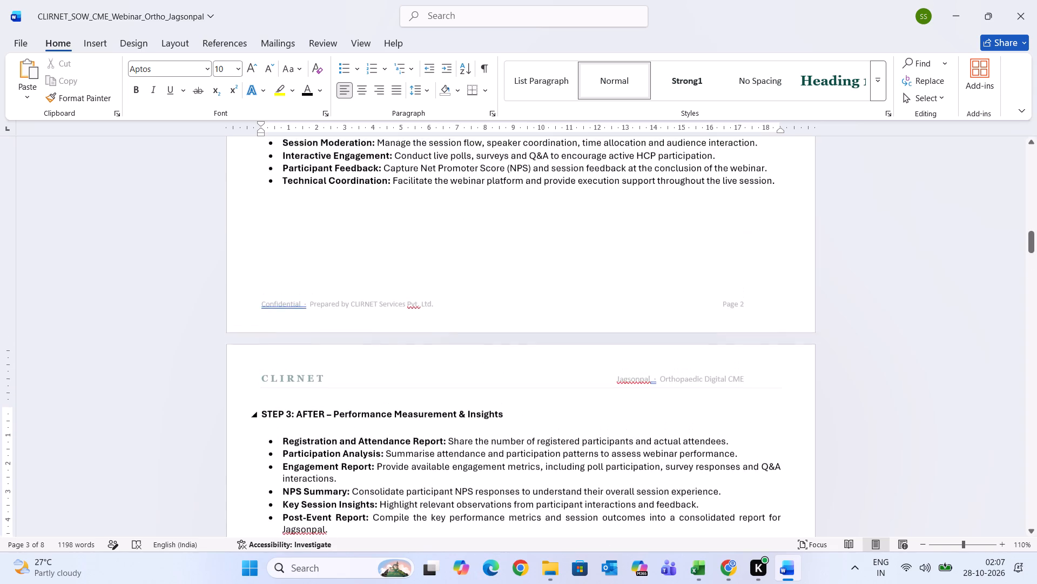
scroll(438, 422, down, 1)
scroll(438, 422, up, 1)
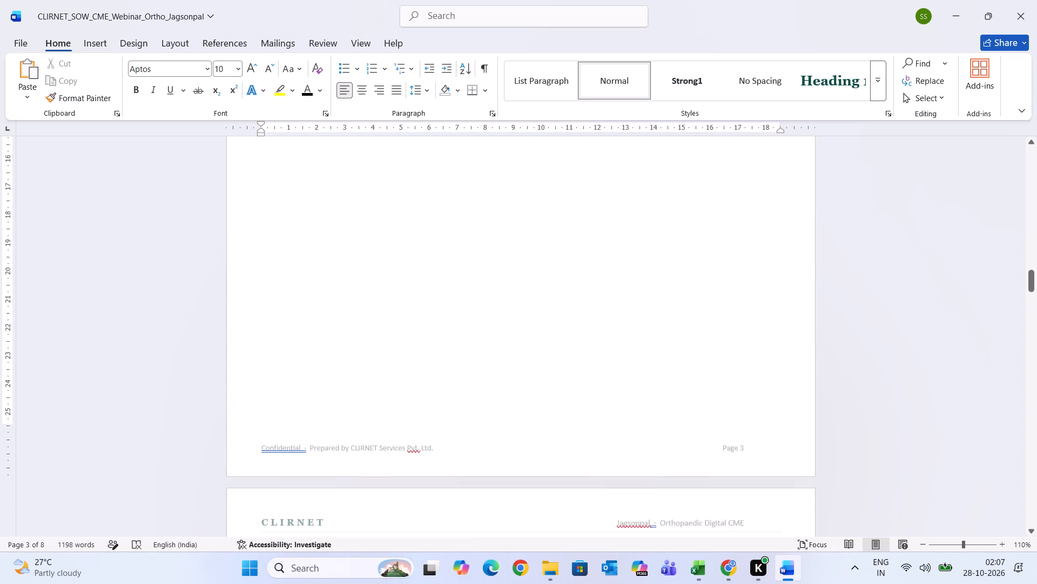
scroll(438, 422, up, 2)
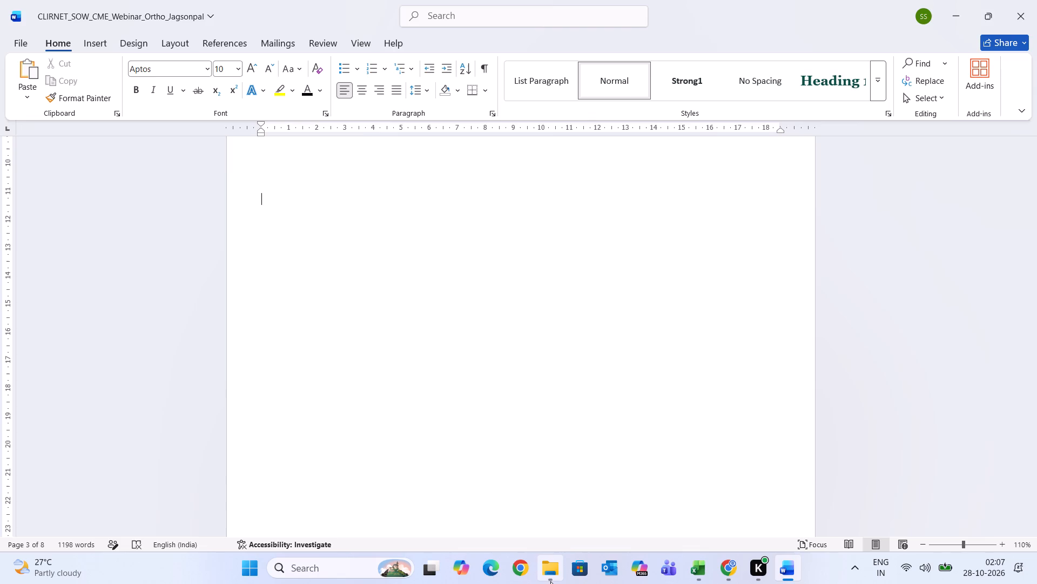
Switch to File Explorer and look through the Desktop folder for an earlier CME webinar proposal.
click(550, 581)
click(59, 187)
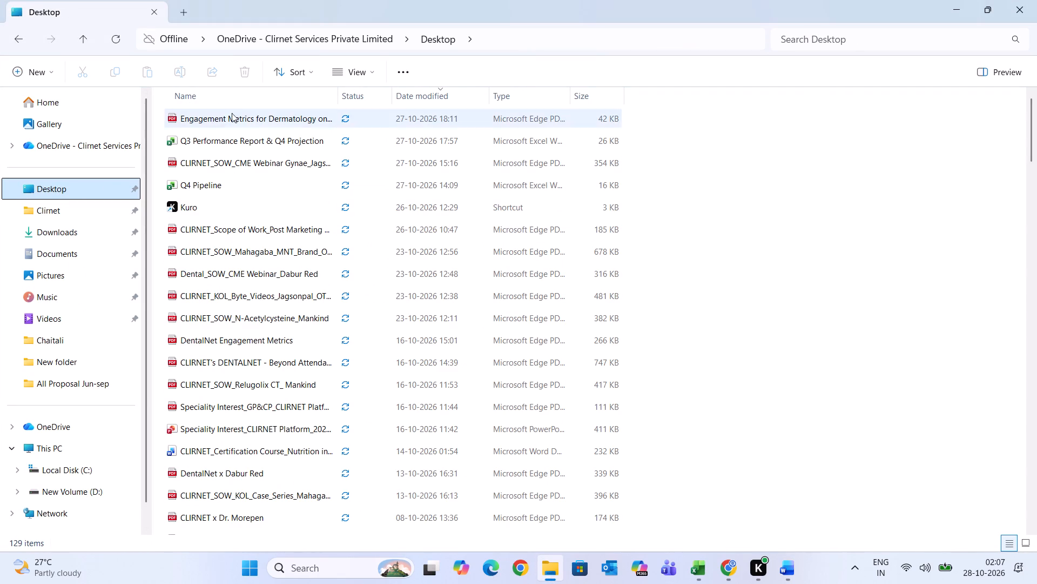
click(223, 167)
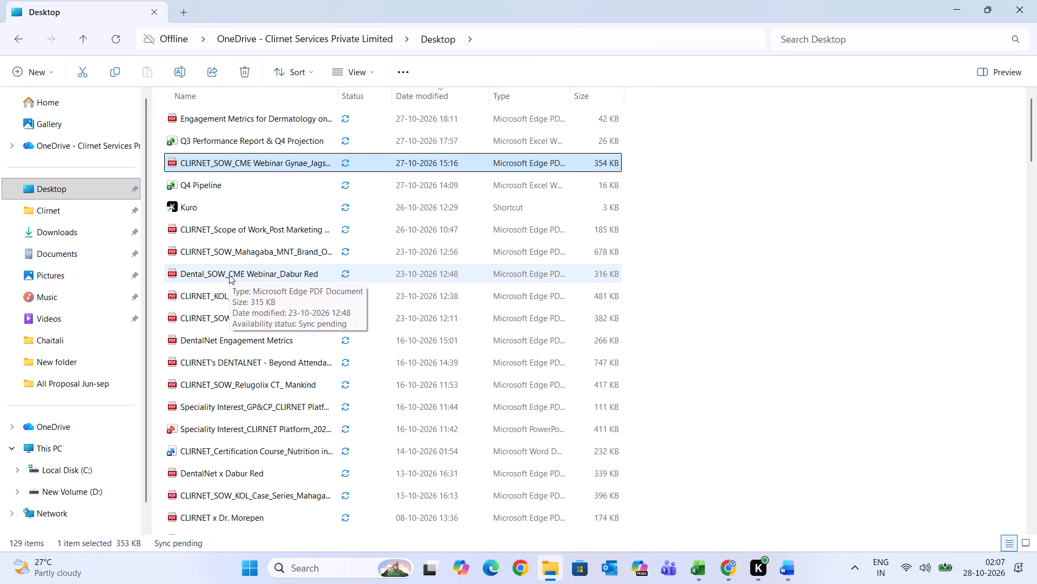
Search the computer for "cme" and open the Word document CLIRNET_SOW_CME_Webinar_NewKeratoneOil_Dabur_v7.
click(302, 563)
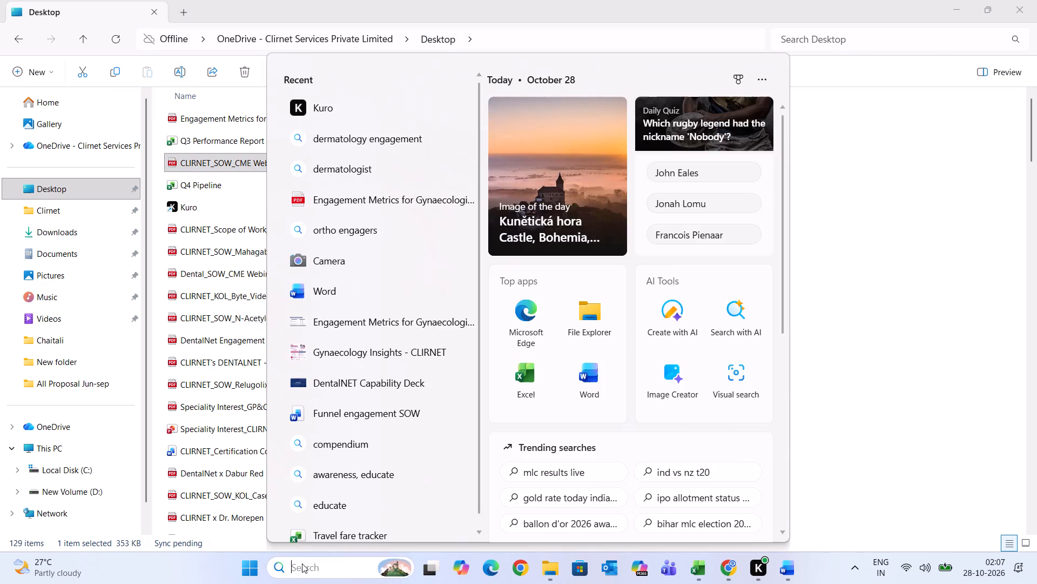
text(cme)
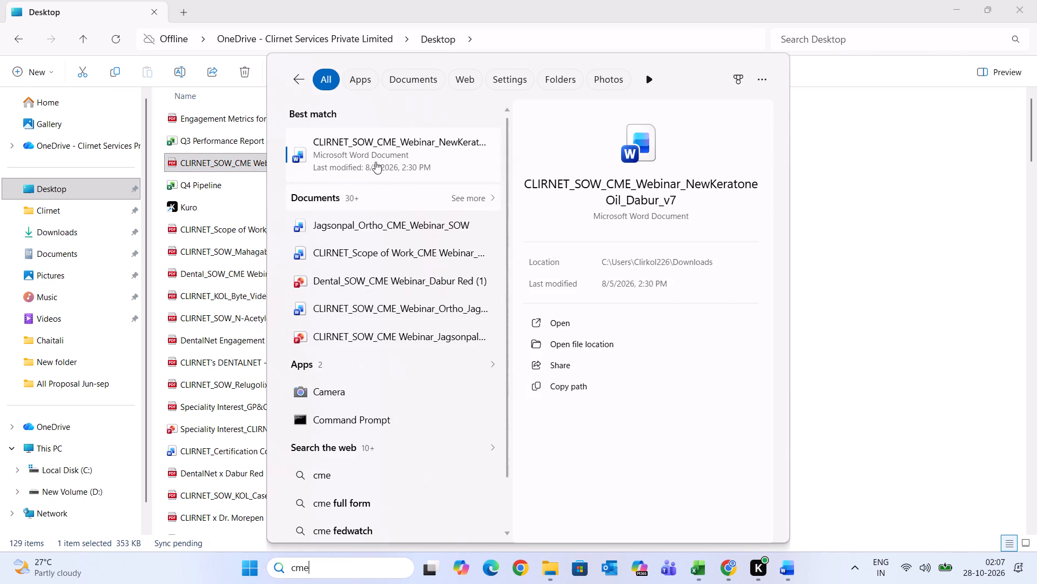
click(375, 162)
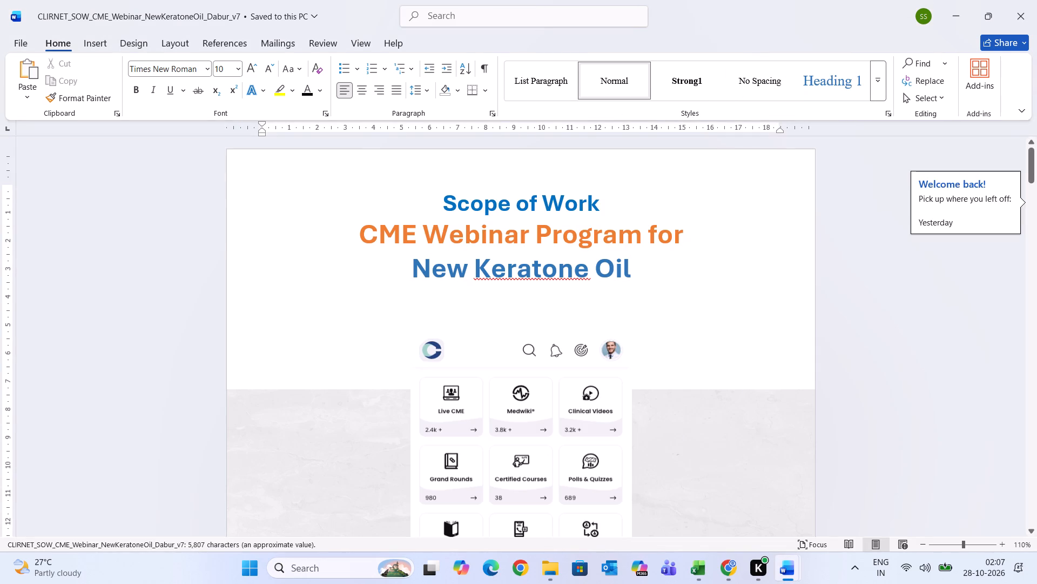
Copy the first phone mockup image, between Post-Webinar Analytics & Reporting and Deliverables in the Dabur proposal.
click(901, 410)
scroll(901, 410, down, 6)
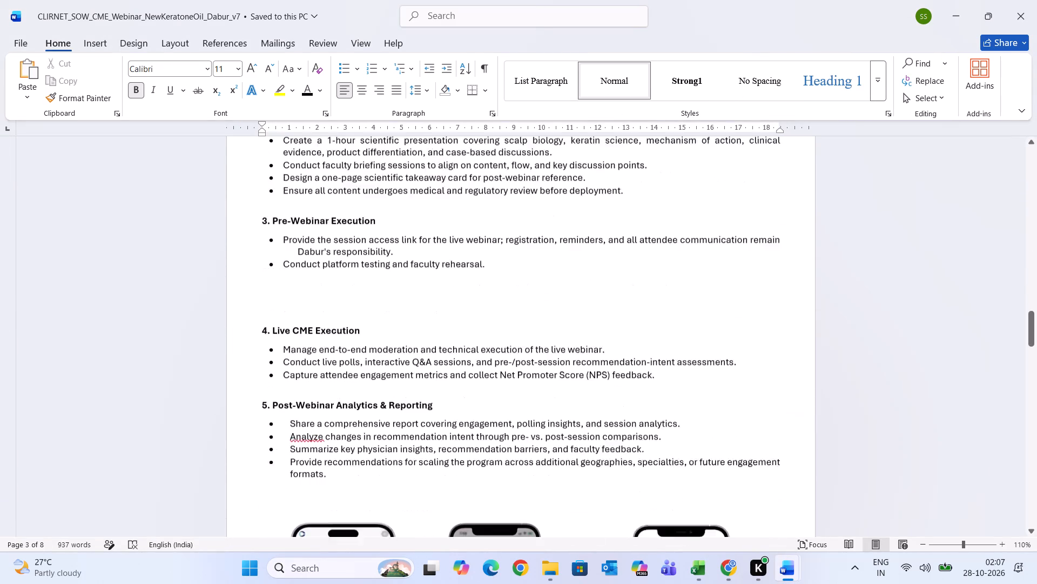
scroll(901, 410, down, 6)
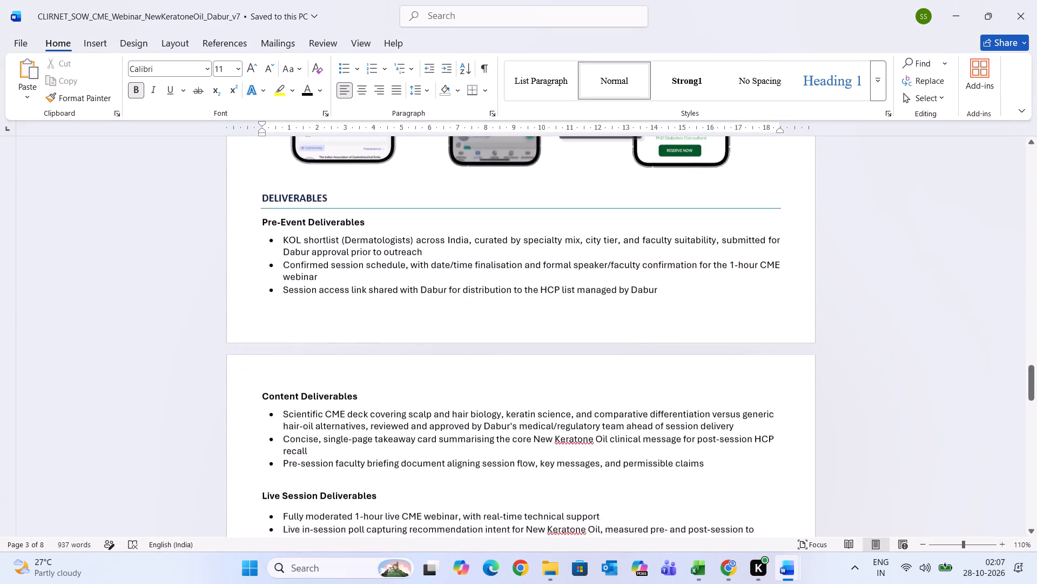
scroll(901, 410, down, 4)
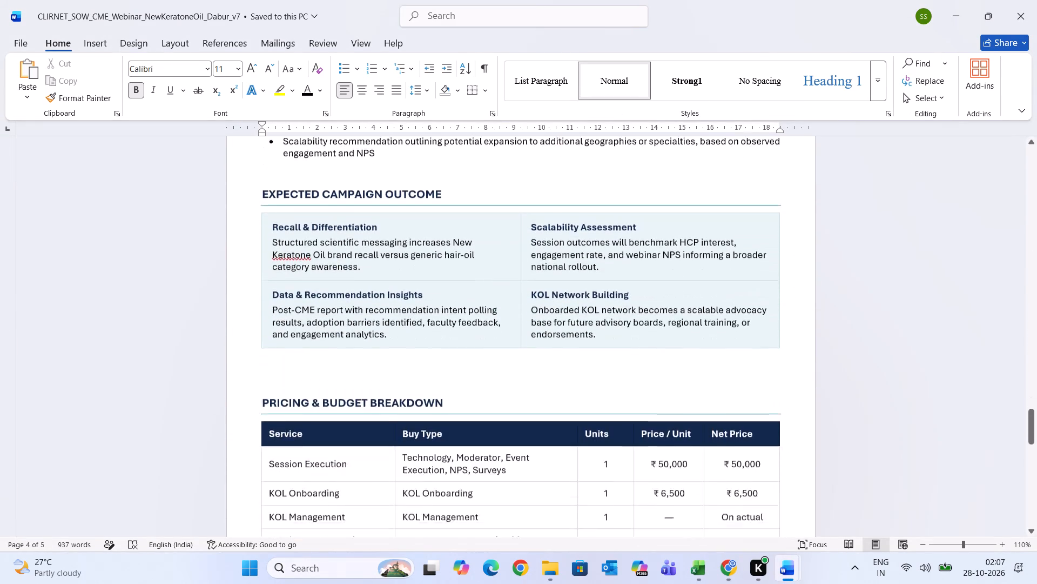
scroll(901, 410, down, 1)
scroll(901, 410, up, 5)
right_click(901, 410)
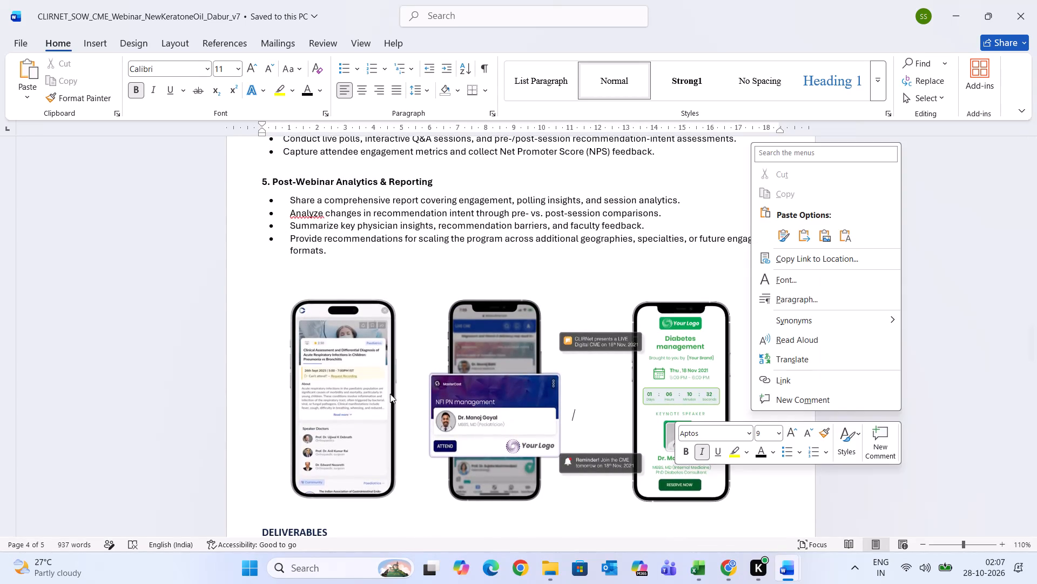
click(350, 397)
click(350, 397)
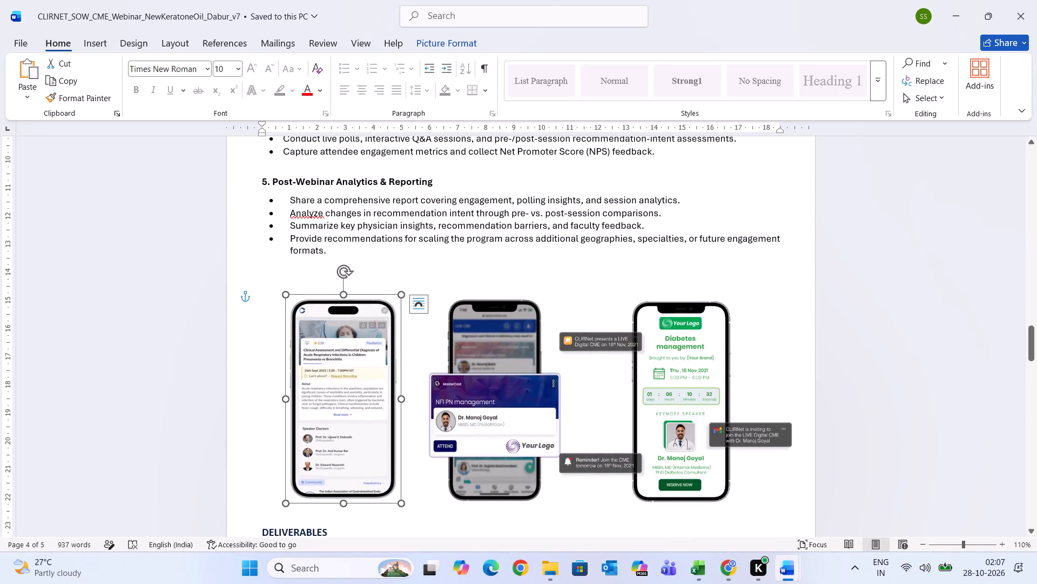
key(ctrl+c)
Switch back to the Jagsonpal ortho proposal and paste the phone mockup in the empty space below the STEP 3 bullets.
click(725, 567)
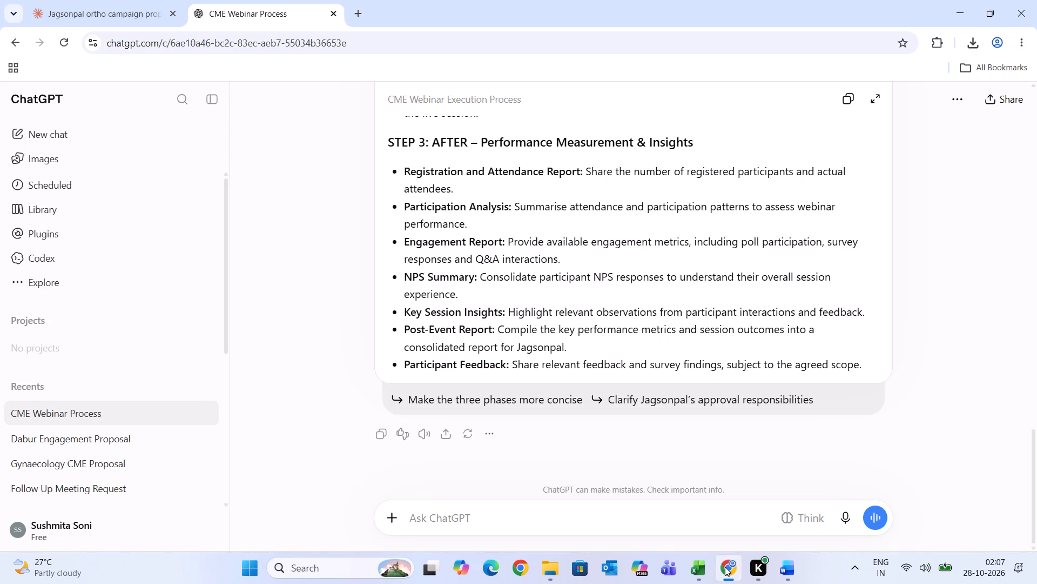
click(795, 559)
click(736, 495)
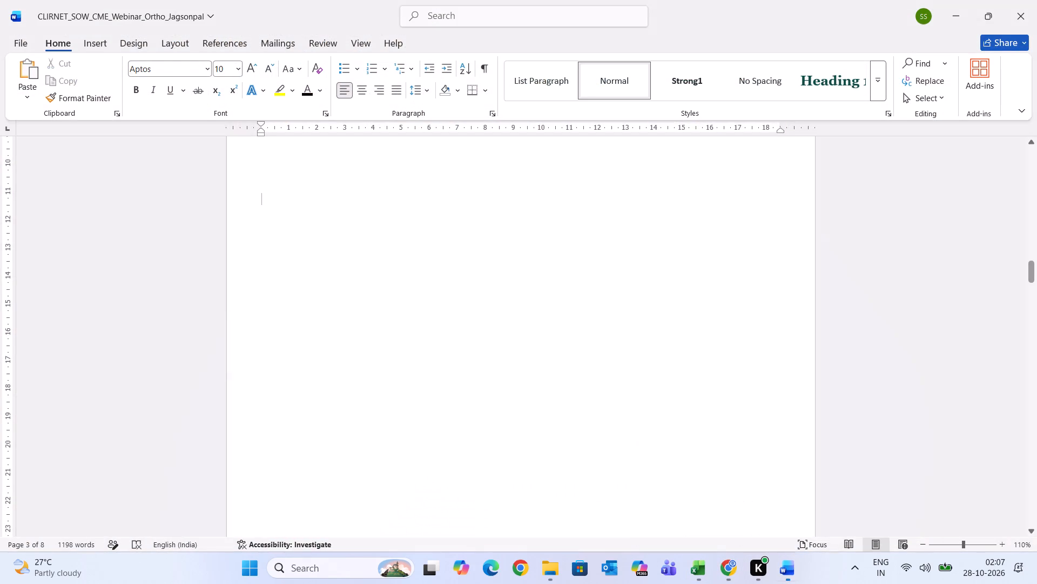
scroll(332, 290, down, 1)
click(332, 290)
scroll(332, 290, up, 1)
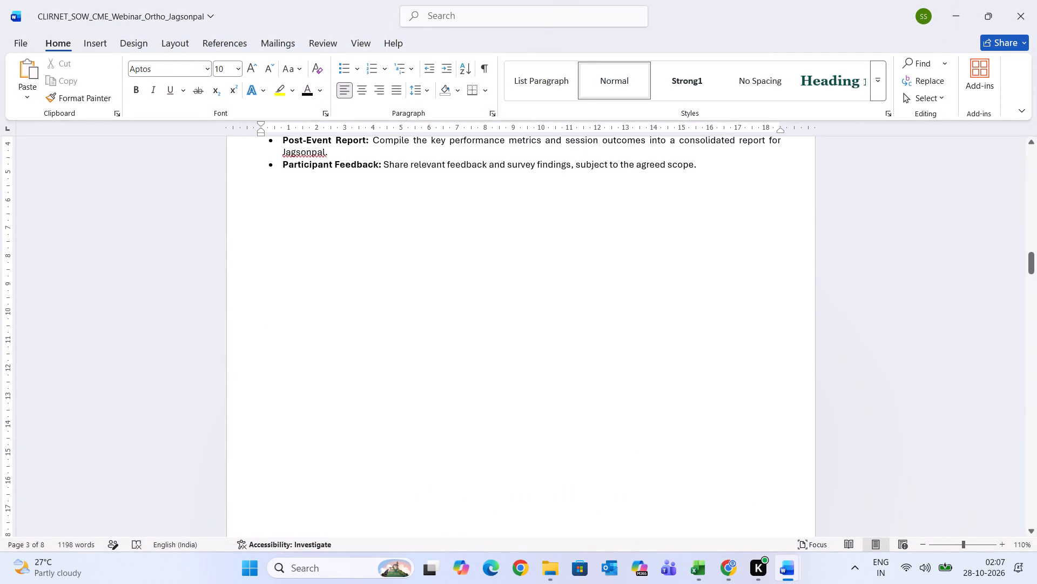
click(318, 268)
key(ctrl+v)
click(448, 407)
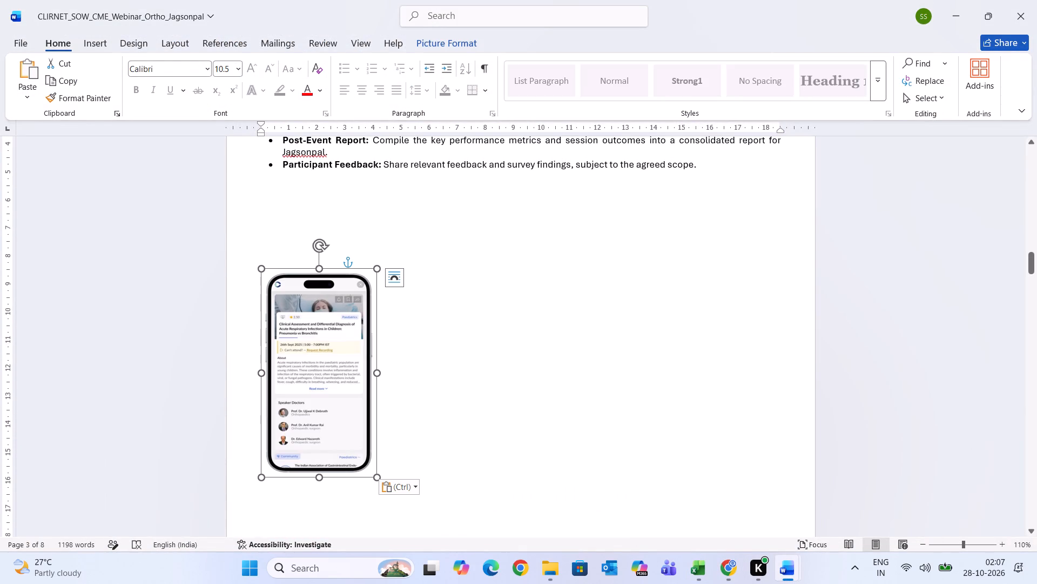
Move the phone mockup up closer to the STEP 3 bullets, slightly inward from the text margin.
drag(340, 390, 351, 342)
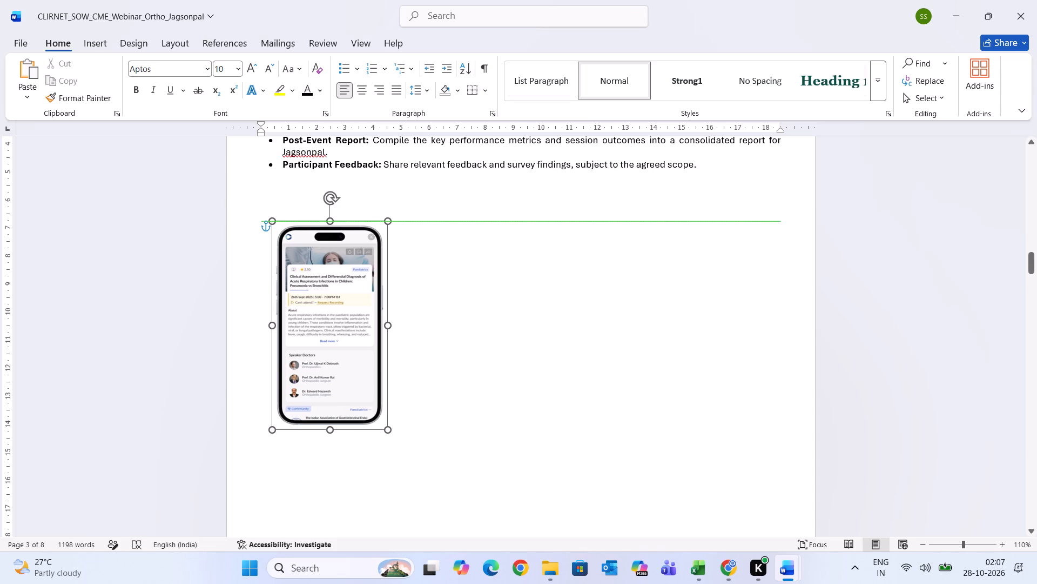
click(453, 412)
scroll(453, 412, up, 1)
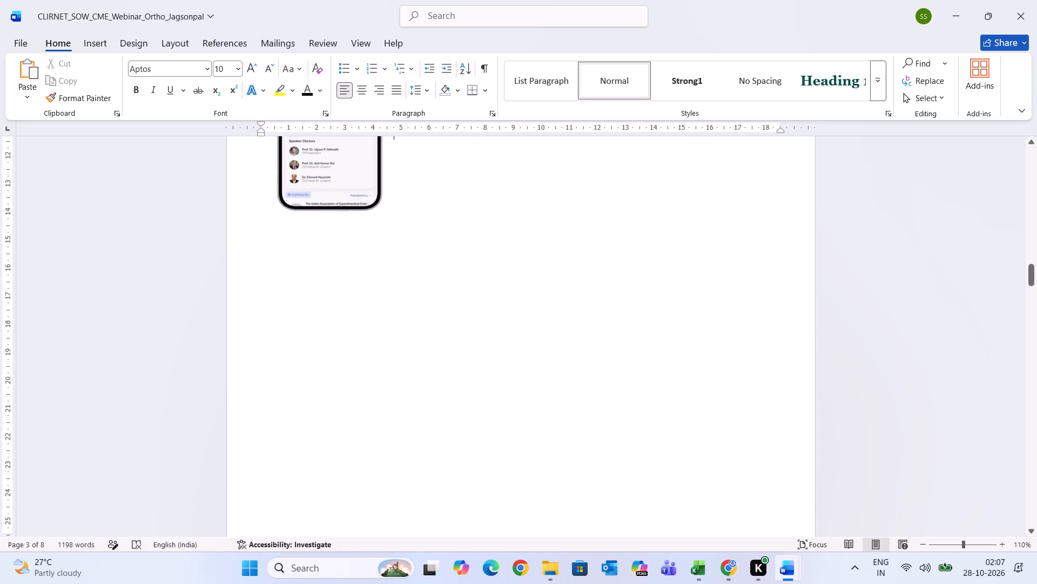
Switch to the Dabur proposal and copy the middle phone mockup, the one with the NFI PN management card.
scroll(453, 412, up, 1)
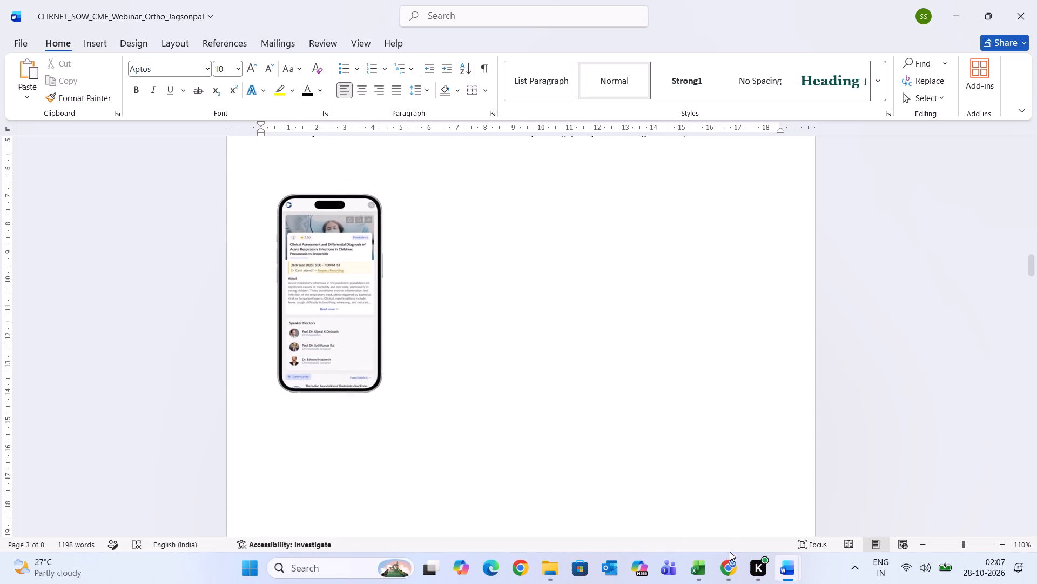
click(728, 560)
click(797, 573)
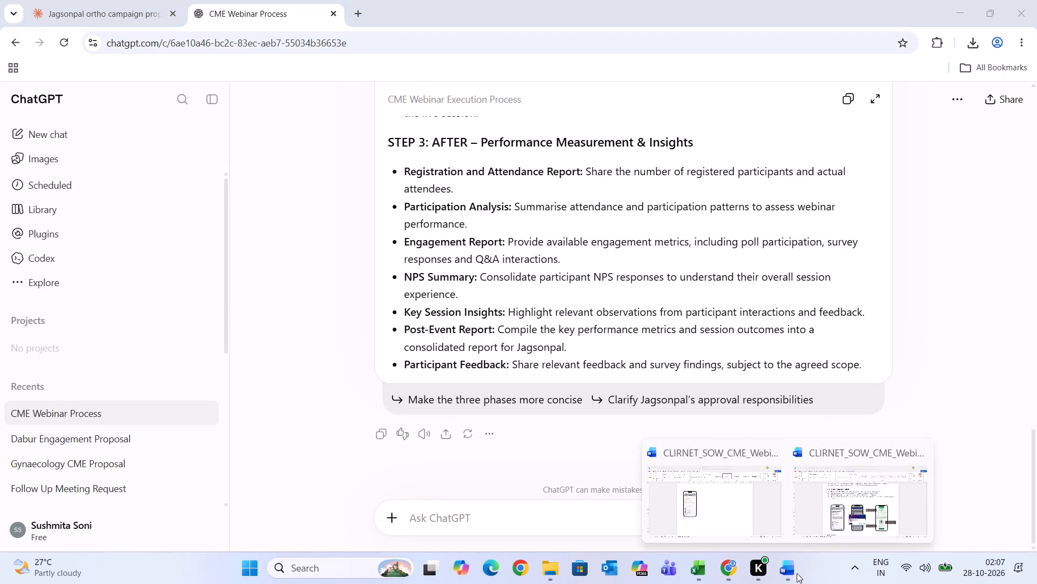
click(861, 519)
click(559, 452)
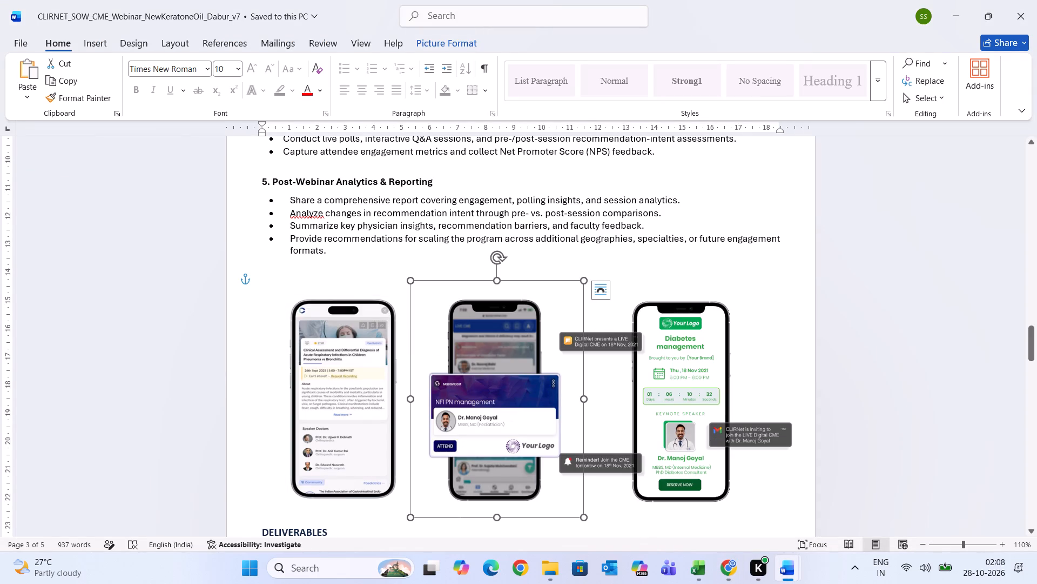
key(ctrl+c)
Paste the NFI PN management mockup into the Jagsonpal proposal and place it beside the first phone mockup, level with it.
click(802, 569)
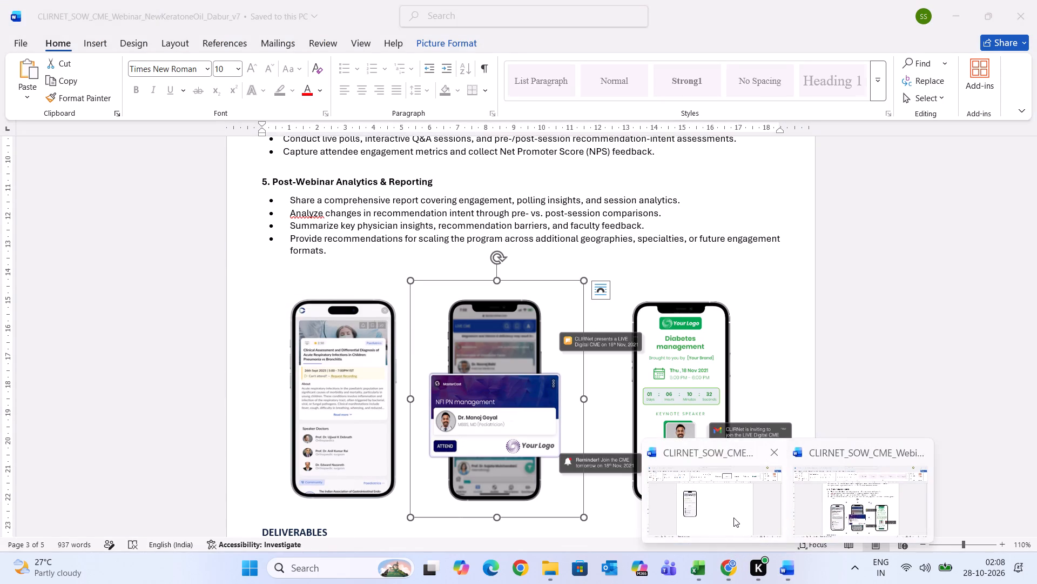
click(733, 517)
key(ctrl+v)
drag(476, 337, 479, 191)
click(570, 236)
click(627, 269)
scroll(627, 269, up, 1)
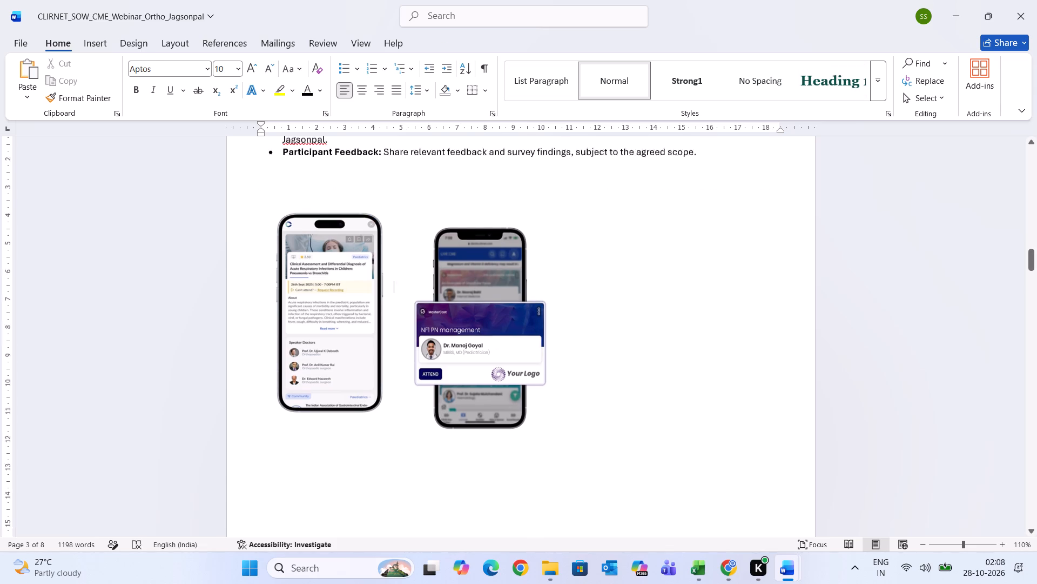
scroll(627, 269, up, 1)
drag(520, 432, 522, 412)
click(618, 446)
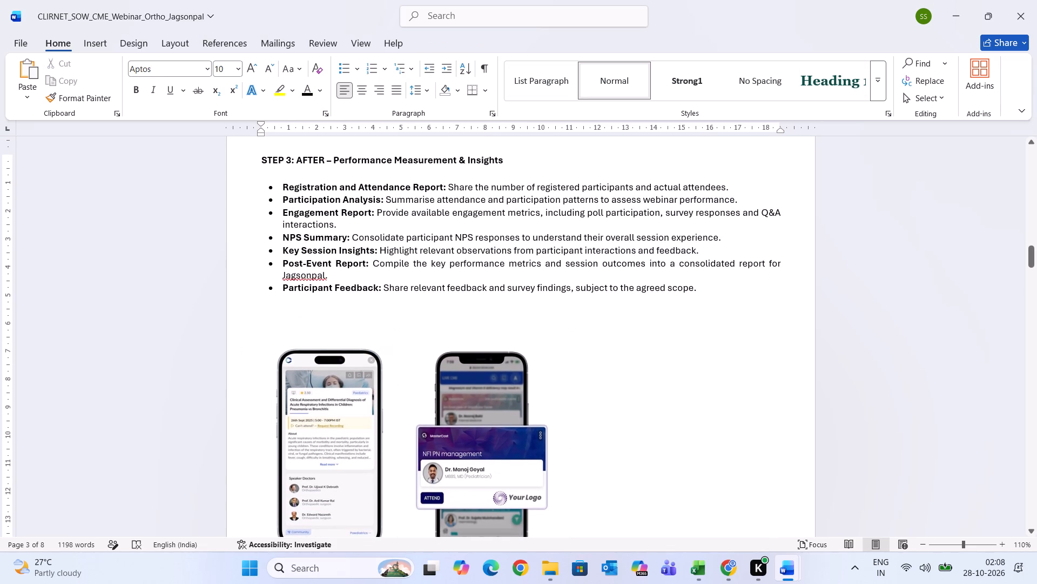
Return to the Dabur proposal and copy the third phone mockup, the green Diabetes management one.
scroll(618, 446, down, 1)
click(784, 576)
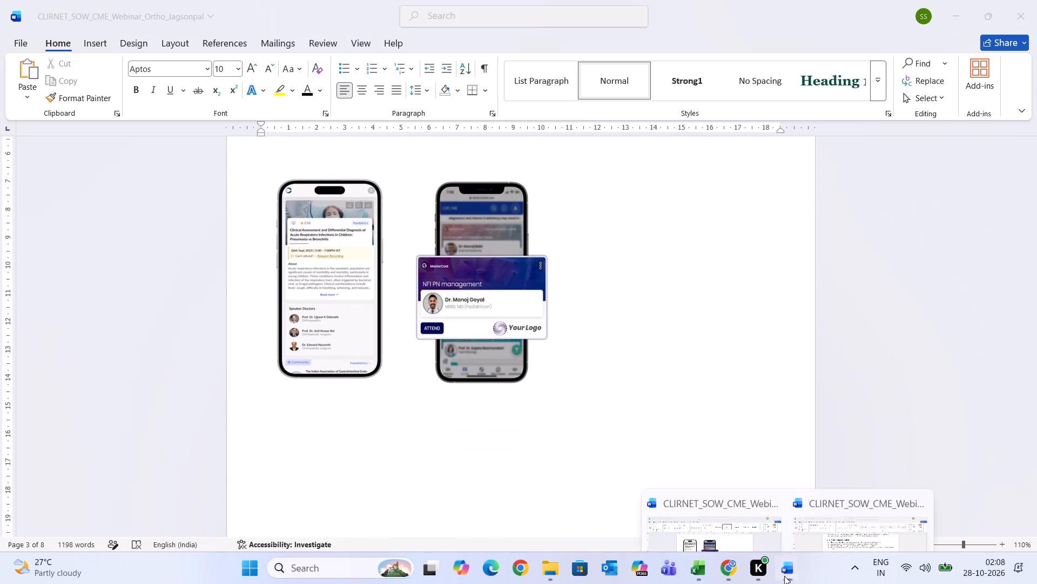
click(839, 501)
click(701, 404)
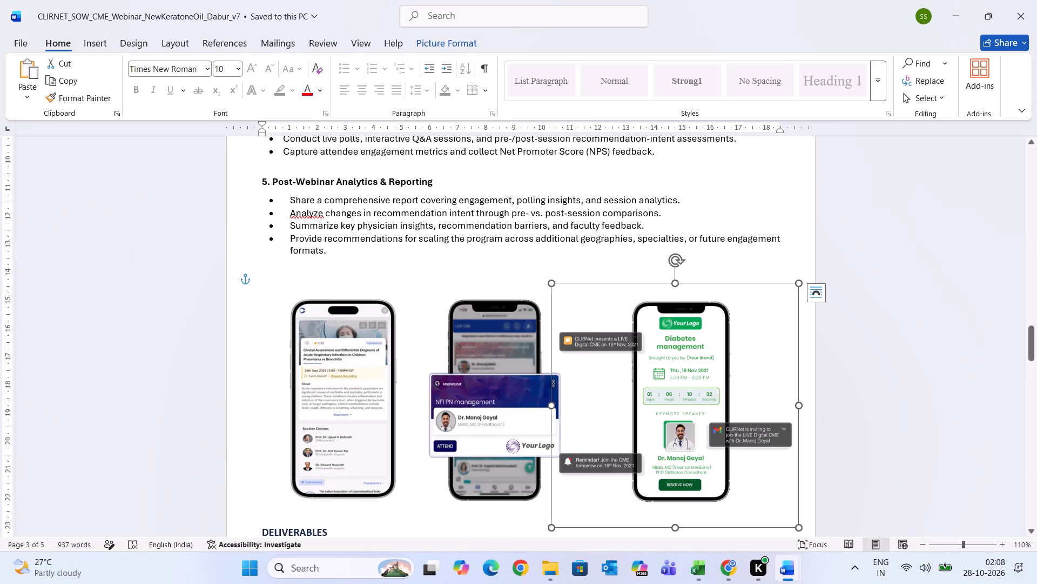
key(ctrl+c)
Paste the Diabetes management mockup into the Jagsonpal proposal and align it as the third phone in the row below STEP 3.
click(792, 566)
click(683, 483)
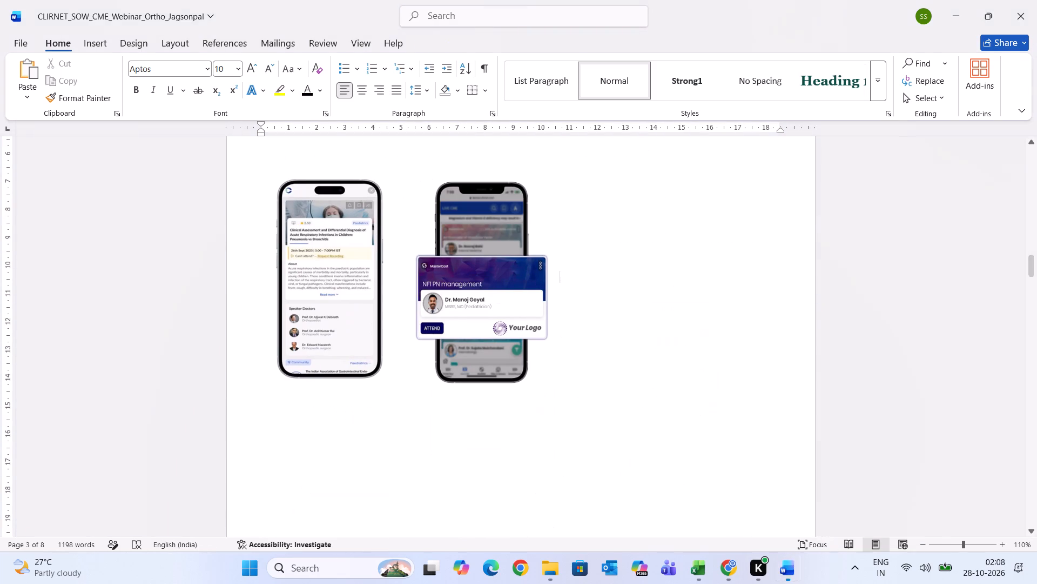
key(ctrl+v)
drag(649, 419, 637, 306)
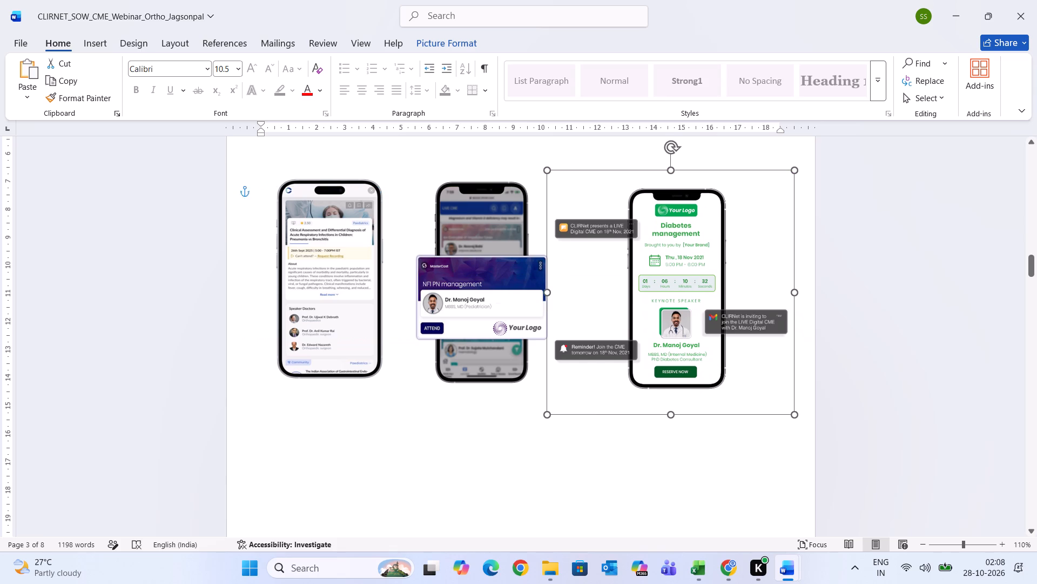
drag(637, 306, 636, 295)
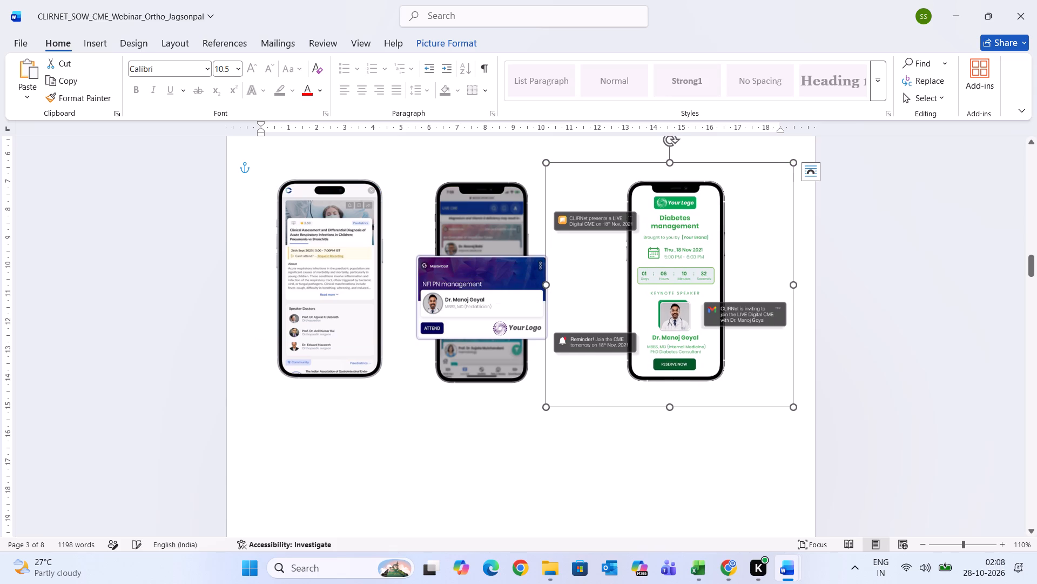
click(895, 368)
Check the page holding the mockup row, and examine the Dabur proposal's Deliverables and Expected Campaign Outcome sections.
scroll(895, 368, up, 2)
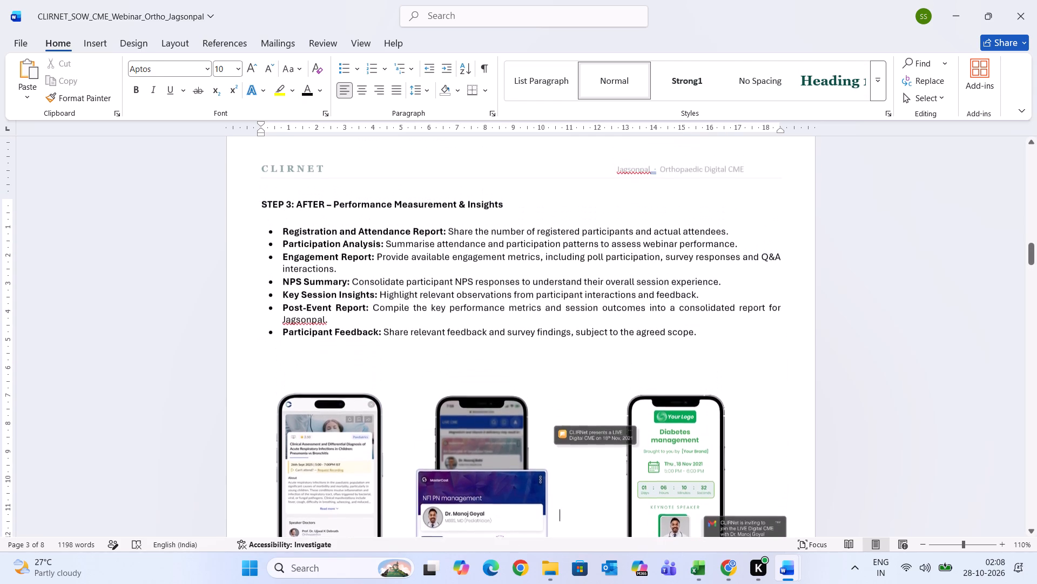
scroll(895, 368, up, 1)
scroll(895, 368, down, 4)
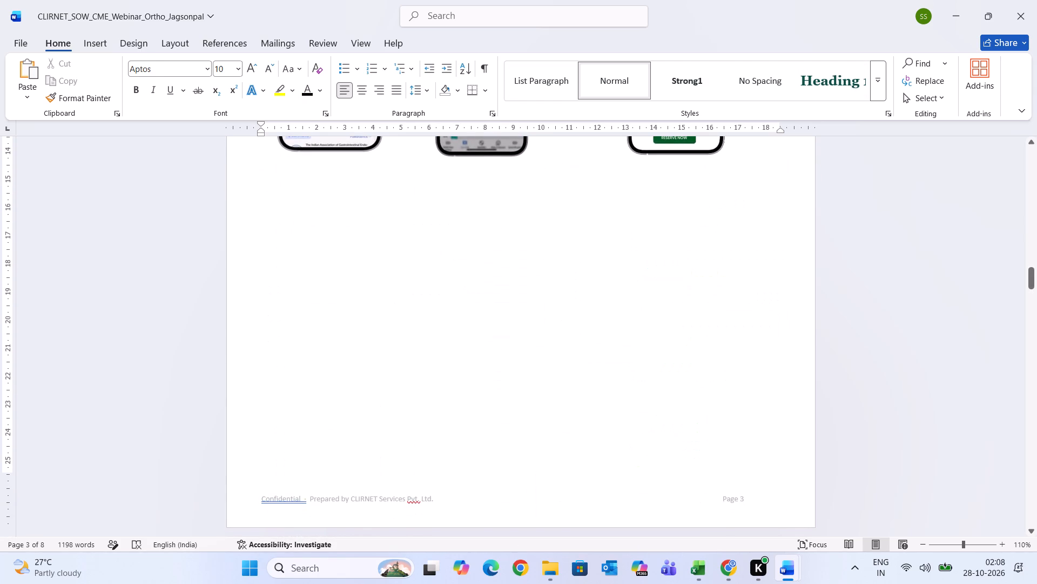
scroll(665, 349, down, 1)
click(794, 565)
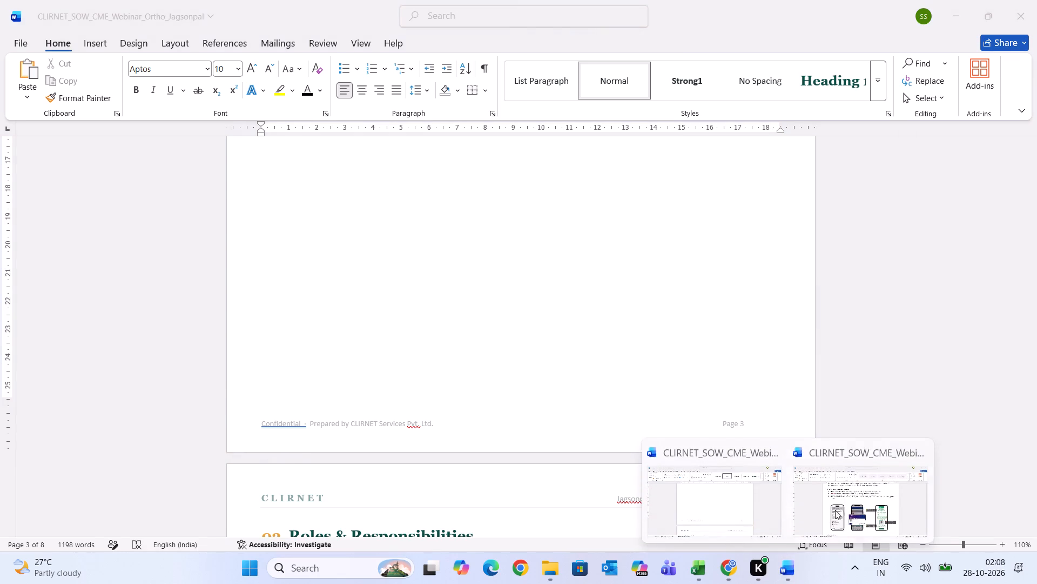
click(844, 500)
click(888, 399)
scroll(888, 399, down, 1)
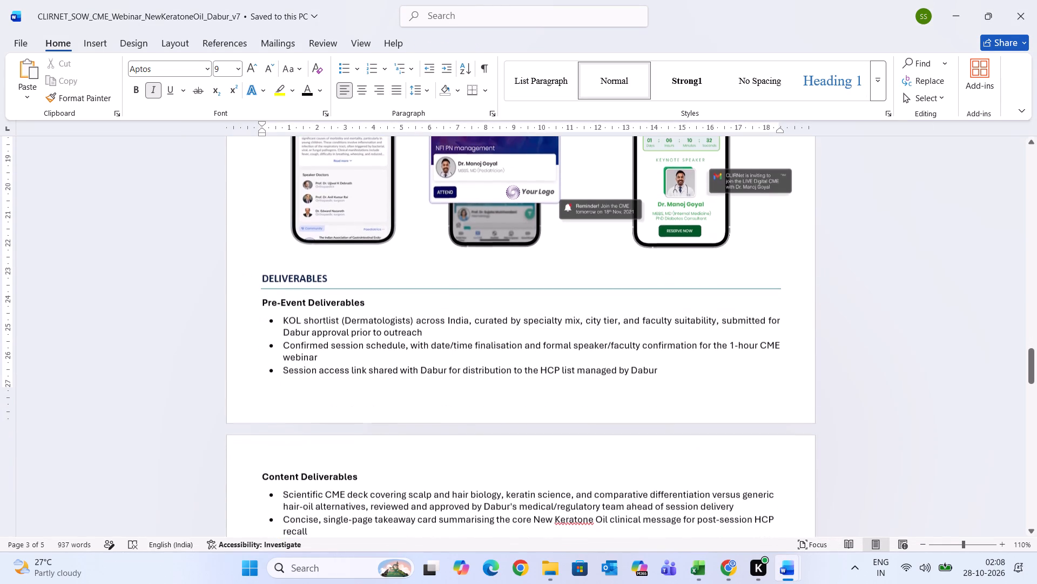
scroll(888, 399, down, 2)
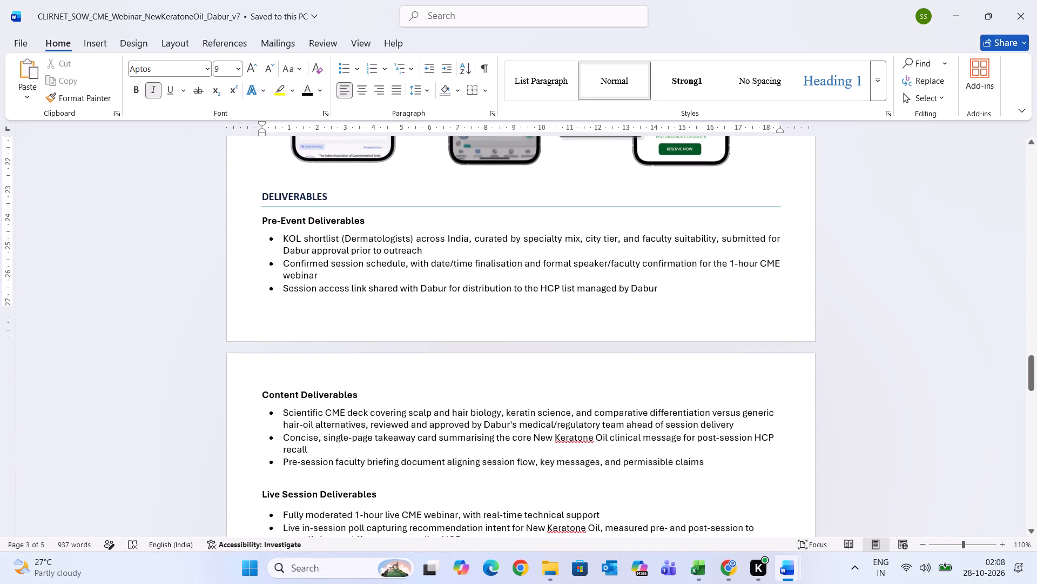
scroll(888, 399, down, 2)
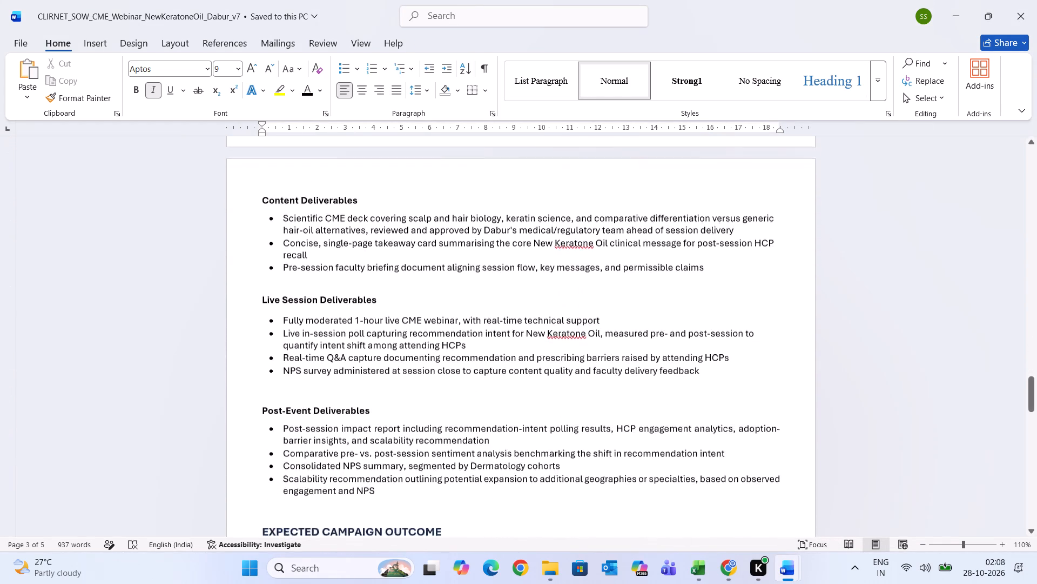
scroll(888, 399, down, 1)
scroll(888, 399, up, 1)
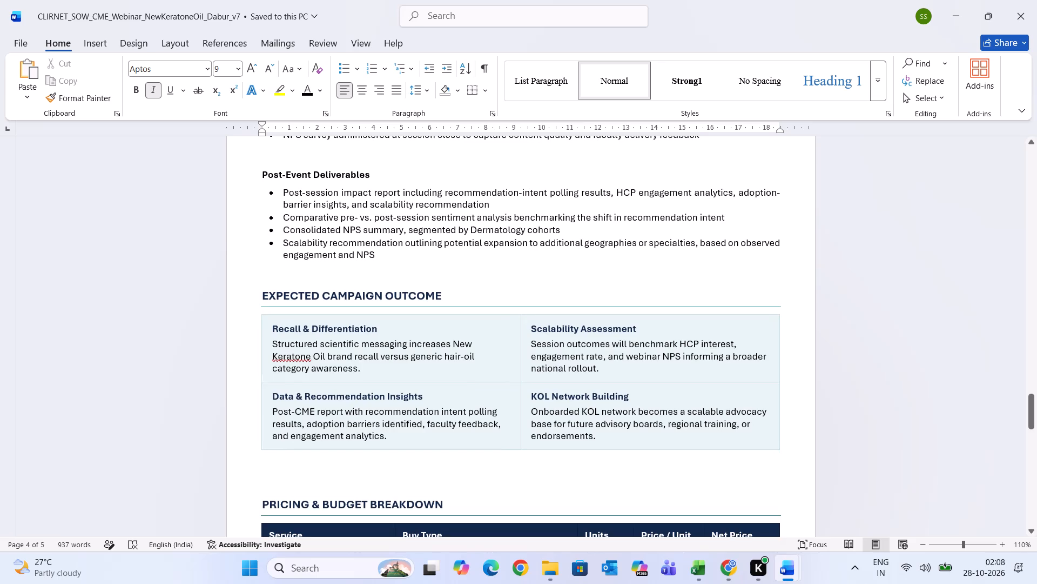
scroll(888, 399, up, 3)
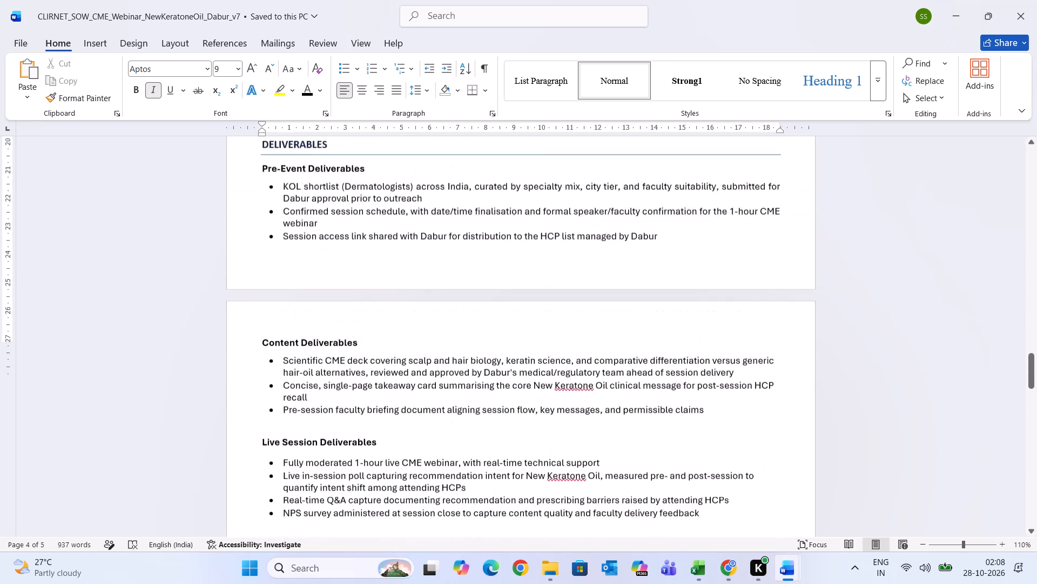
scroll(888, 399, up, 2)
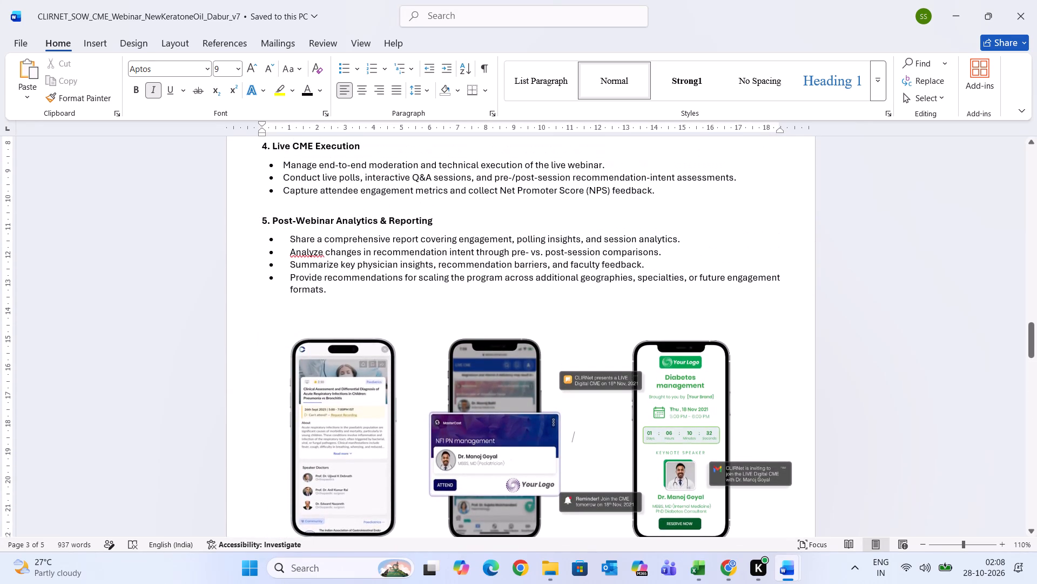
scroll(888, 399, up, 2)
Switch back to the Jagsonpal proposal and review its page layout from How It Works through Campaign Impact.
click(792, 559)
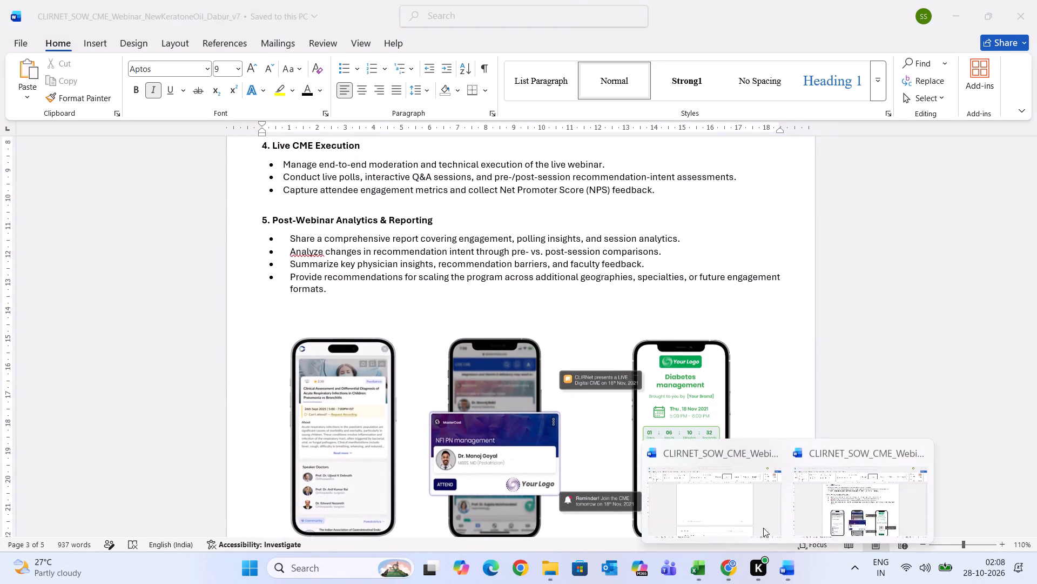
click(752, 518)
click(708, 415)
scroll(687, 365, up, 2)
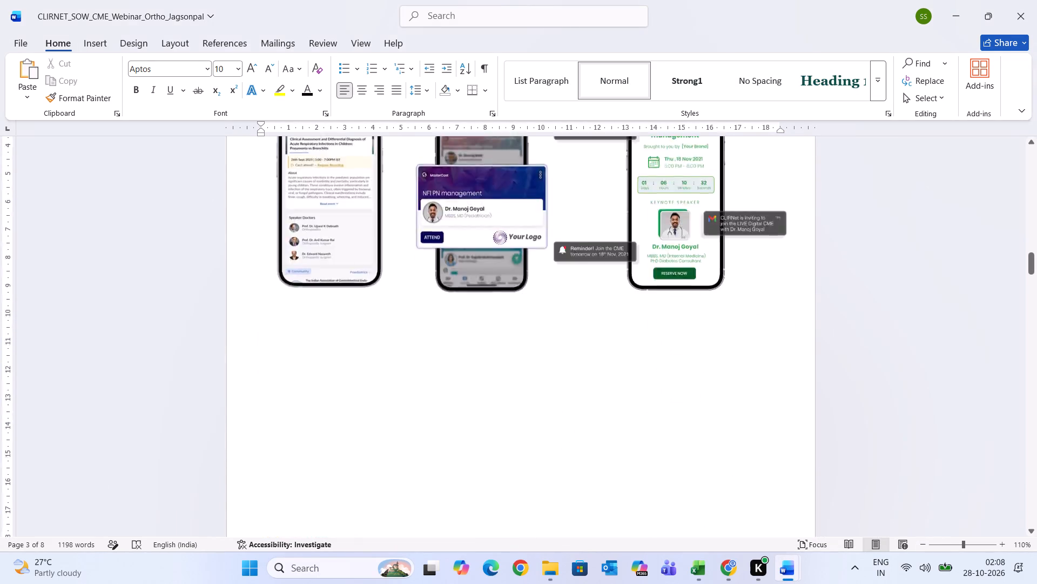
scroll(687, 365, up, 2)
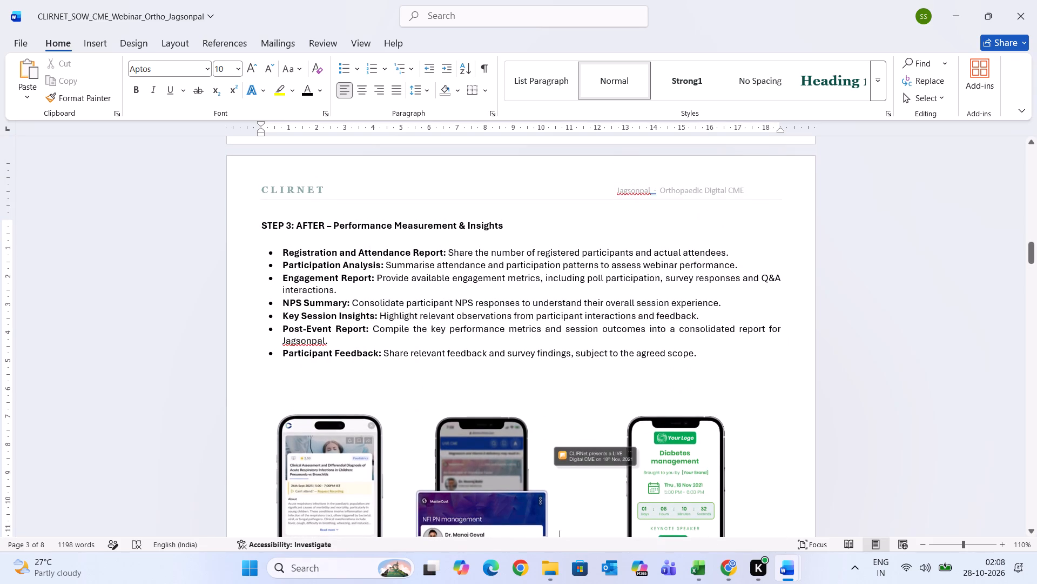
scroll(687, 365, up, 5)
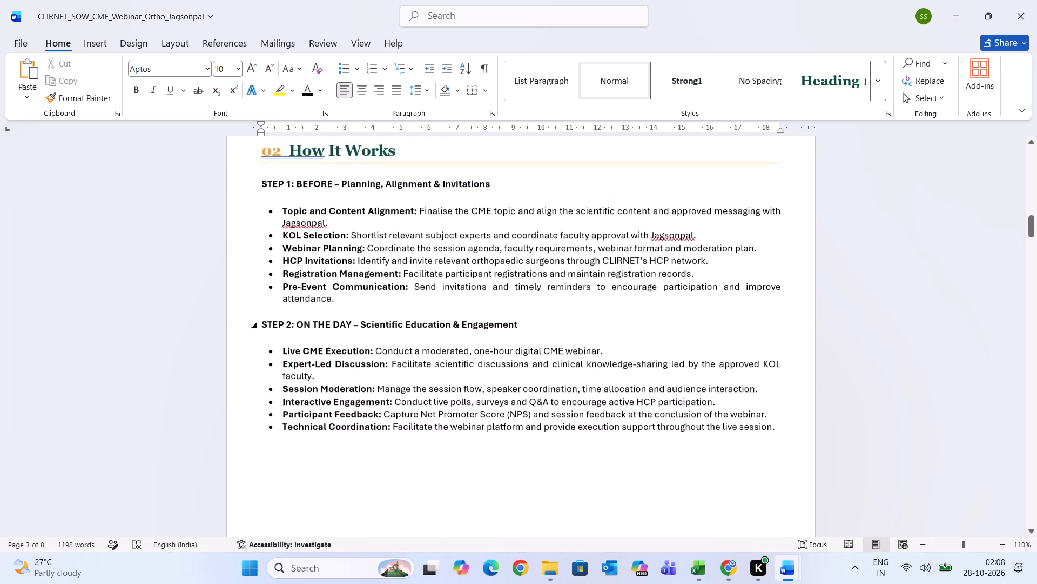
scroll(687, 365, up, 1)
ctrl+scroll(687, 365, down, 1)
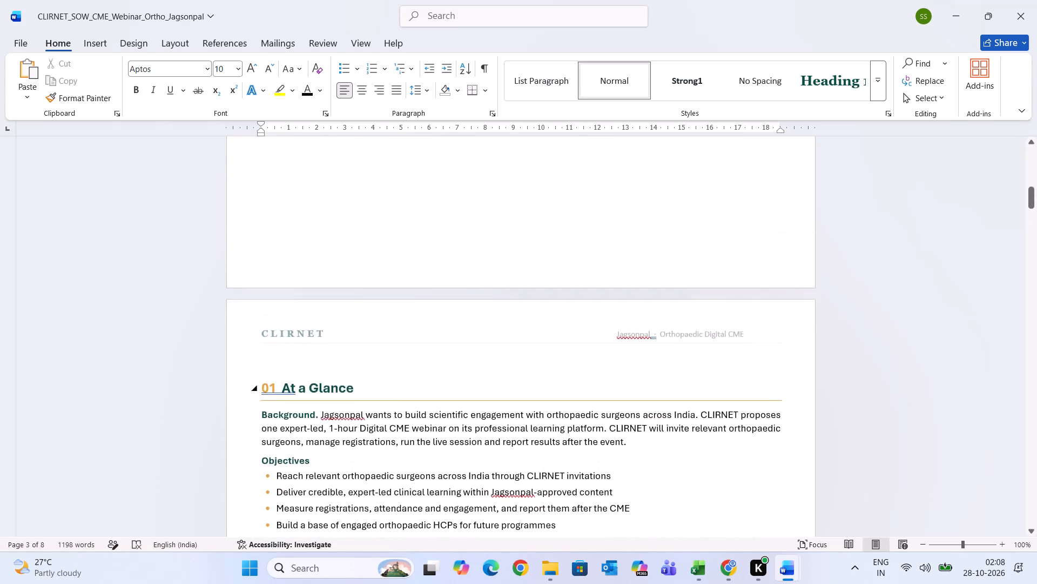
ctrl+scroll(687, 365, down, 2)
scroll(687, 365, down, 2)
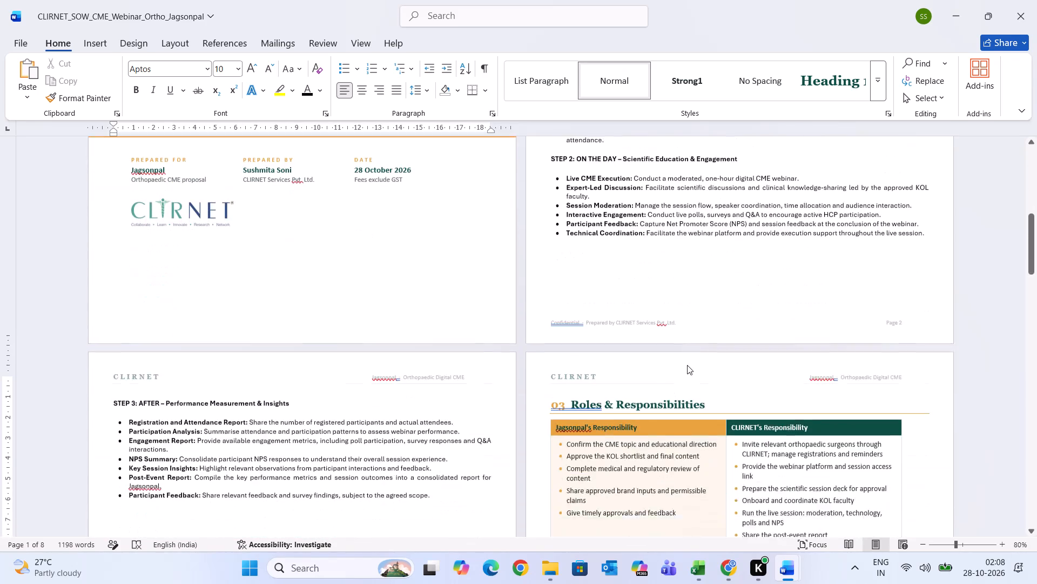
scroll(687, 365, down, 4)
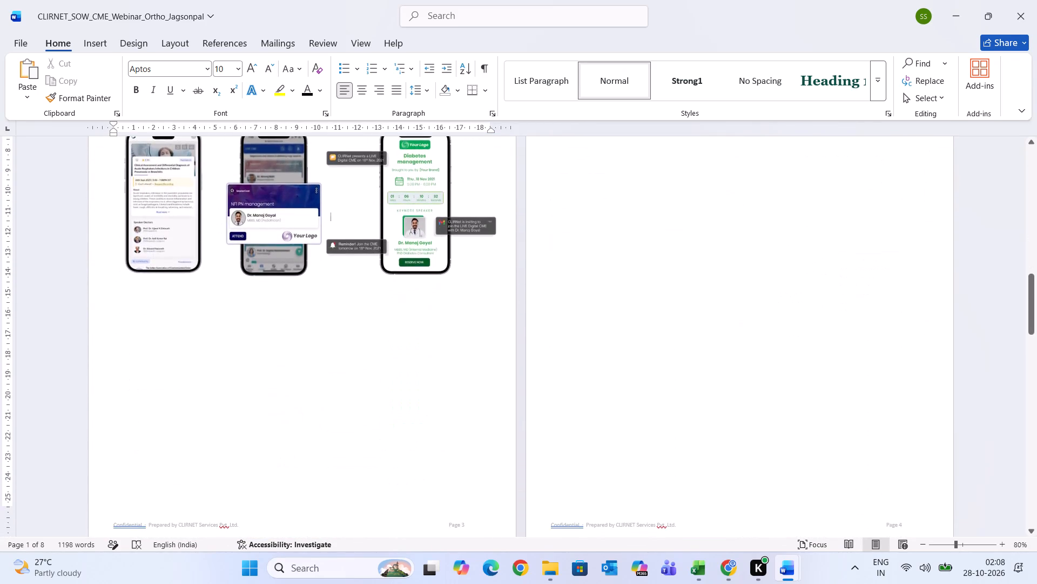
scroll(687, 365, down, 3)
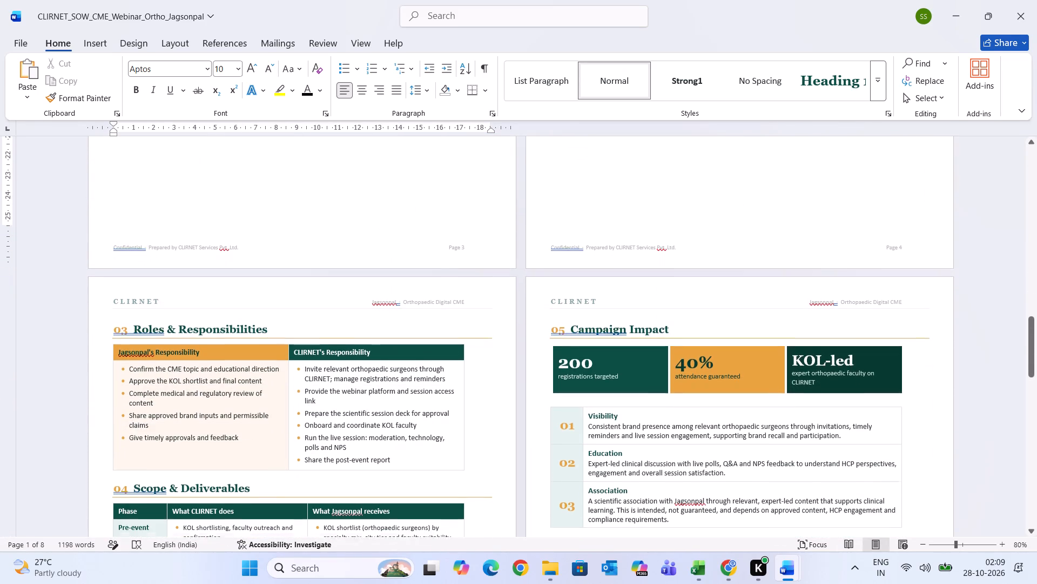
ctrl+scroll(283, 391, up, 4)
Copy the two-column responsibilities table from section 03 and paste it into the empty space below the STEP 3 phone mockups.
scroll(283, 391, down, 1)
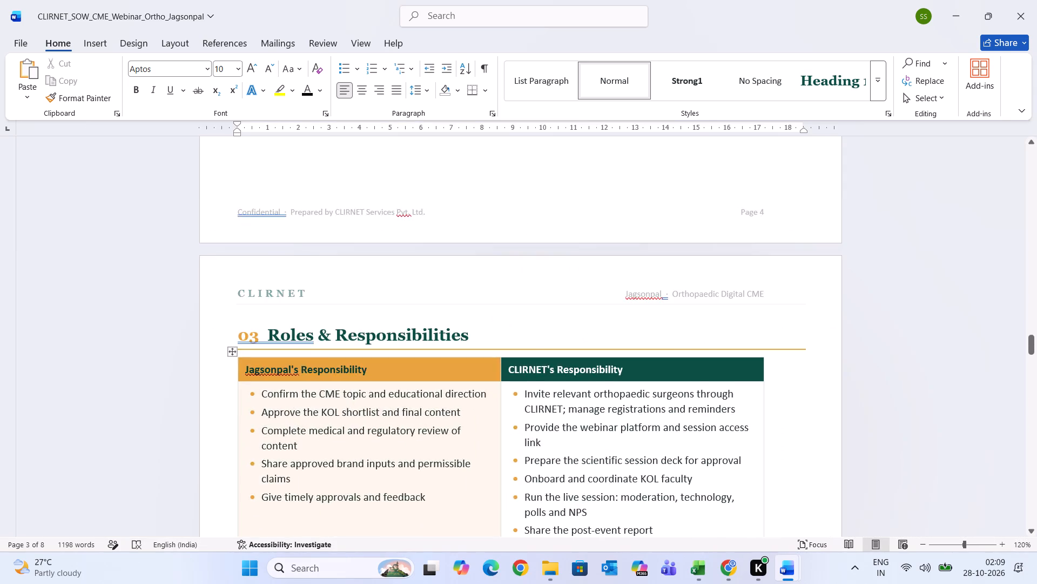
scroll(283, 391, down, 1)
click(233, 196)
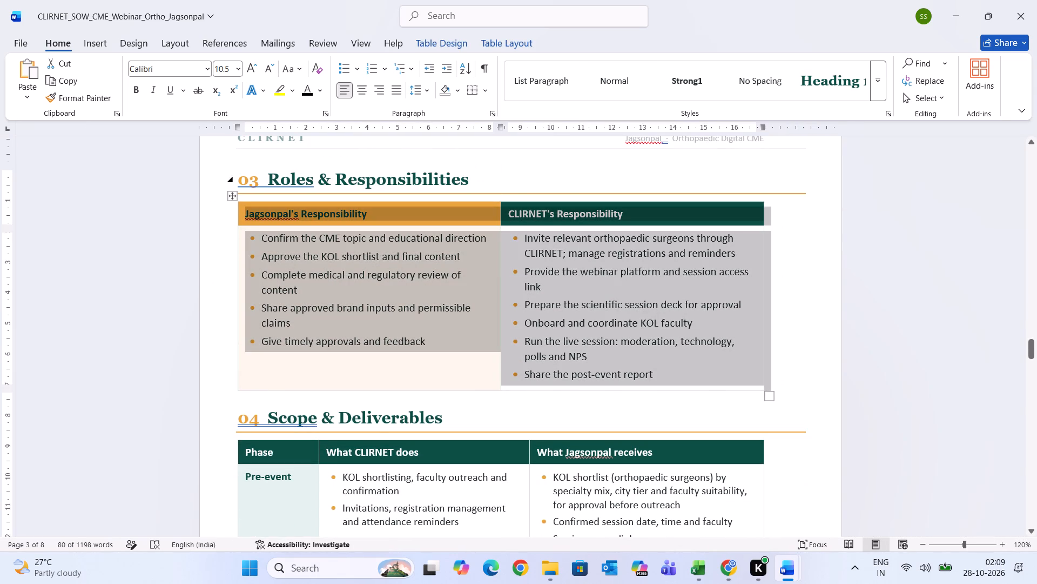
key(ctrl+c)
scroll(233, 196, up, 3)
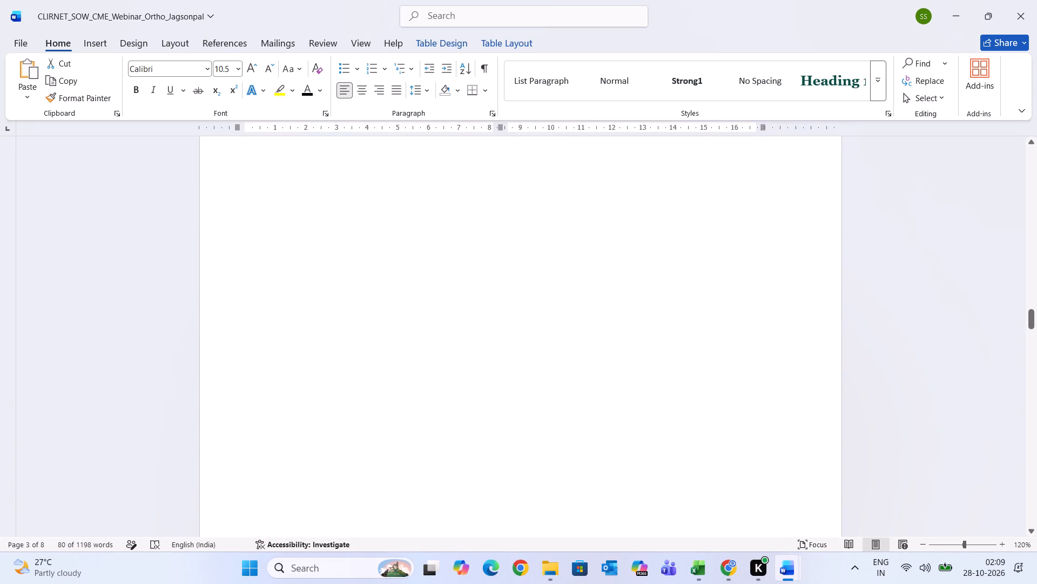
scroll(233, 196, up, 1)
scroll(283, 324, up, 2)
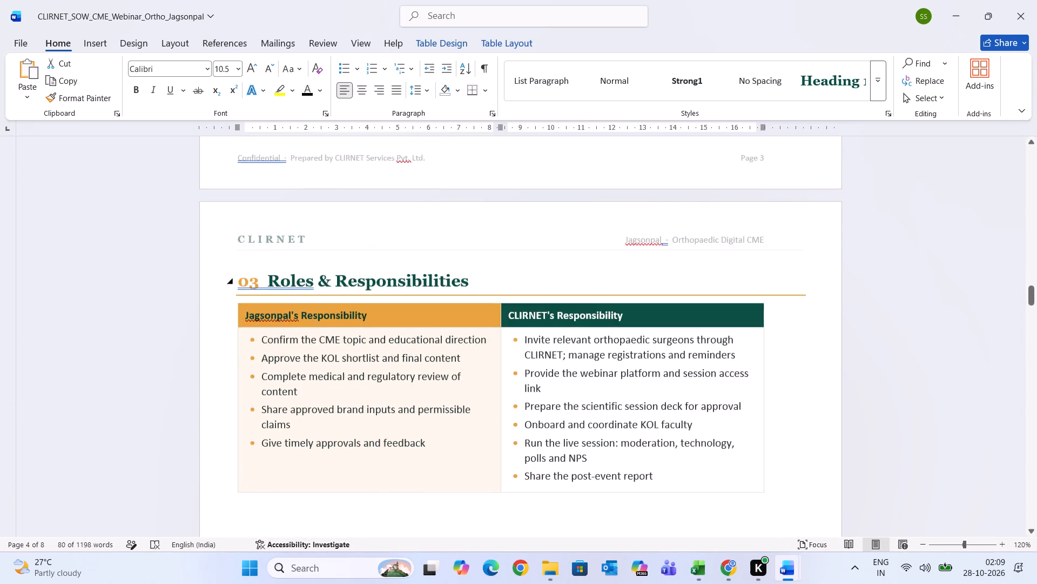
scroll(283, 324, up, 4)
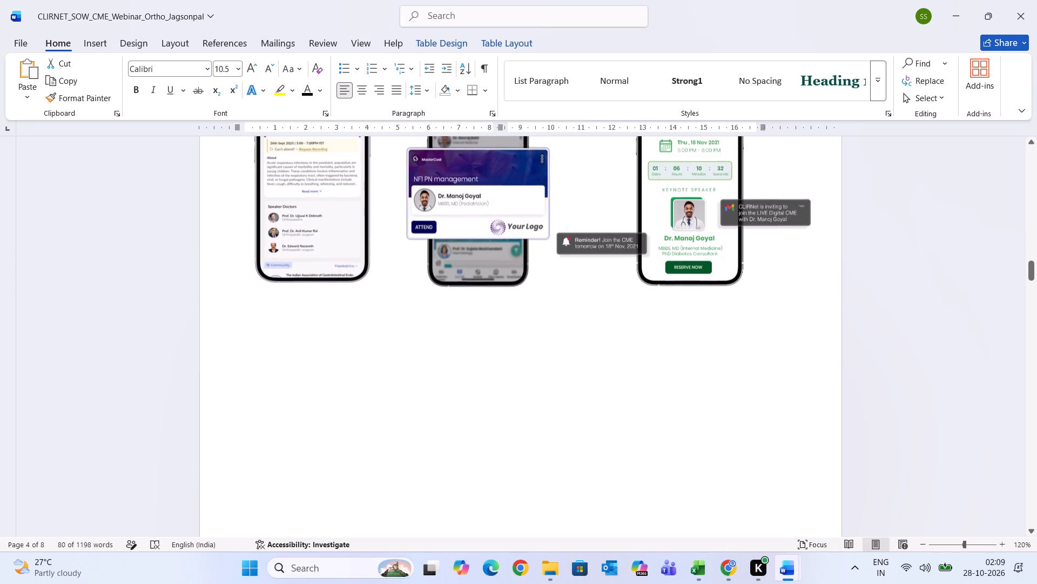
click(304, 355)
click(296, 356)
click(791, 344)
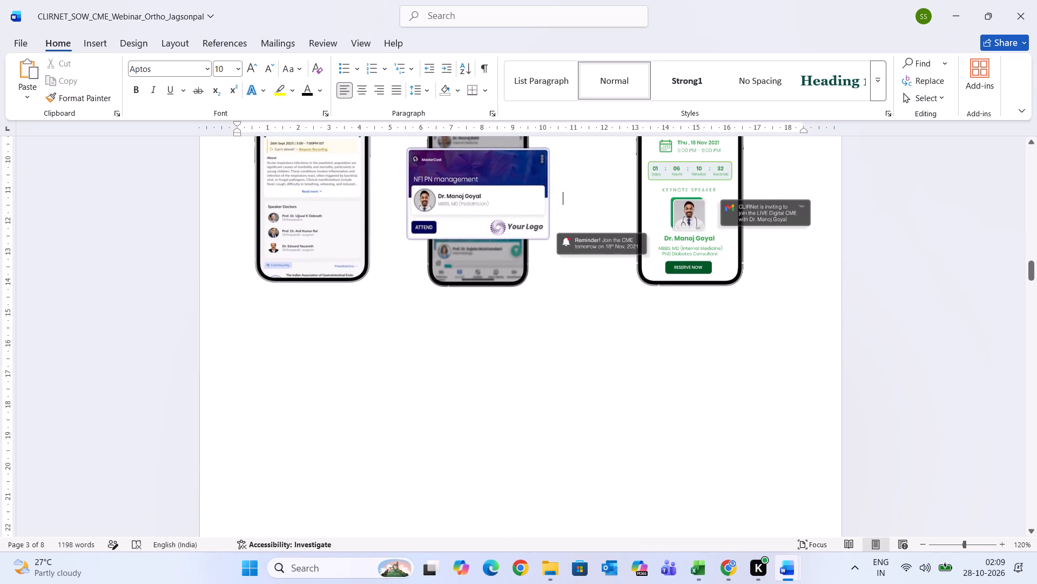
double_click(279, 369)
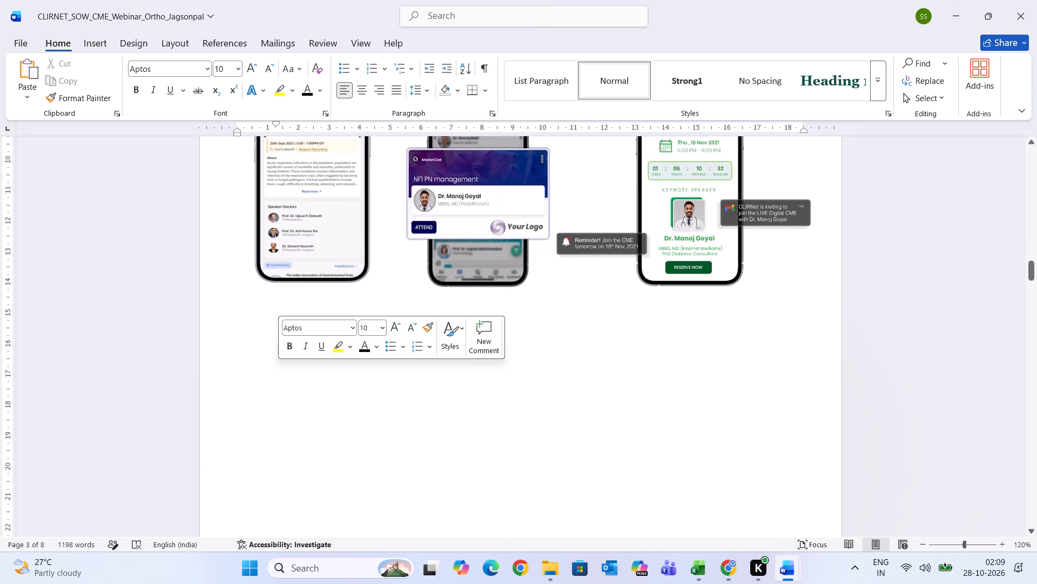
key(ctrl+v)
click(301, 281)
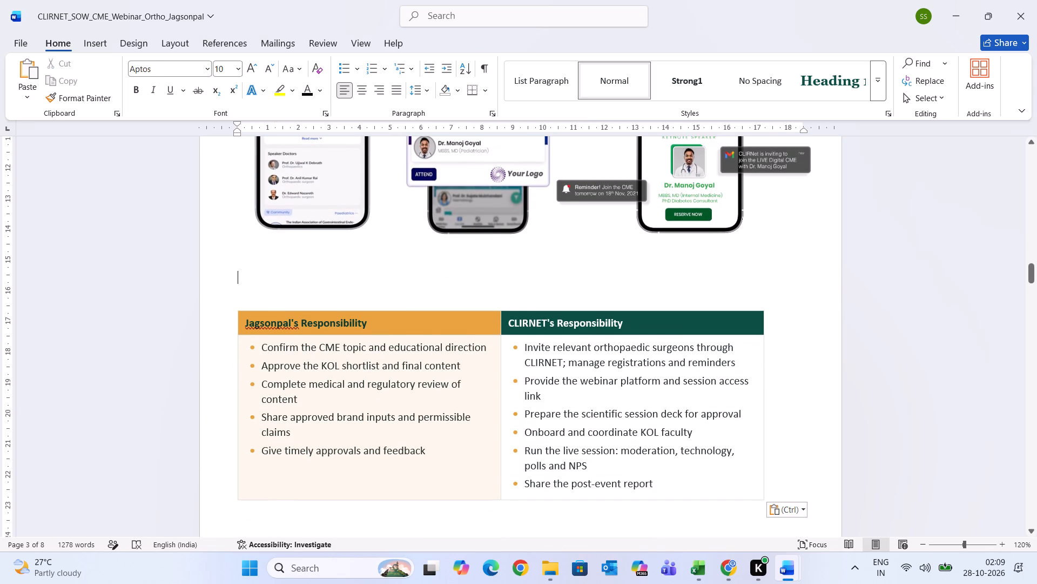
Go to the original 03 Roles & Responsibilities heading and table on the following page.
scroll(301, 281, down, 1)
scroll(425, 381, down, 1)
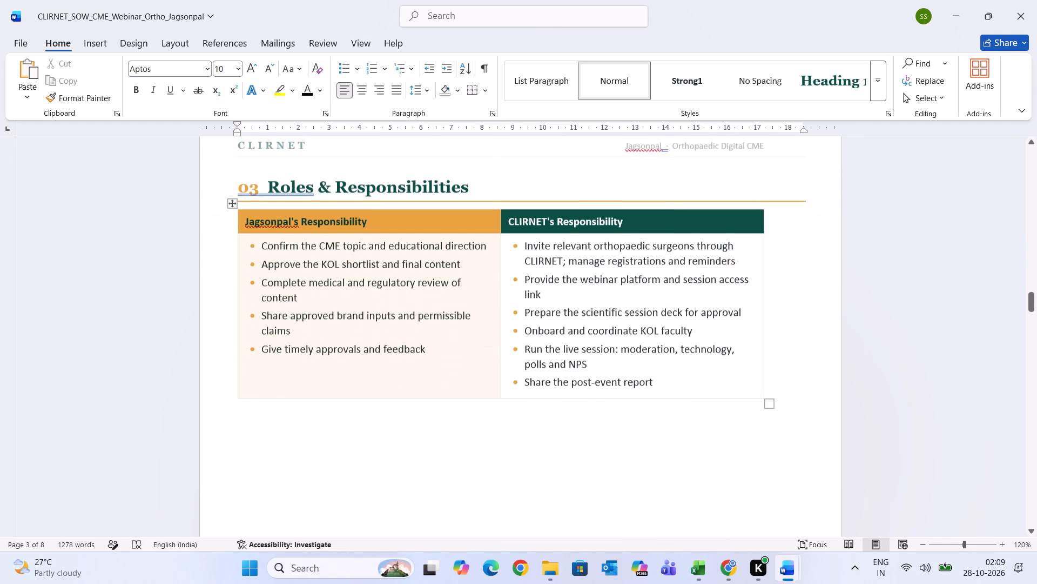
scroll(425, 381, down, 1)
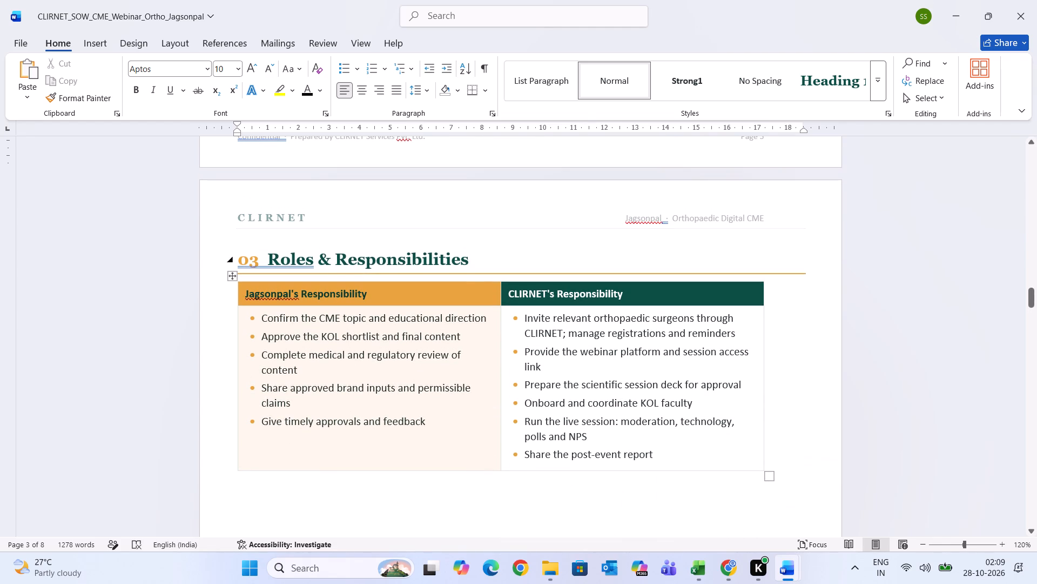
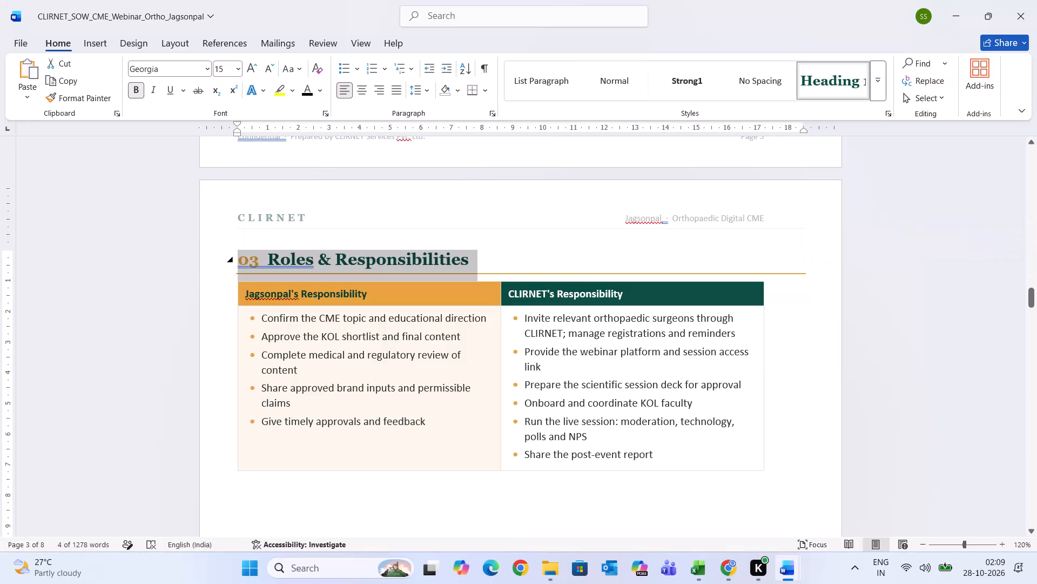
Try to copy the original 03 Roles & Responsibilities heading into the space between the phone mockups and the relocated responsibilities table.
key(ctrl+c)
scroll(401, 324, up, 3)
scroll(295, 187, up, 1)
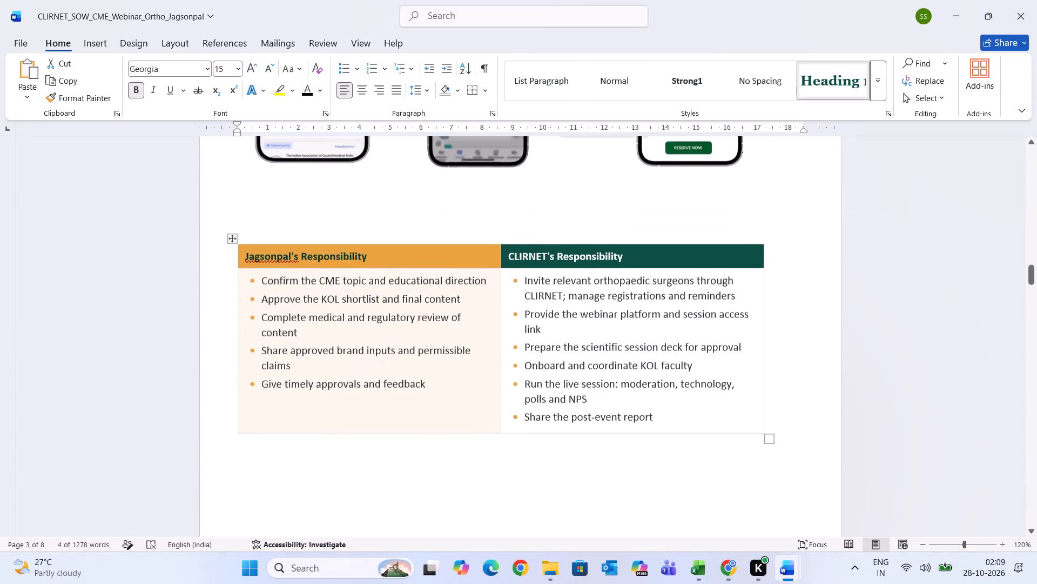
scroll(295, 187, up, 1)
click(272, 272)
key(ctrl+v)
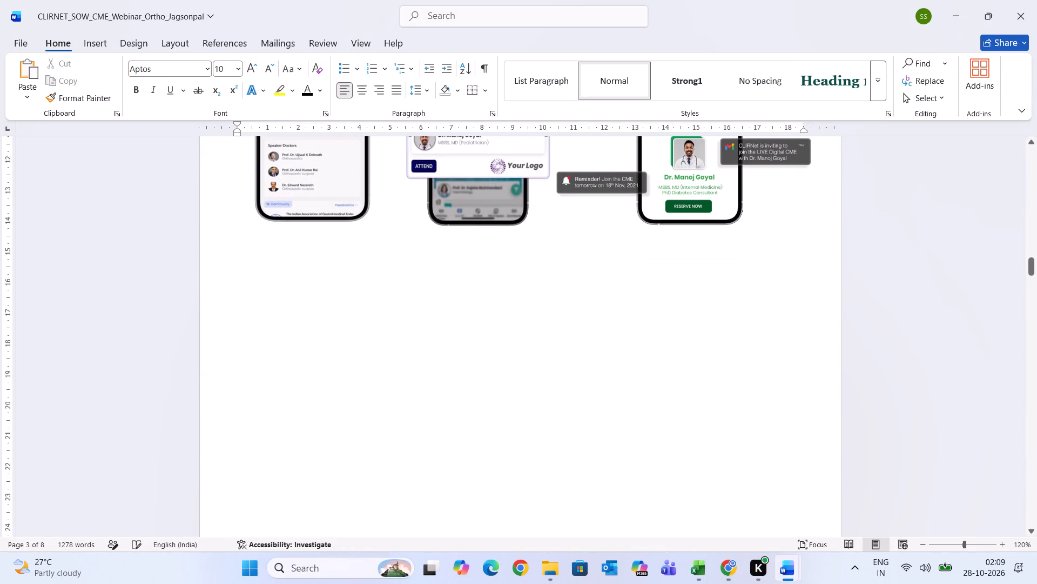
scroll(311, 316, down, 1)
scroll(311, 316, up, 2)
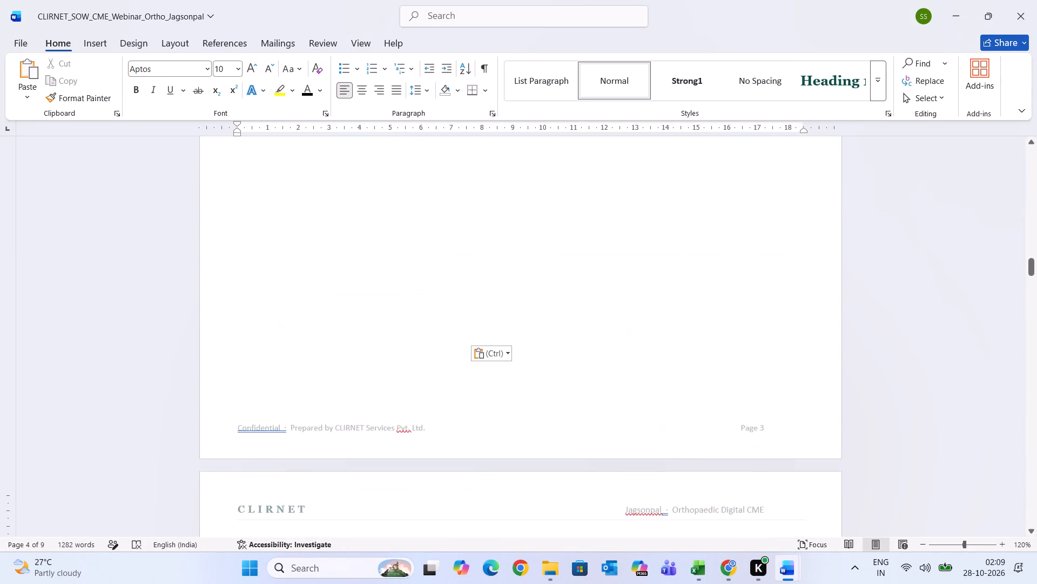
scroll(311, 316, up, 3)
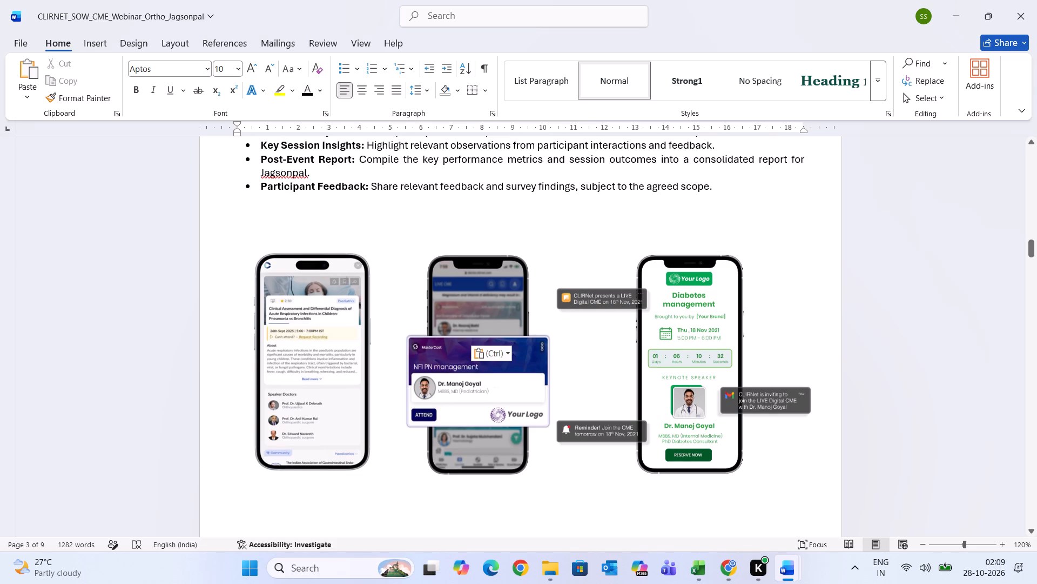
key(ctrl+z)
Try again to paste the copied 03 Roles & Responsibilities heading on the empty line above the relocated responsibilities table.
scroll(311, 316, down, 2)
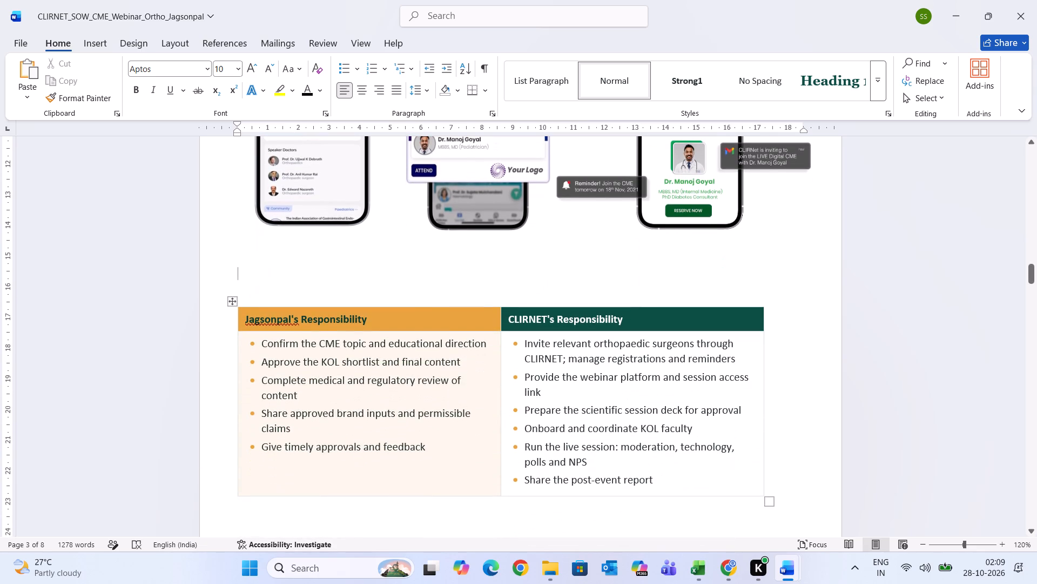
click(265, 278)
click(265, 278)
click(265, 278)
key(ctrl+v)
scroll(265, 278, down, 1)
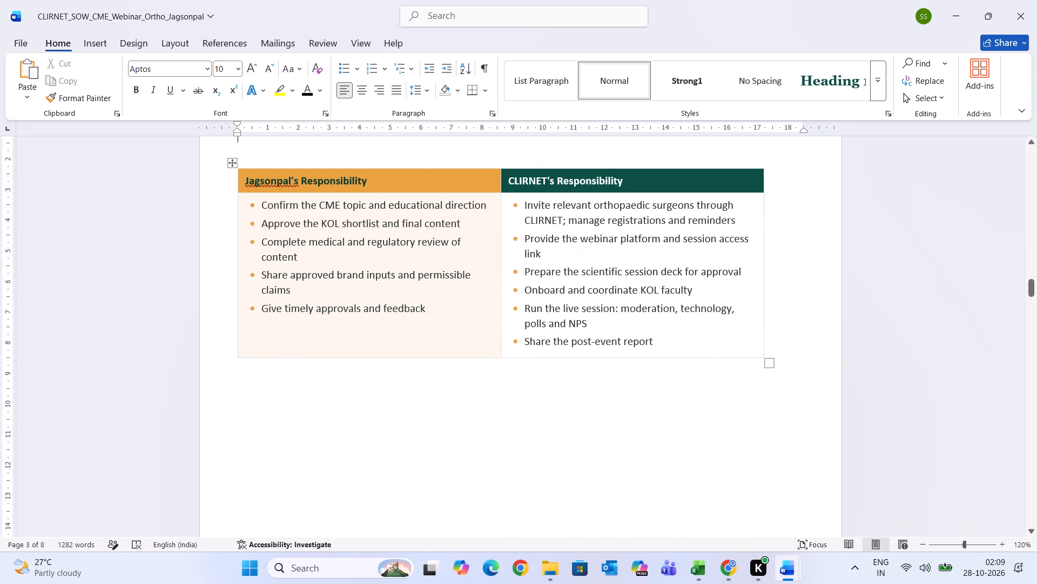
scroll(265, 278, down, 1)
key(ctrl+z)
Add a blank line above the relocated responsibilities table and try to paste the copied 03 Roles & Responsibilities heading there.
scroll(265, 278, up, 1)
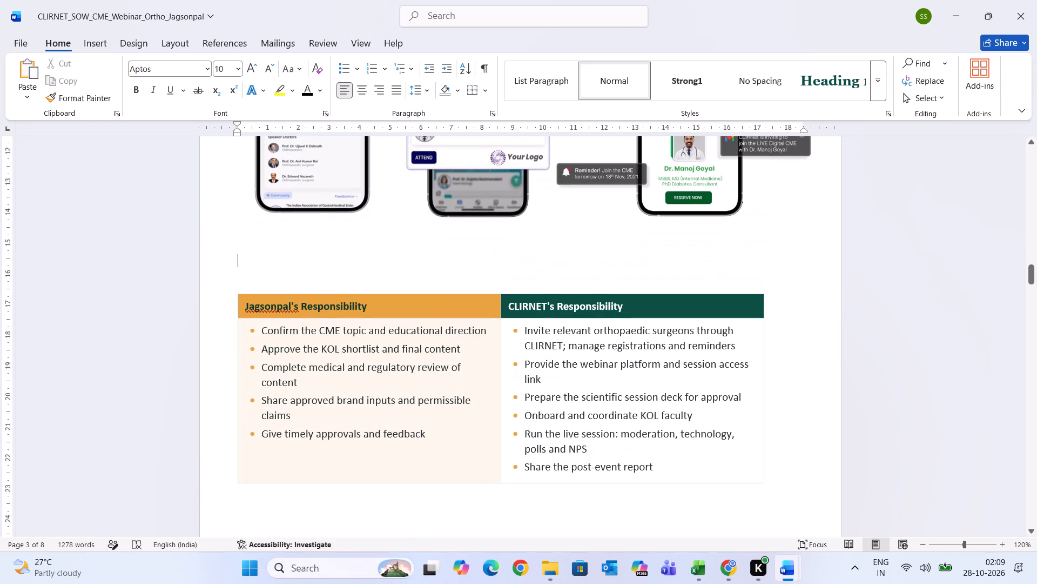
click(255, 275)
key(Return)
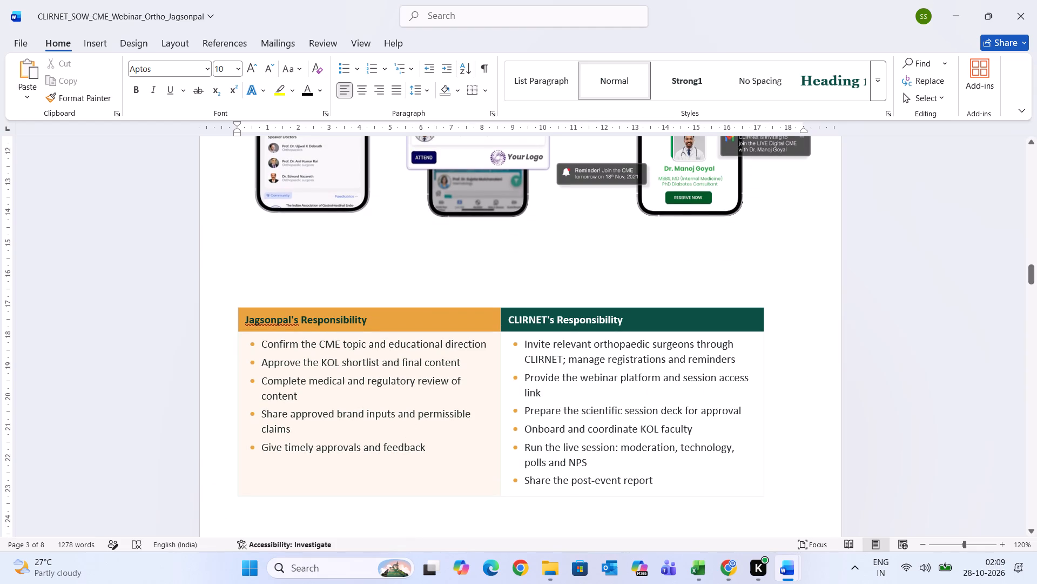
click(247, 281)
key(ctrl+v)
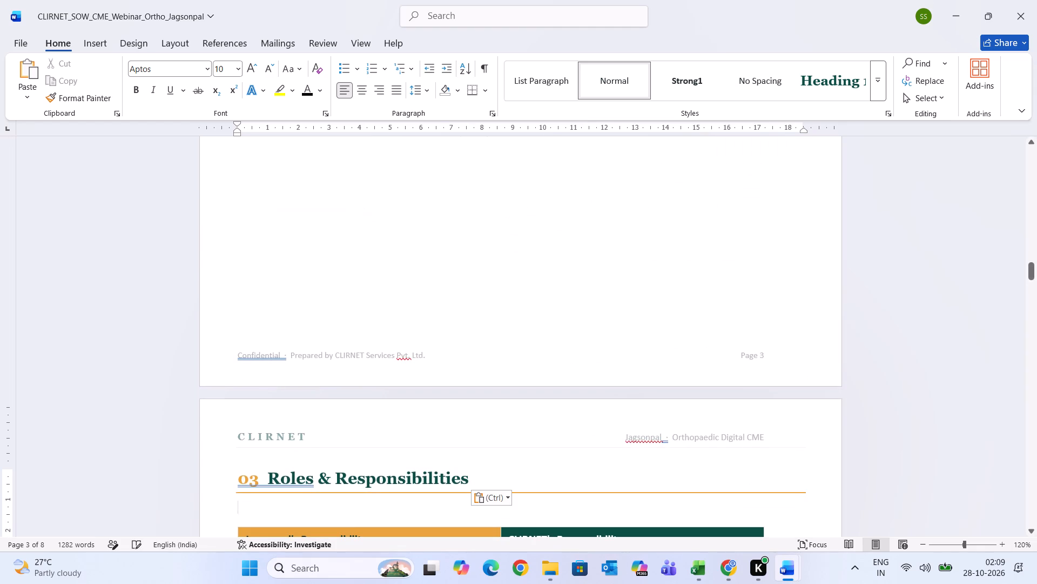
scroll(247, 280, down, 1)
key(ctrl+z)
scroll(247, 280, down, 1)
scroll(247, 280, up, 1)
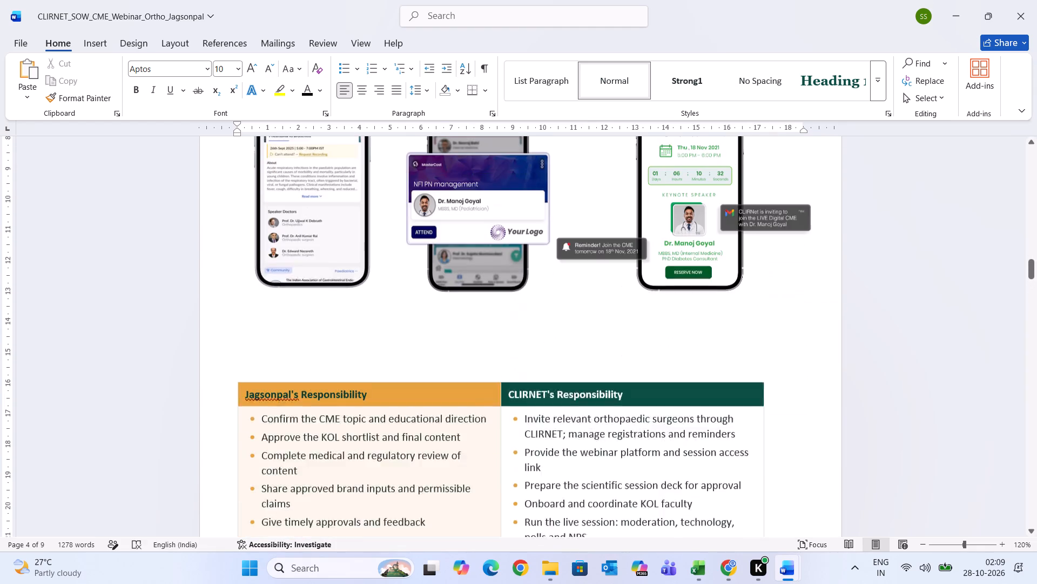
Copy the 02 How It Works heading and paste it directly above the relocated responsibilities table.
scroll(247, 280, up, 1)
scroll(305, 347, up, 2)
scroll(288, 289, up, 1)
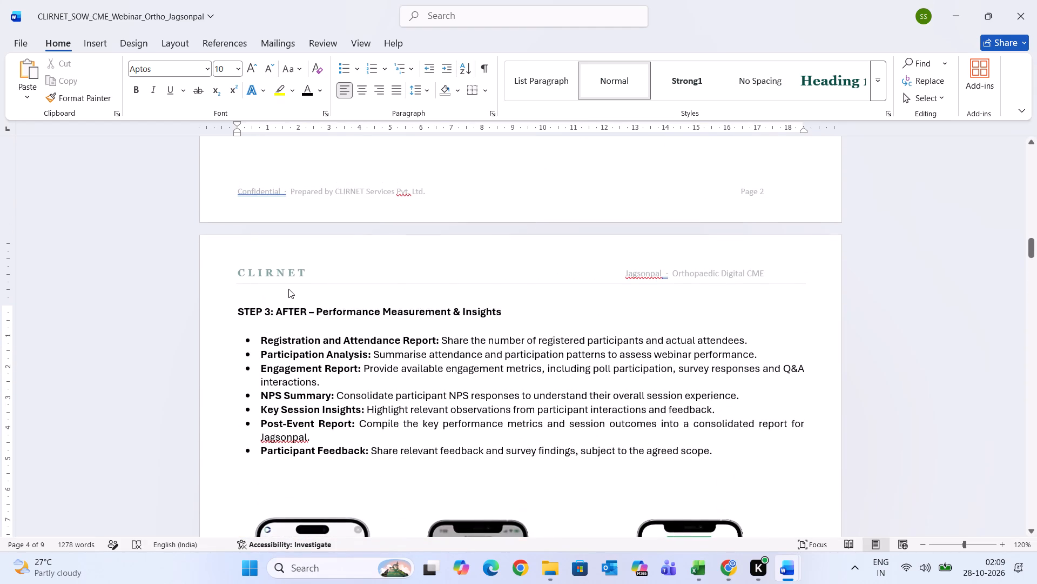
scroll(288, 289, up, 1)
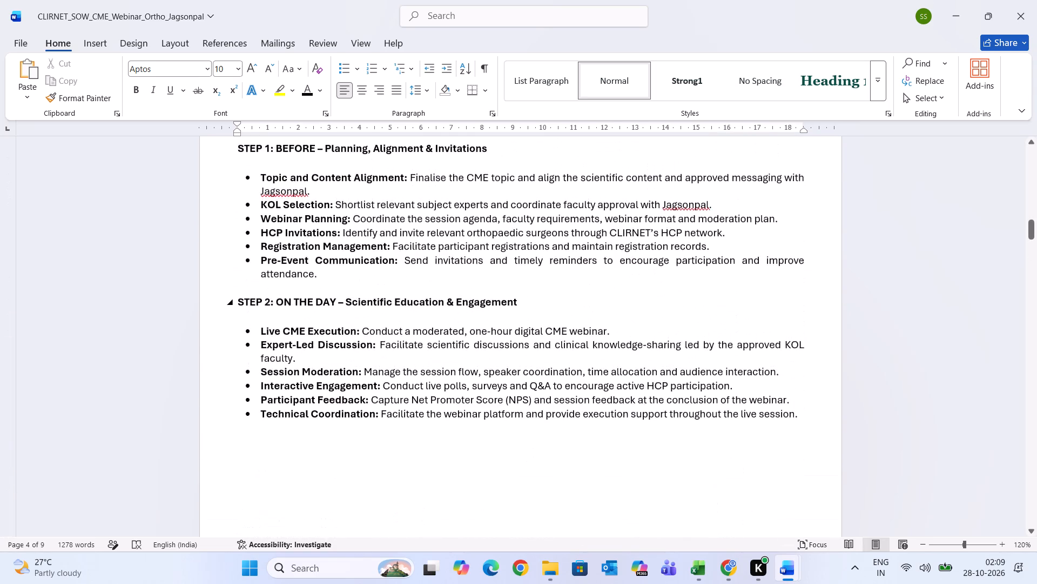
scroll(288, 321, up, 1)
drag(244, 258, 352, 256)
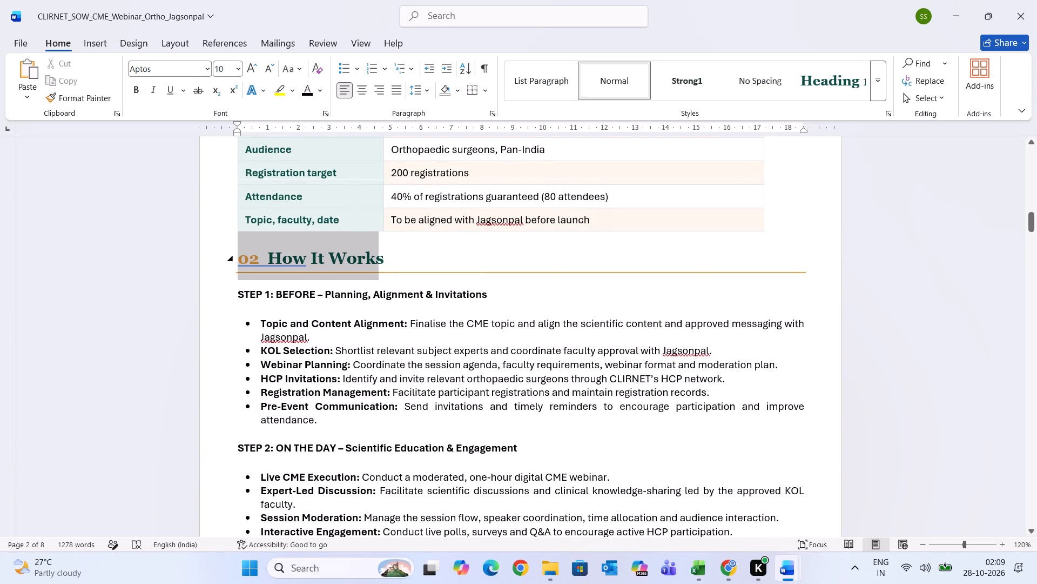
drag(352, 256, 367, 254)
key(ctrl+c)
scroll(367, 254, down, 3)
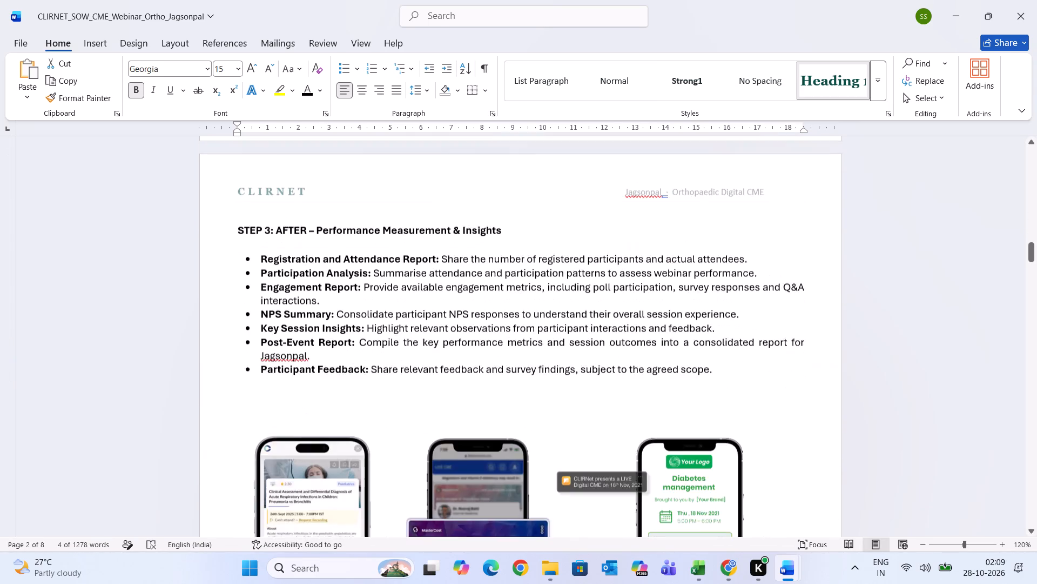
scroll(367, 254, down, 3)
click(271, 165)
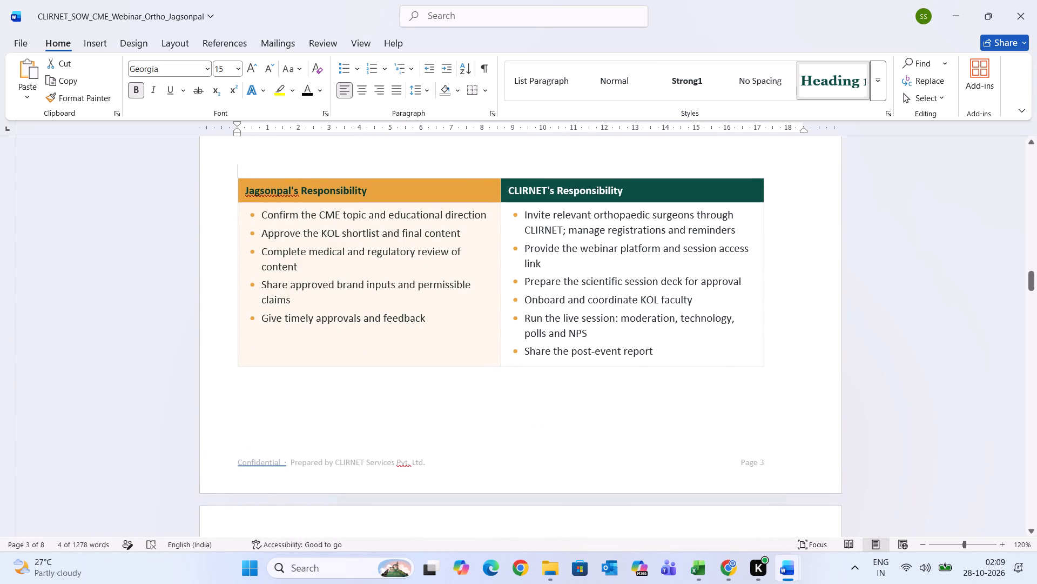
double_click(267, 160)
click(267, 160)
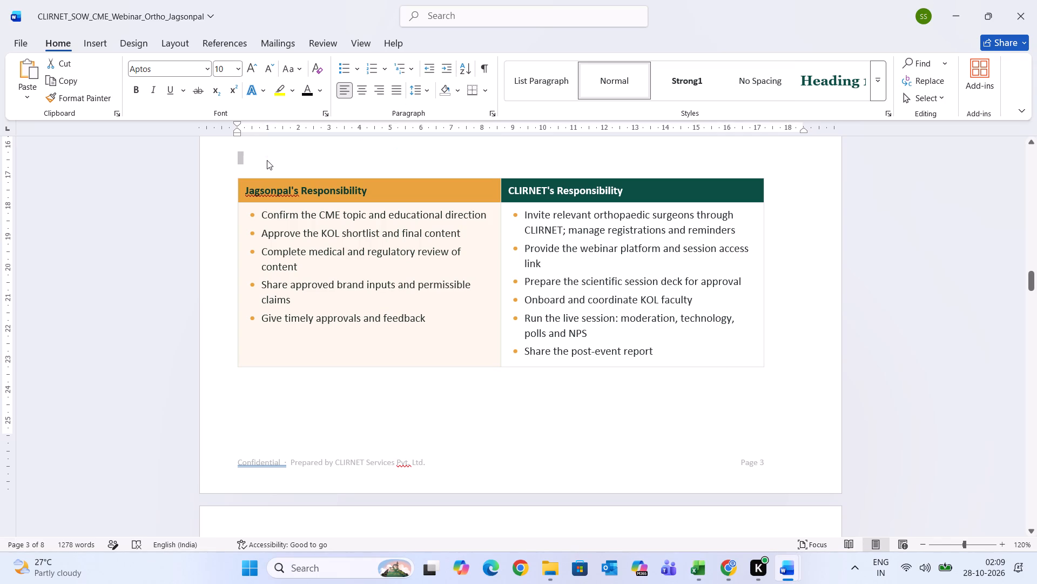
click(267, 160)
key(ctrl+v)
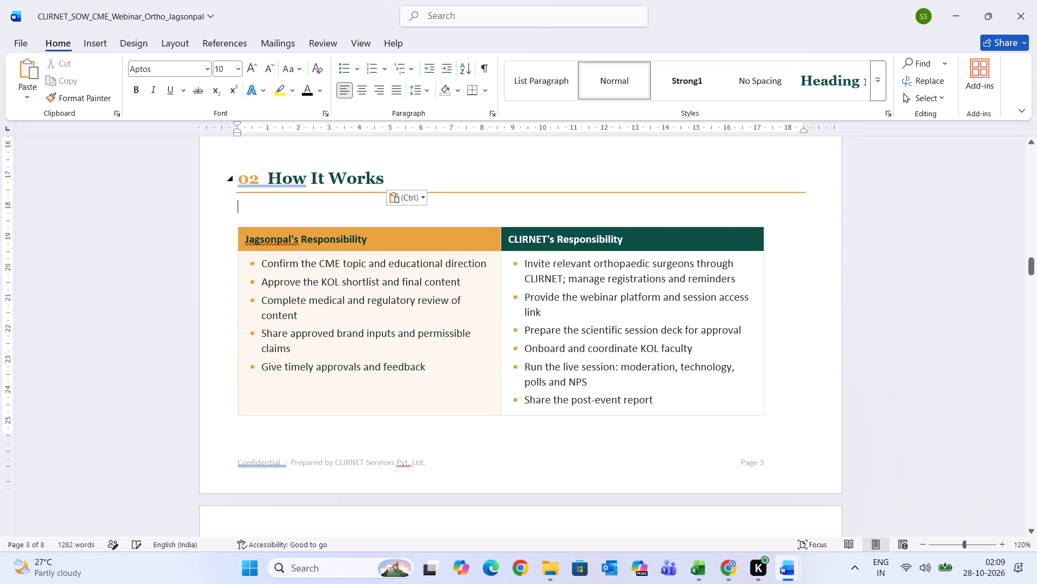
Change the number of the pasted How It Works heading to 03.
scroll(285, 234, up, 1)
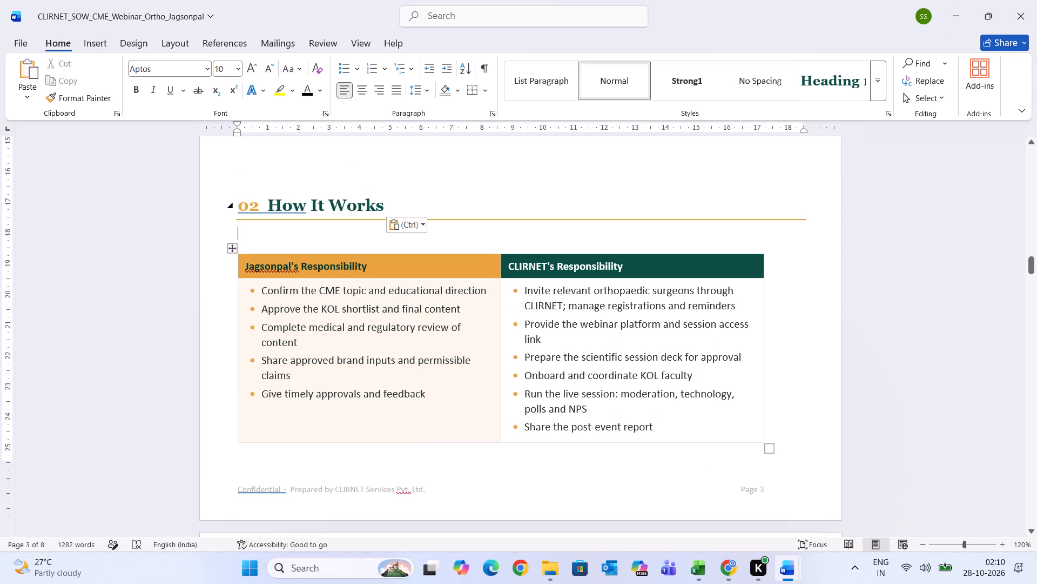
click(262, 206)
click(258, 206)
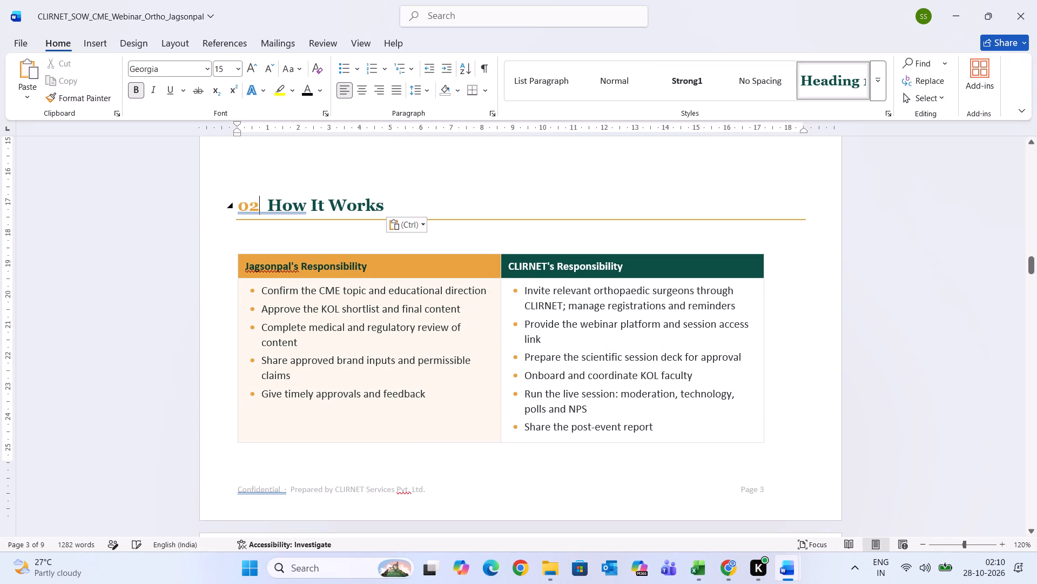
key(BackSpace)
key(3)
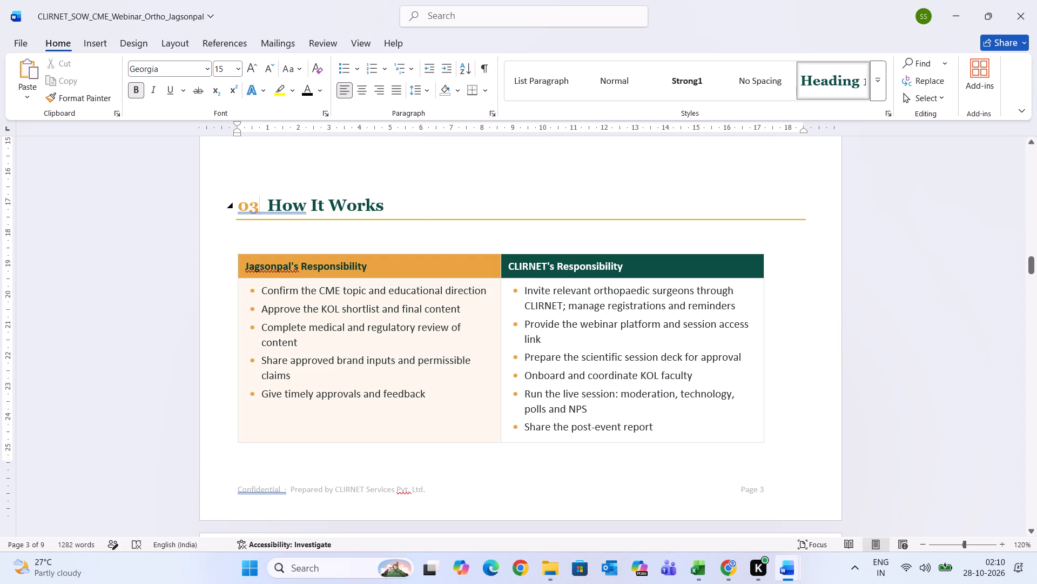
Replace the title text of the pasted 03 heading with "Roles & Responsibilties".
click(386, 200)
key(BackSpace)
key(BackSpace)
key(BackSpace)
key(BackSpace)
key(BackSpace)
key(BackSpace)
key(BackSpace)
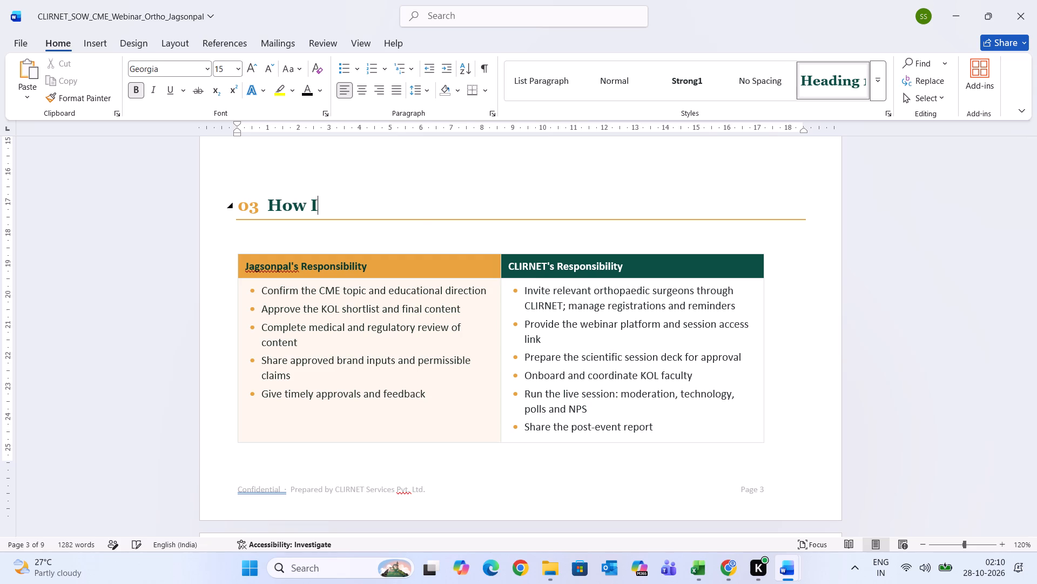
key(BackSpace)
key(BackSpace)
key(BackSpace)
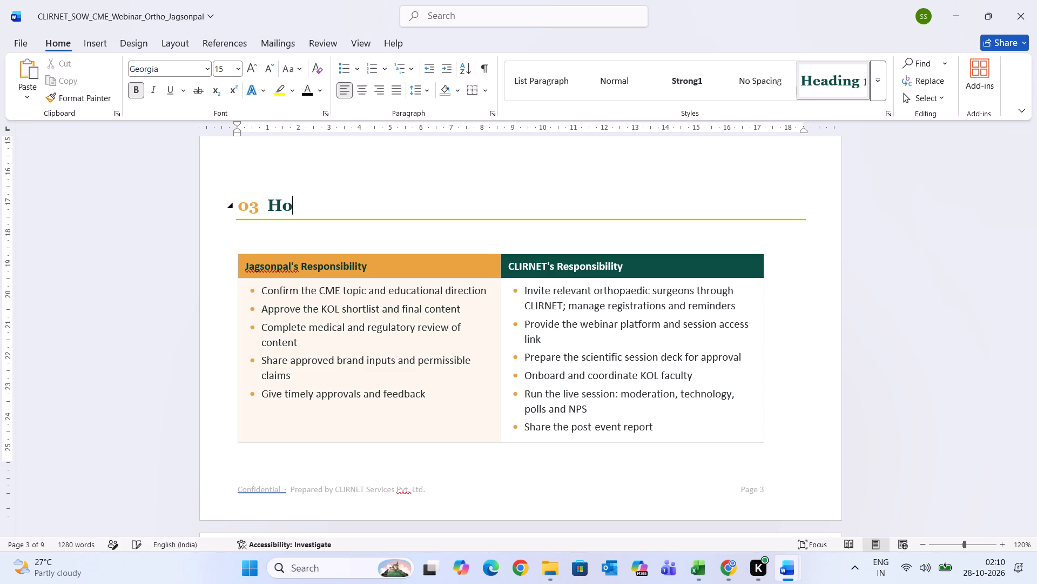
key(BackSpace)
key(BackSpace)
text(Rols)
key(BackSpace)
text(es & Resp)
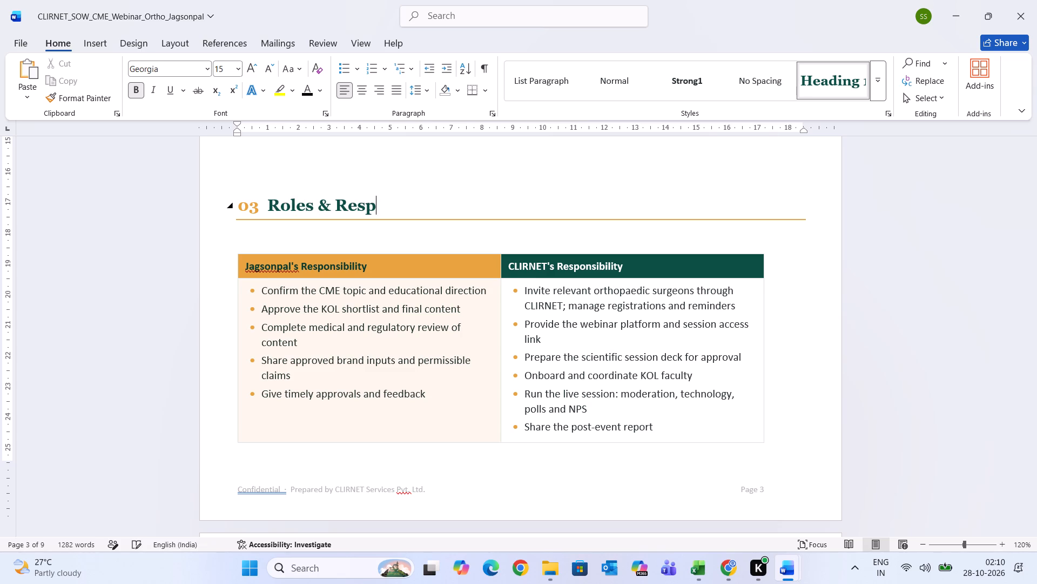
text(onsili)
key(BackSpace)
key(BackSpace)
text(bilties)
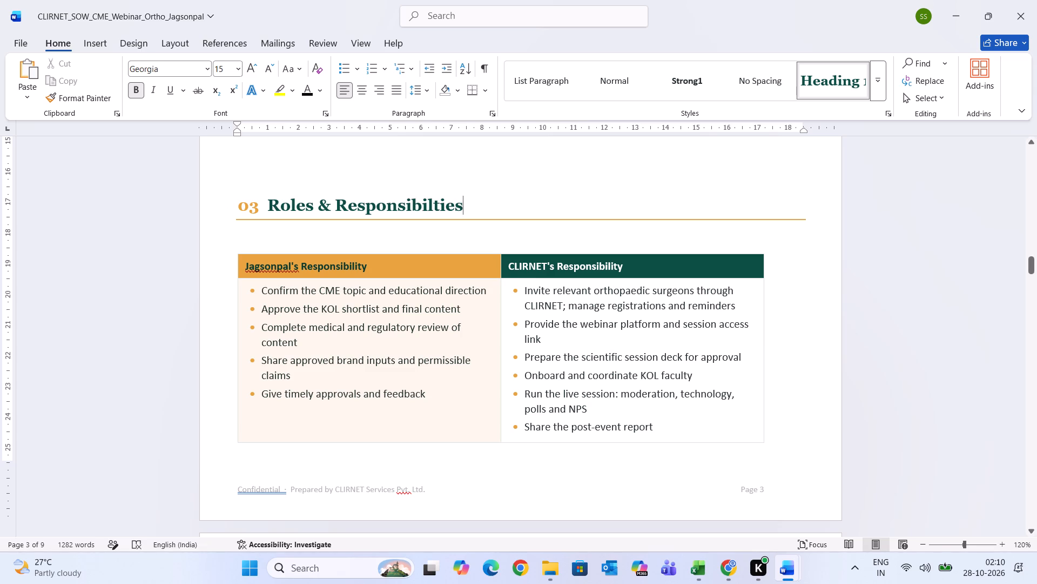
Remove the extra blank line between the new 03 heading and the responsibilities table.
click(291, 240)
key(BackSpace)
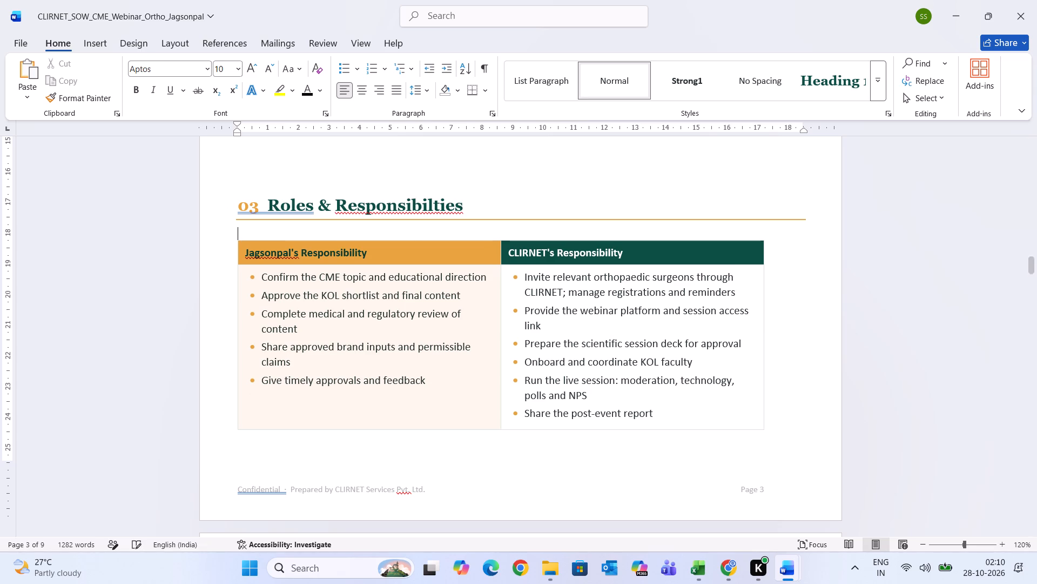
Delete the original 03 Roles & Responsibilities heading and its two-column responsibilities table from the page after the relocated copy.
scroll(273, 242, down, 4)
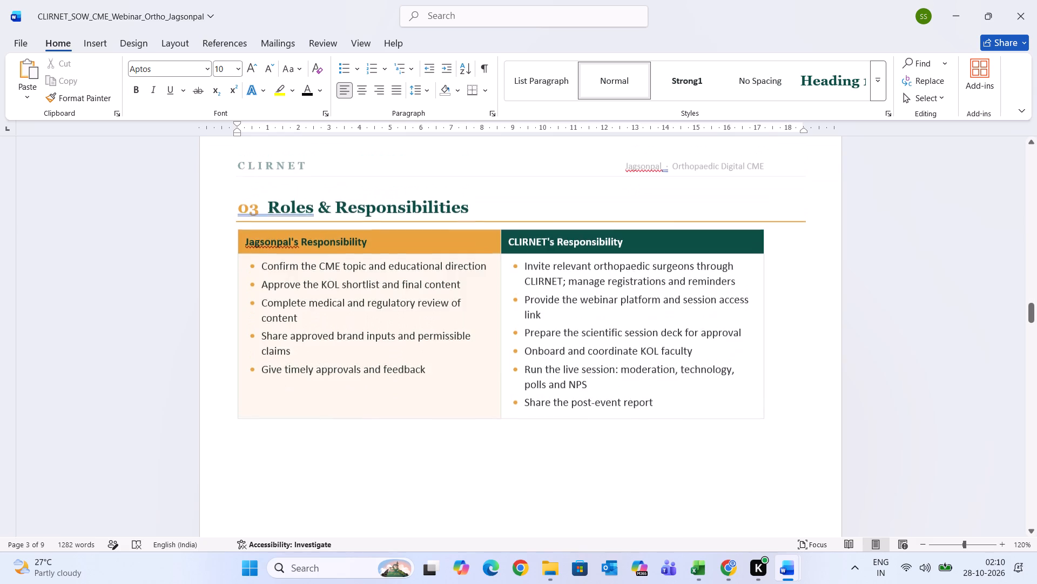
scroll(273, 242, down, 2)
scroll(273, 242, up, 1)
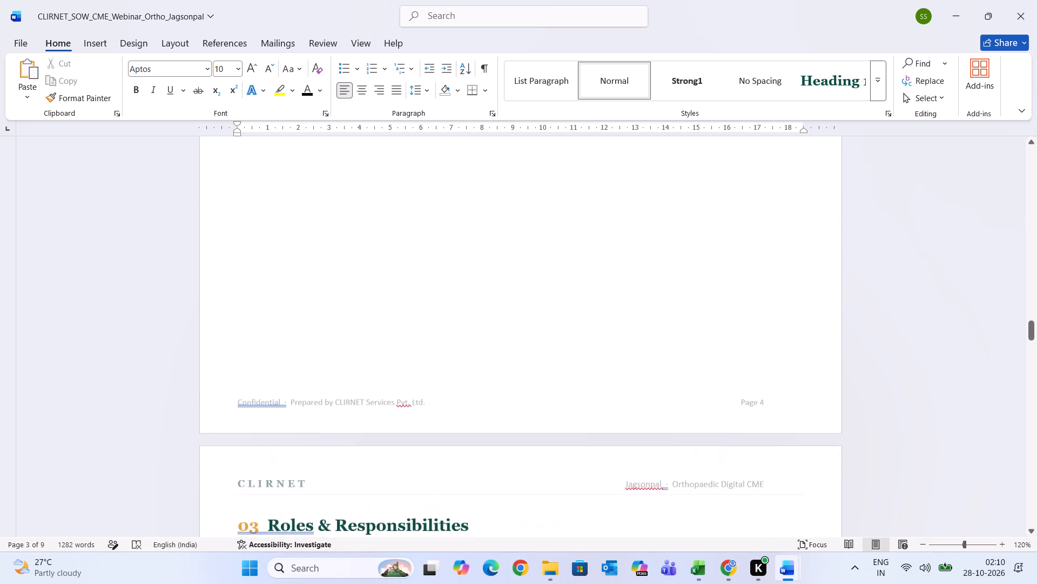
scroll(273, 242, up, 1)
click(293, 116)
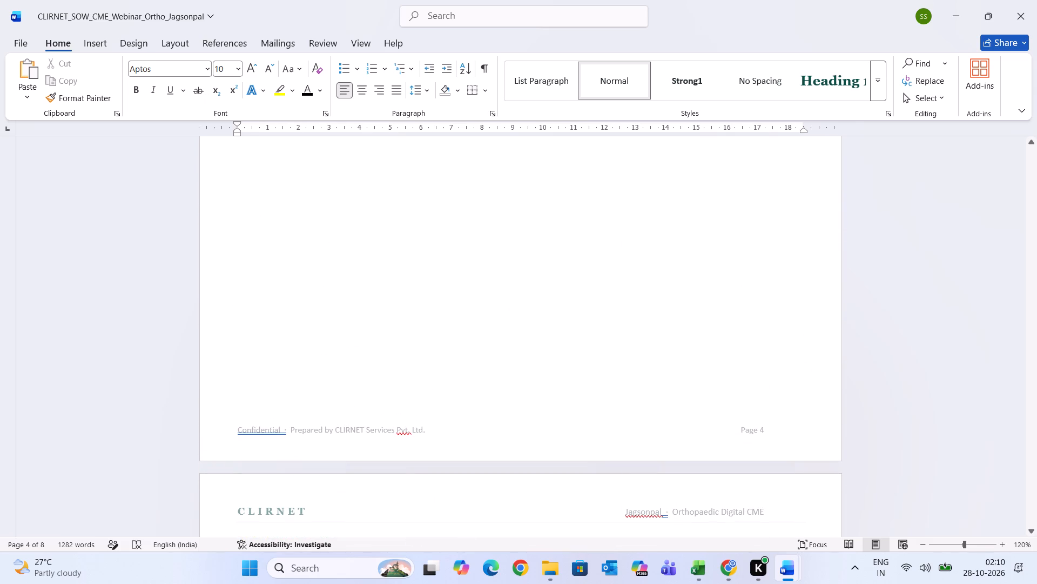
scroll(301, 267, up, 5)
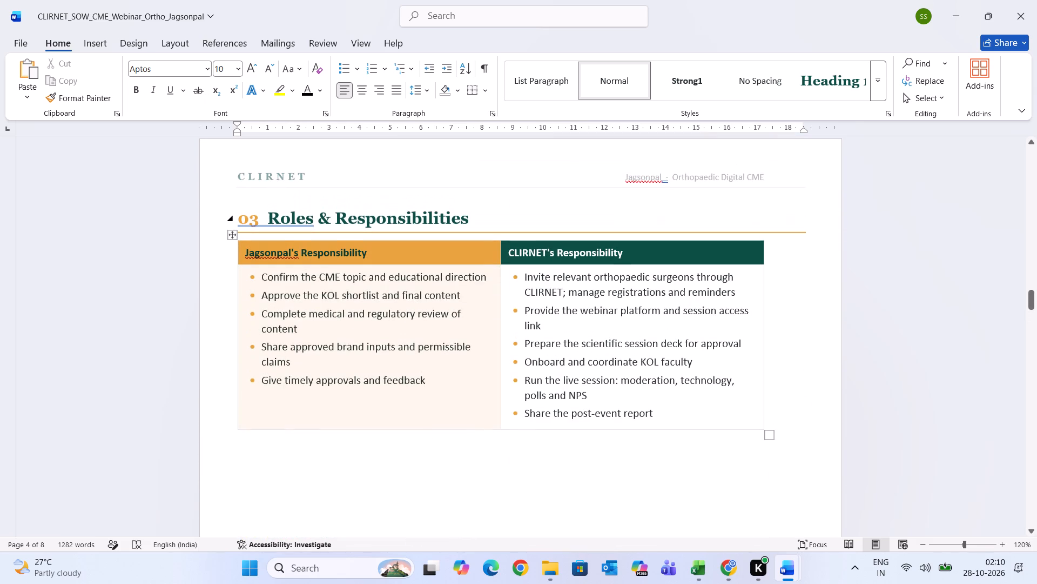
drag(237, 219, 689, 347)
key(BackSpace)
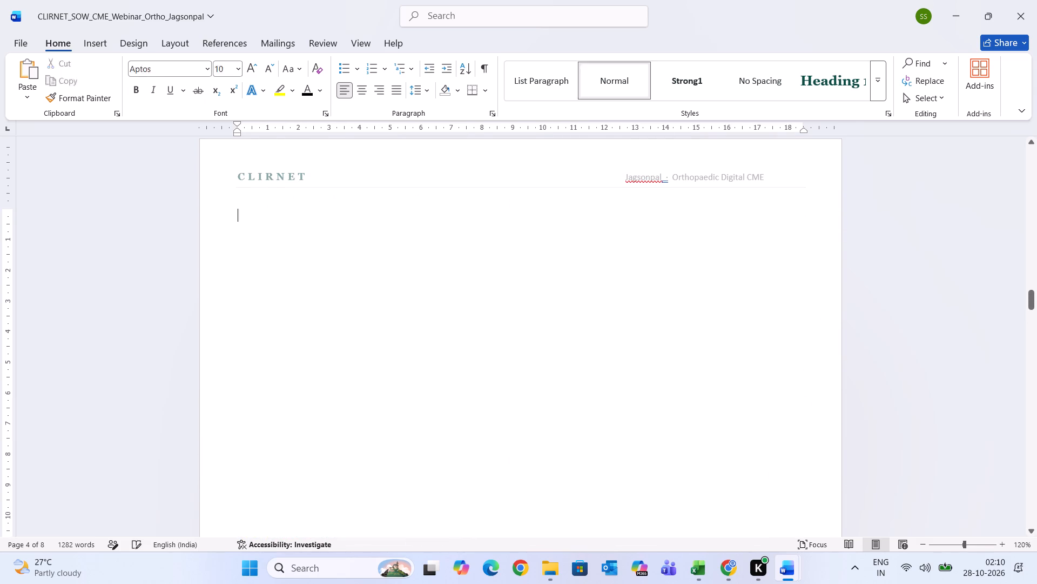
Delete the empty lines on blank page 4, after the relocated responsibilities table.
key(BackSpace)
key(BackSpace)
key(BackSpace)
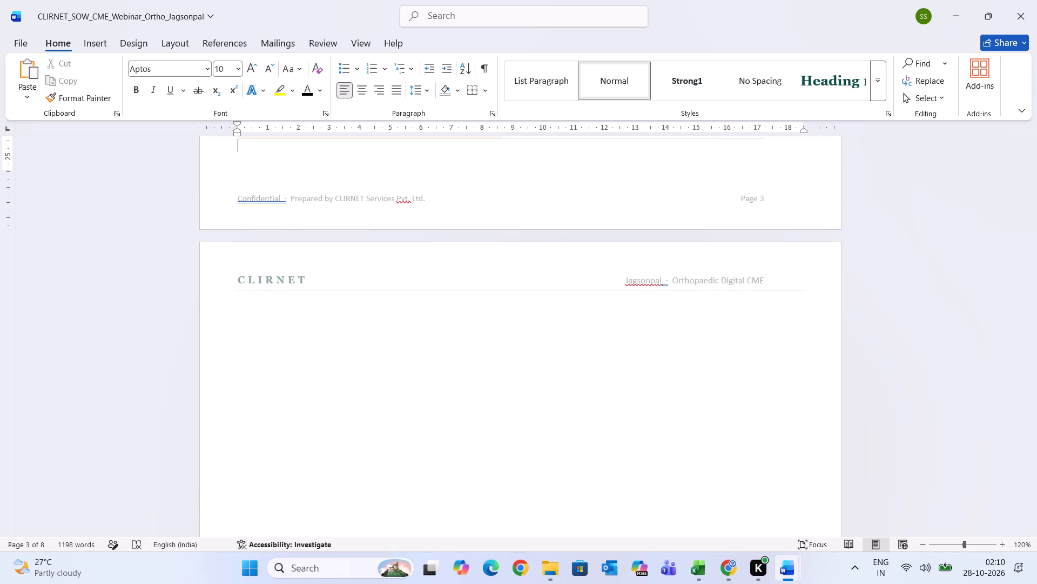
scroll(689, 347, down, 2)
scroll(609, 350, down, 4)
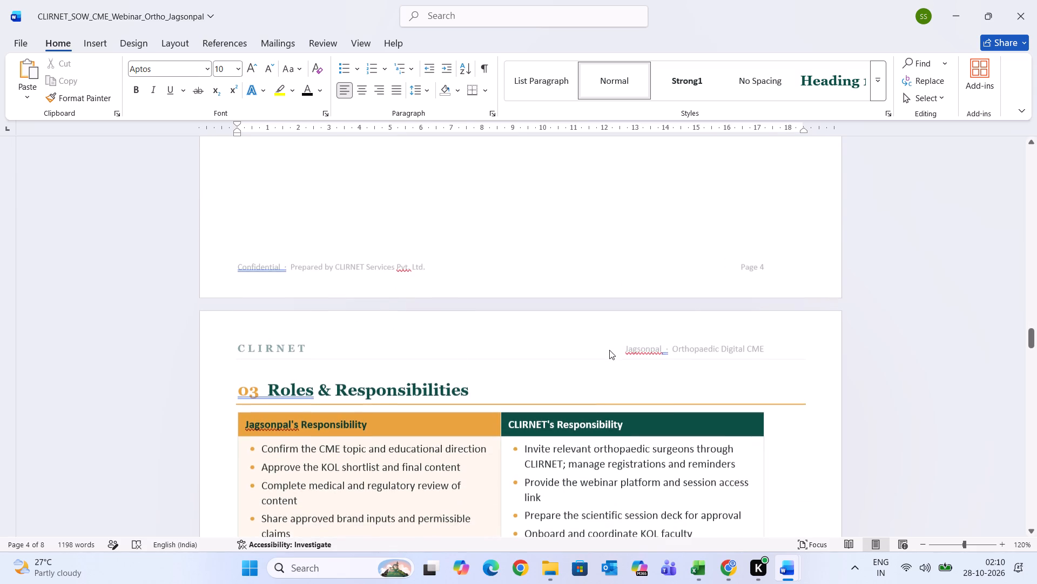
click(322, 215)
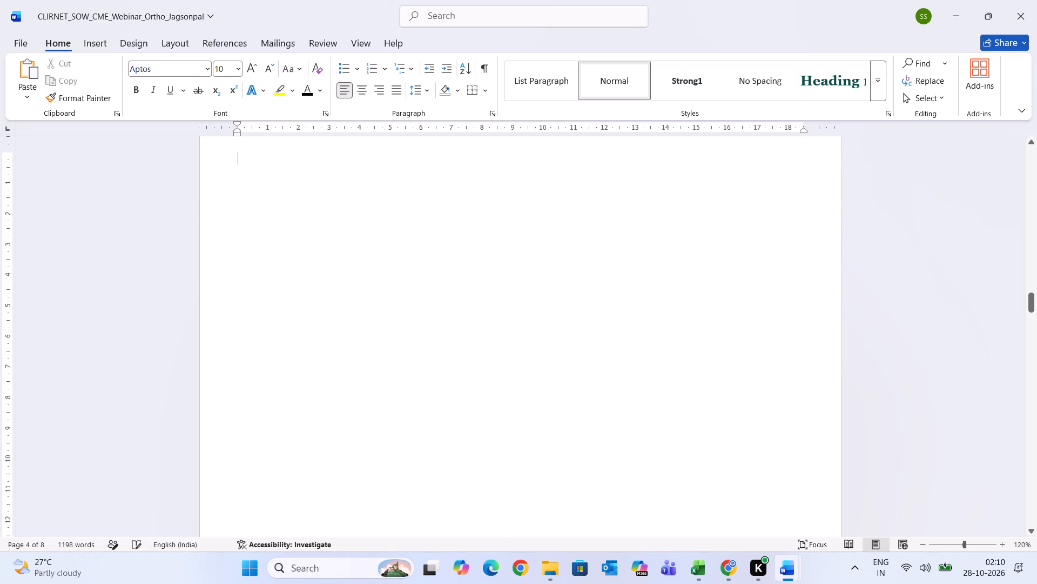
scroll(259, 350, down, 3)
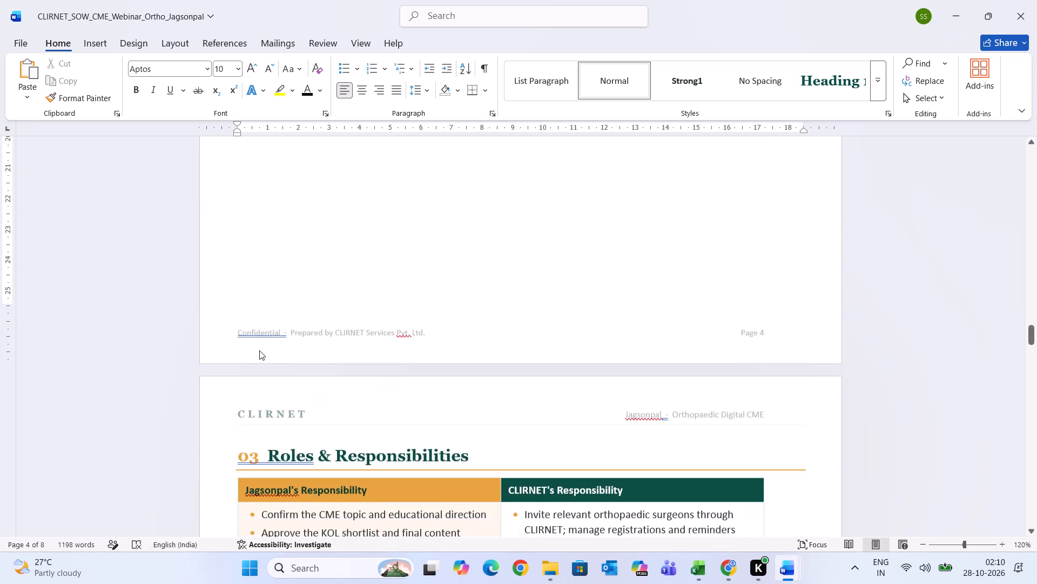
click(247, 318)
click(247, 318)
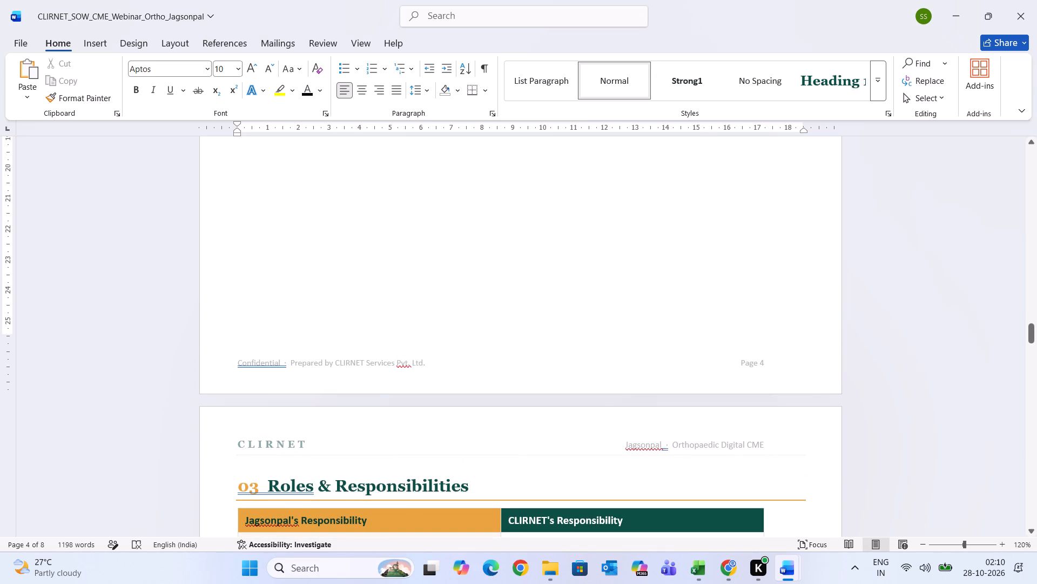
click(247, 318)
key(BackSpace)
key(BackSpace)
key(BackSpace)
key(BackSpace)
key(BackSpace)
key(BackSpace)
key(BackSpace)
key(BackSpace)
key(BackSpace)
key(BackSpace)
key(BackSpace)
key(BackSpace)
key(BackSpace)
key(BackSpace)
key(BackSpace)
key(BackSpace)
key(BackSpace)
key(BackSpace)
key(BackSpace)
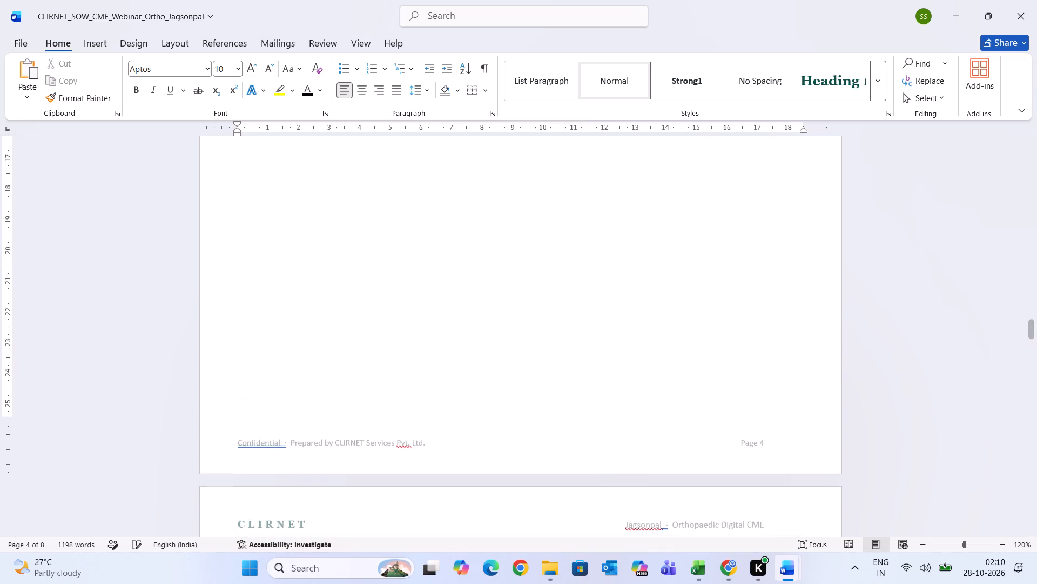
key(BackSpace)
key(BackSpace)
key(BackSpace)
key(BackSpace)
key(BackSpace)
key(BackSpace)
key(BackSpace)
key(BackSpace)
Format the 02 How It Works heading in Aptos, size 14, to match the 01 At a Glance heading.
scroll(247, 318, up, 2)
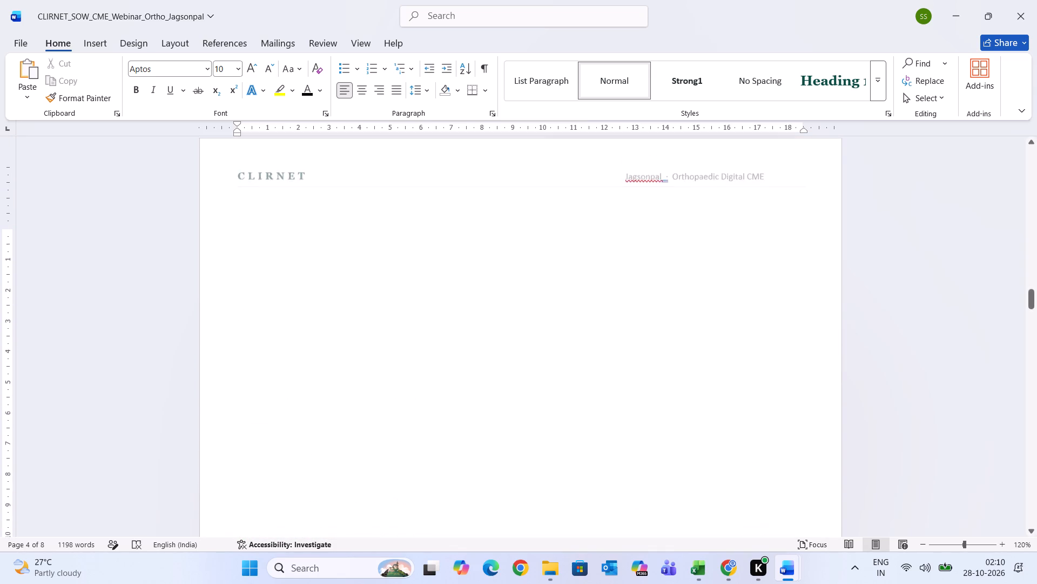
scroll(247, 318, up, 3)
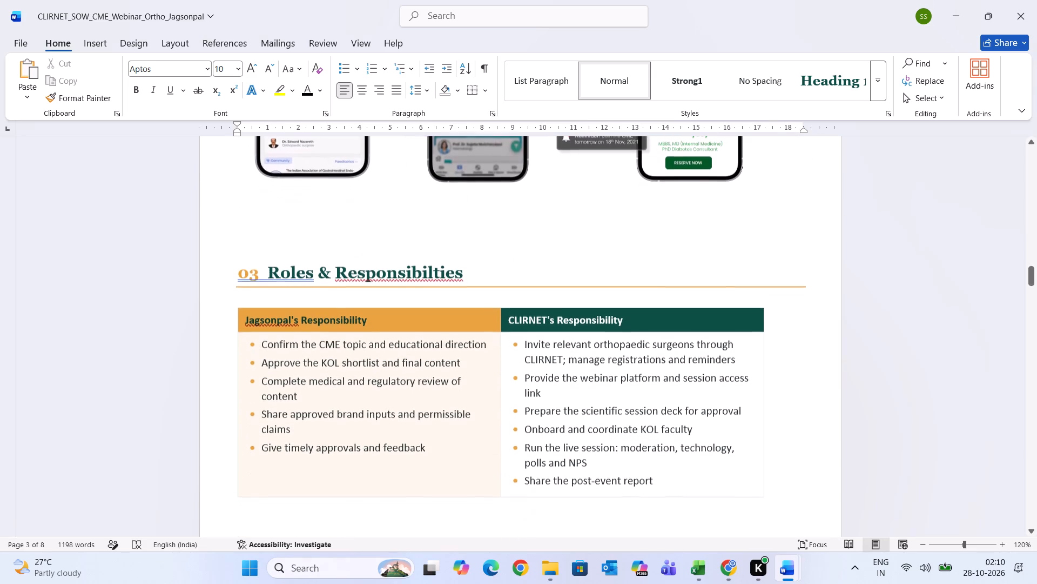
scroll(335, 341, up, 4)
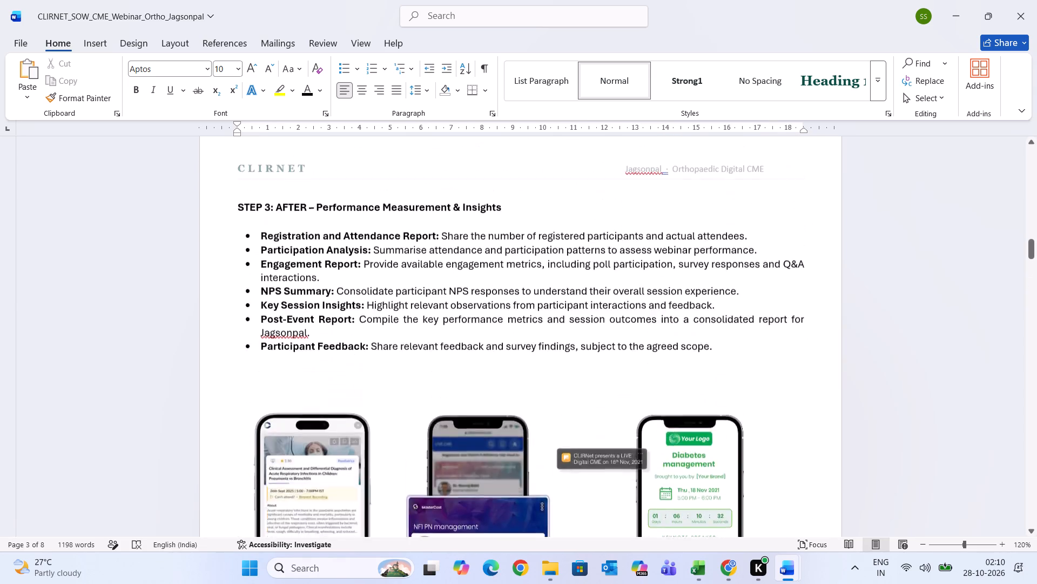
scroll(335, 341, up, 2)
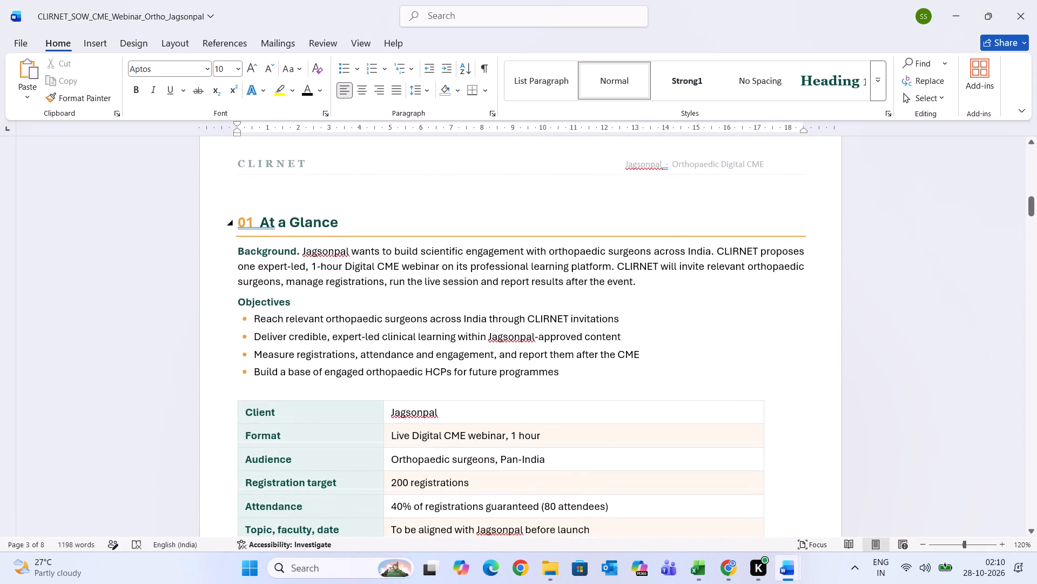
click(320, 217)
scroll(306, 275, down, 1)
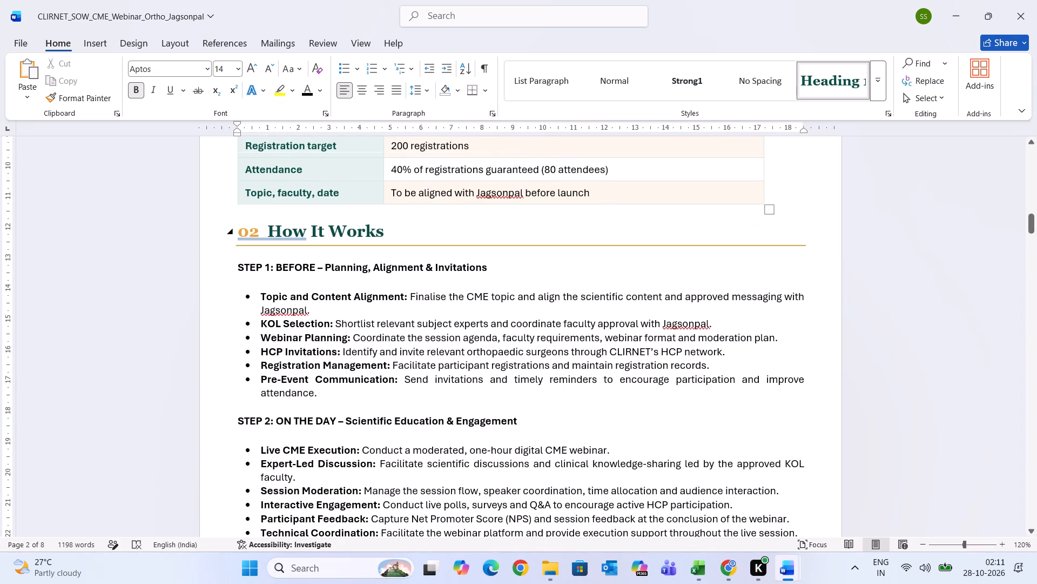
click(311, 238)
drag(388, 231, 255, 221)
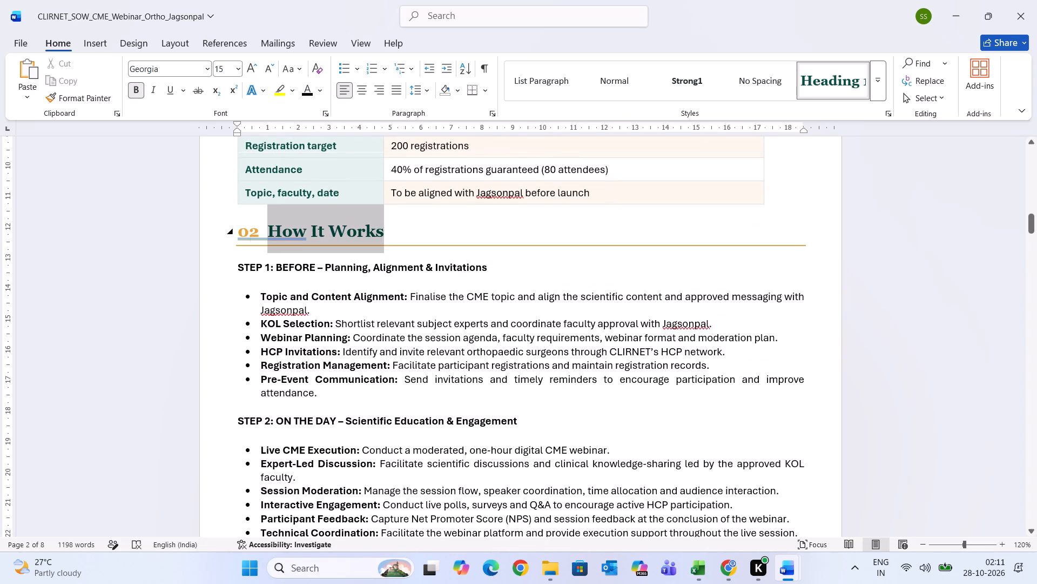
drag(255, 221, 228, 221)
click(202, 74)
click(207, 73)
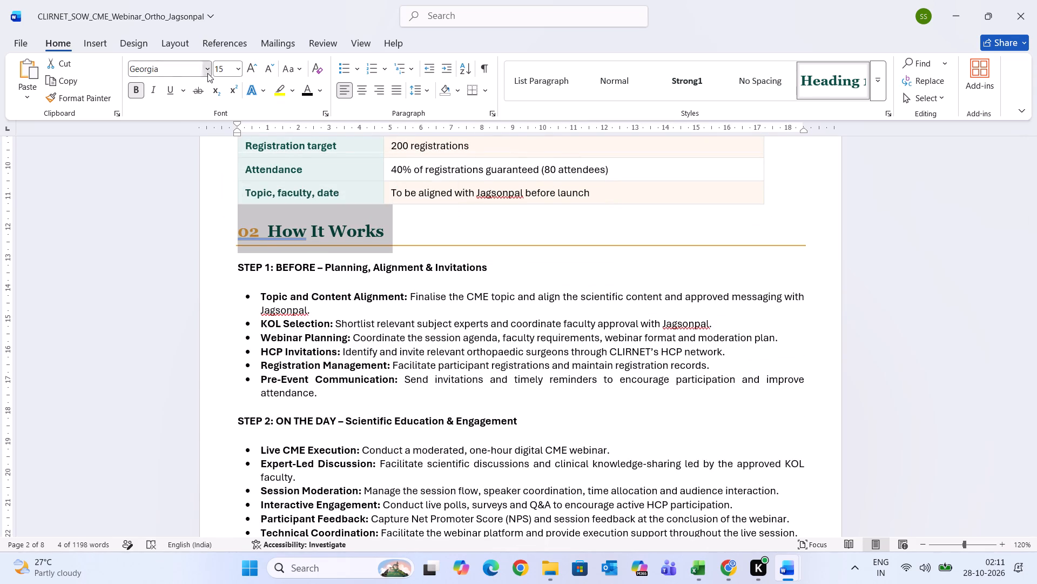
click(170, 162)
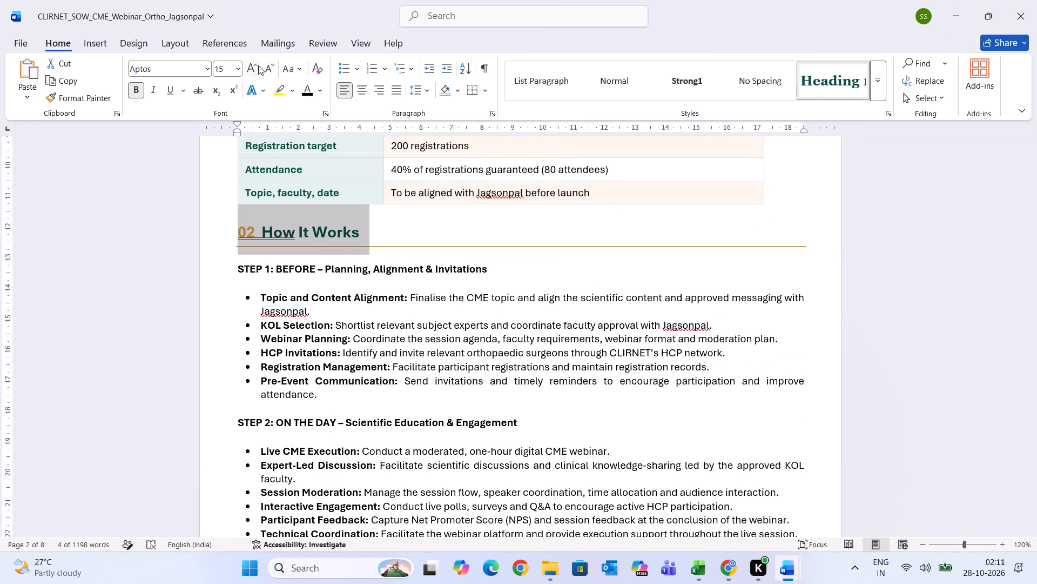
click(270, 69)
click(363, 298)
Delete two blank lines between the phone mockups and the relocated 03 Roles & Responsibilties heading.
scroll(363, 298, down, 2)
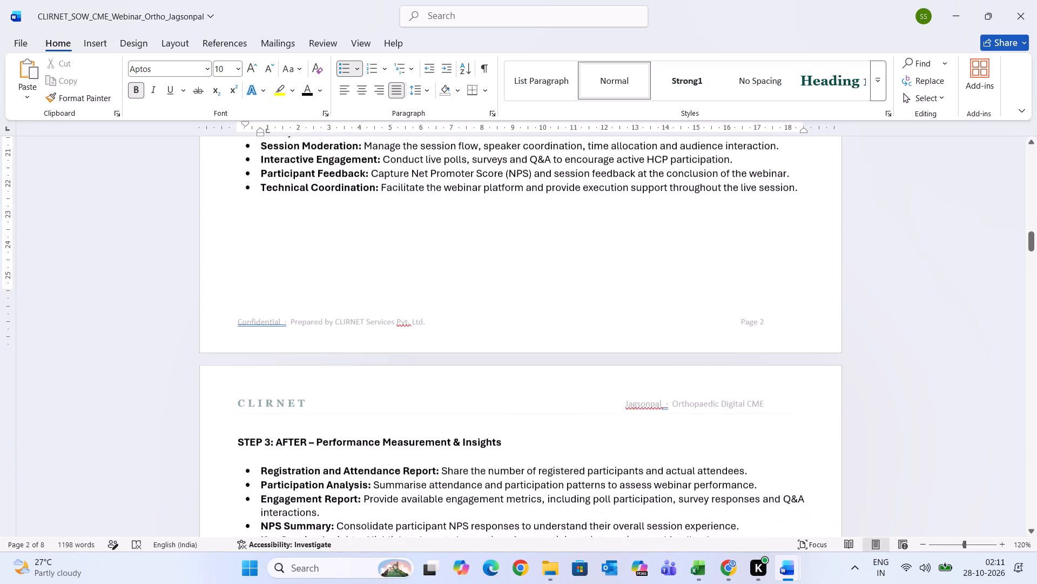
scroll(363, 298, down, 4)
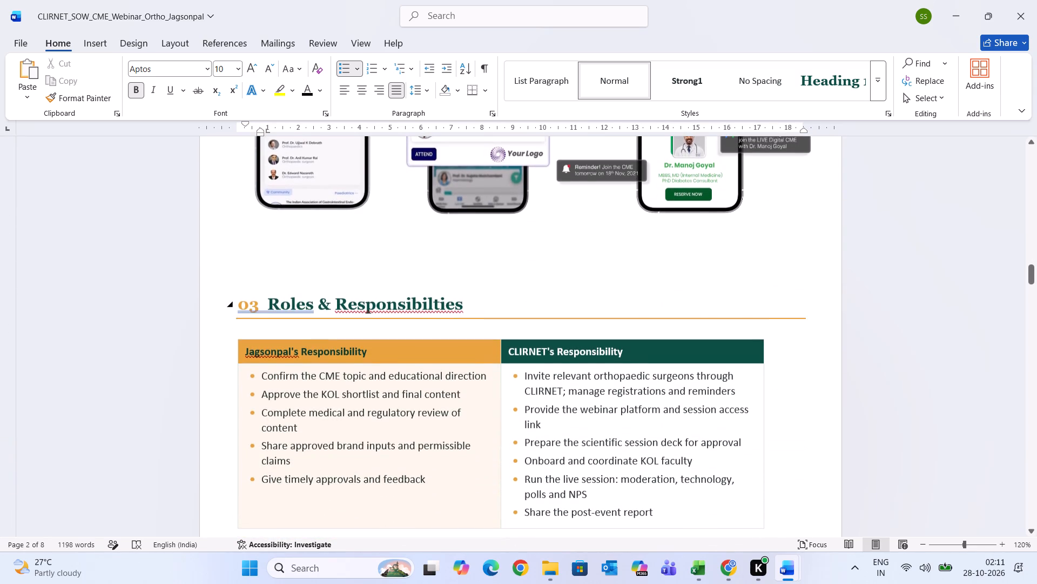
drag(472, 299, 252, 298)
click(236, 256)
key(BackSpace)
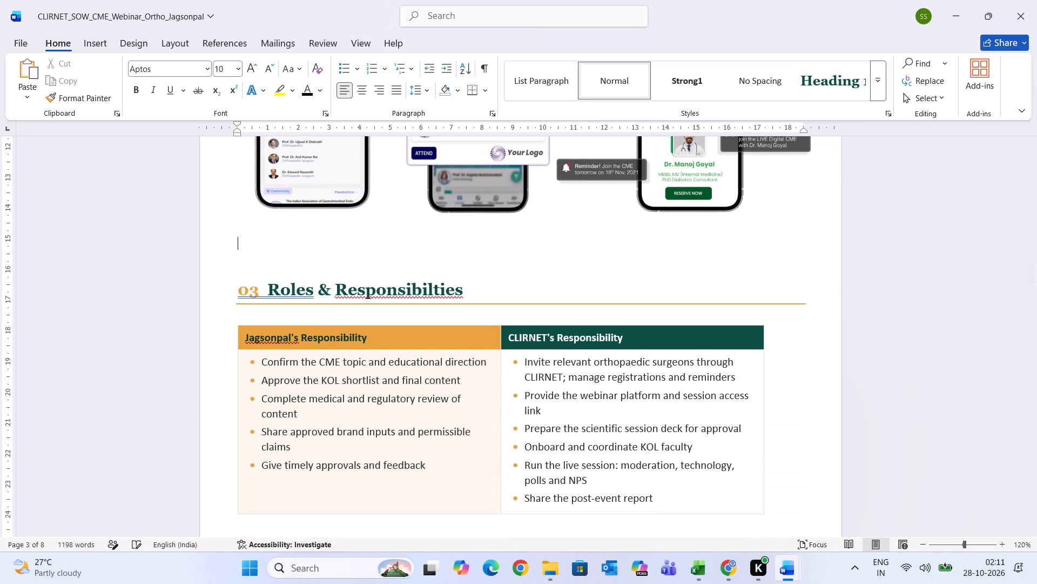
key(BackSpace)
Format the 03 Roles & Responsibilties heading in Aptos, size 14.
drag(483, 271, 254, 258)
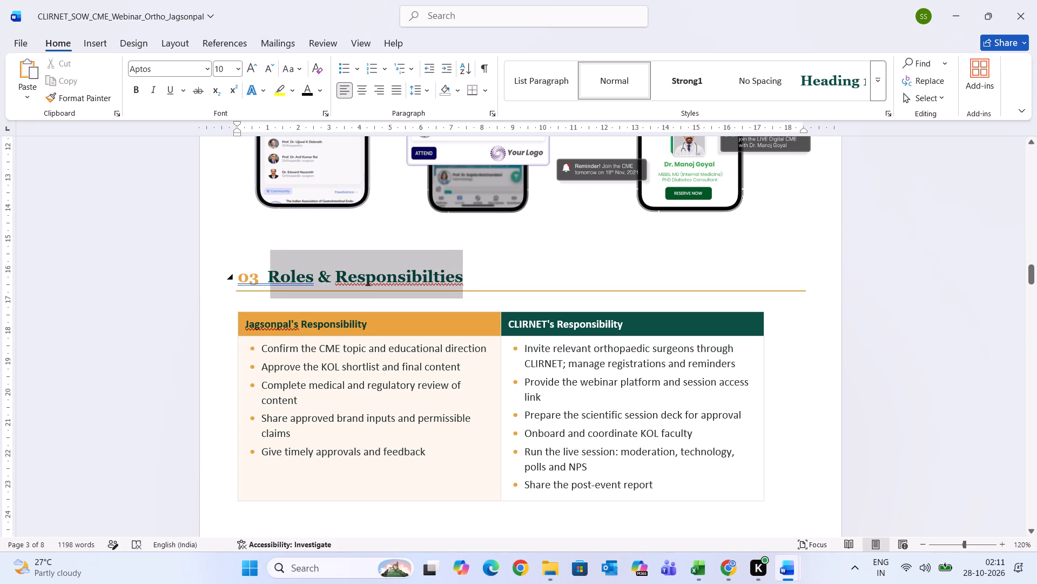
drag(254, 258, 236, 260)
click(208, 67)
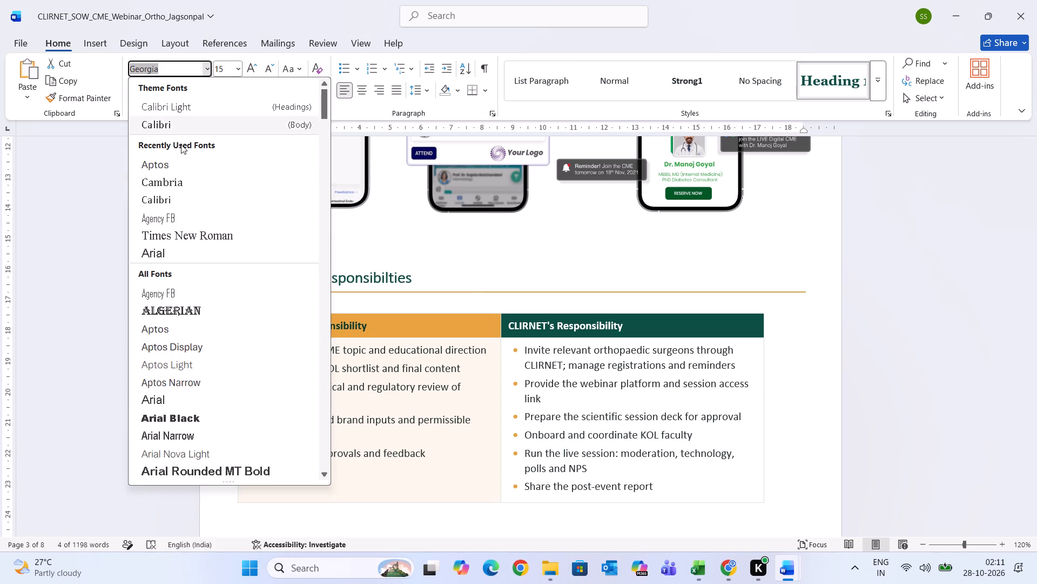
click(171, 165)
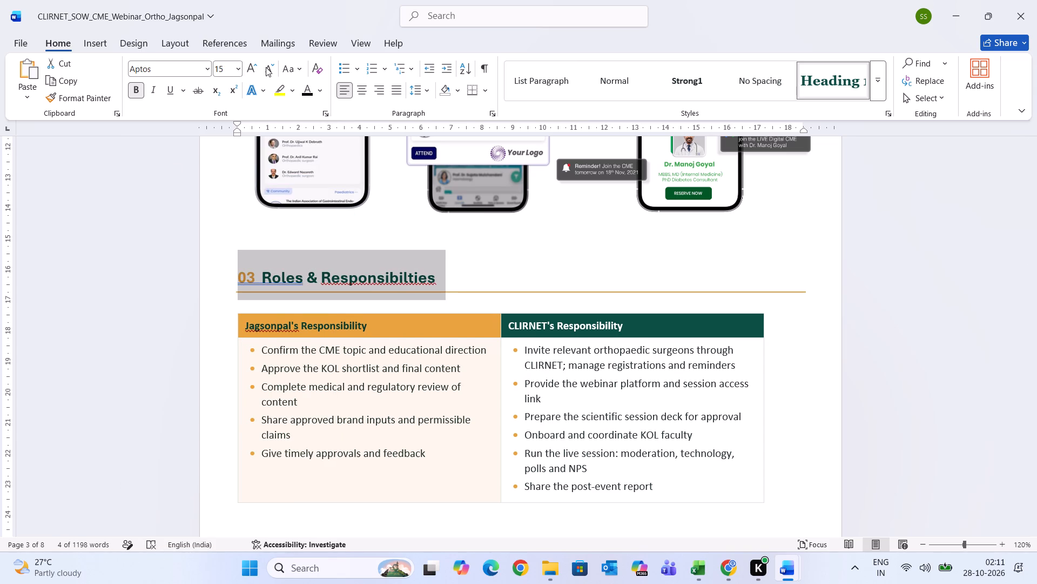
click(266, 67)
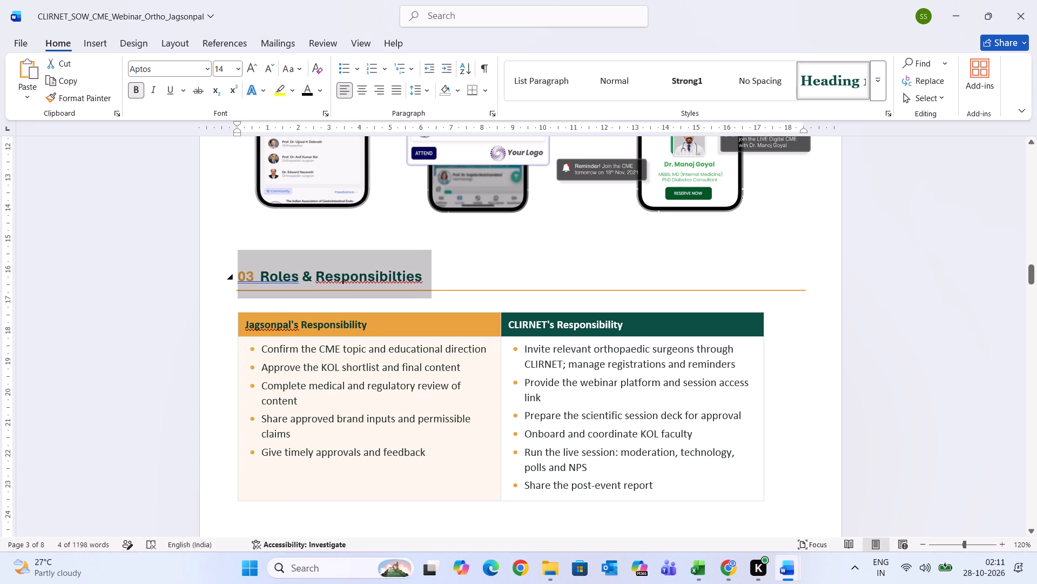
click(368, 497)
Set all text in the responsibilities table, including its header row, to Aptos, size 10.
click(251, 321)
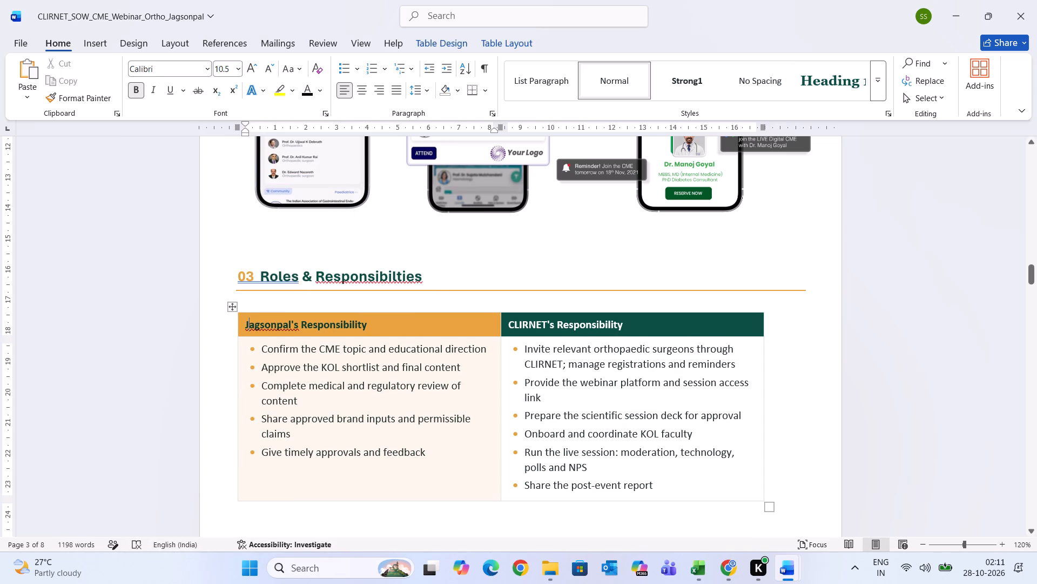
drag(245, 321, 603, 449)
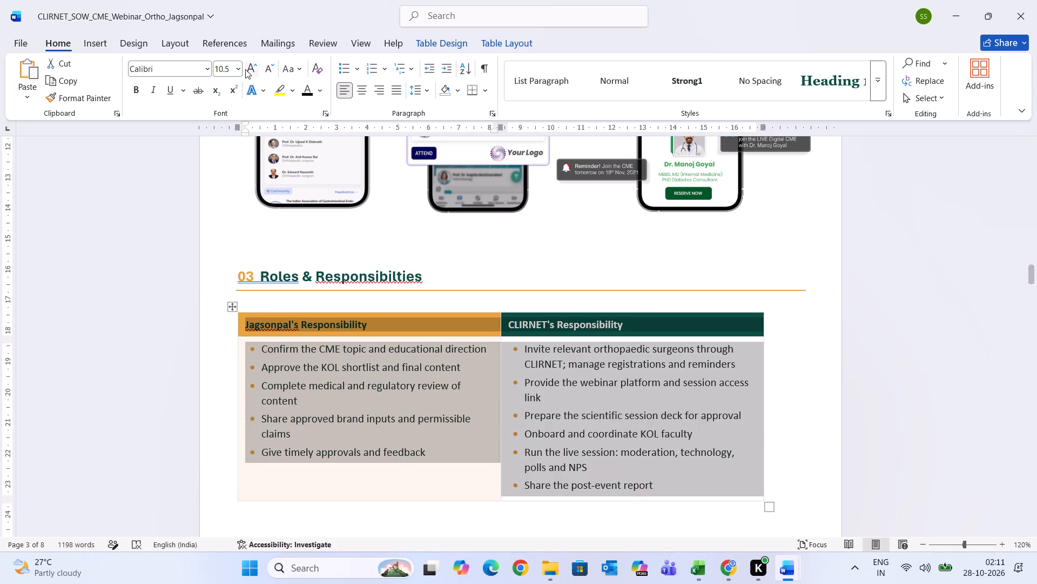
click(274, 70)
click(205, 70)
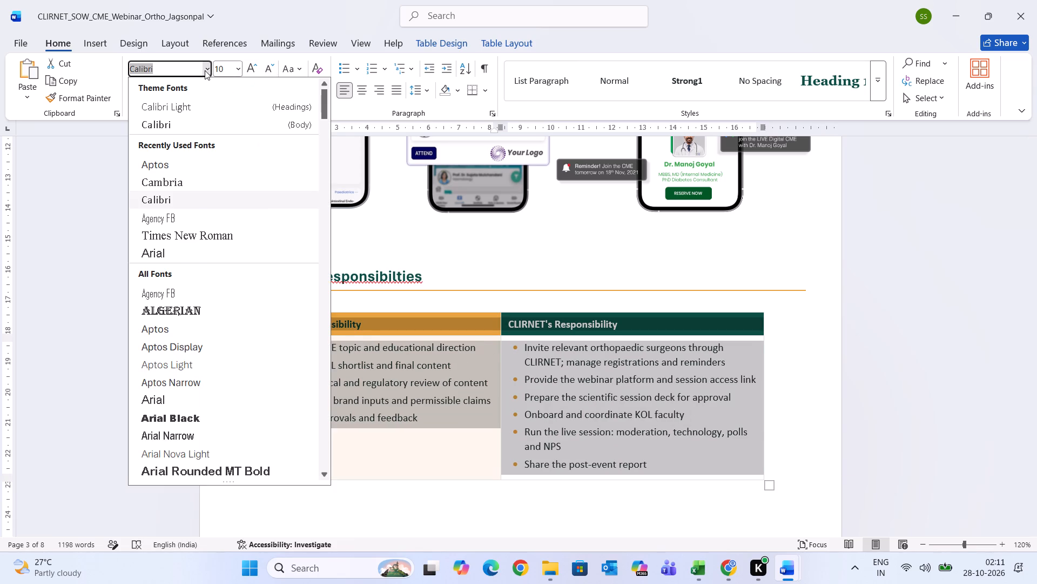
click(172, 167)
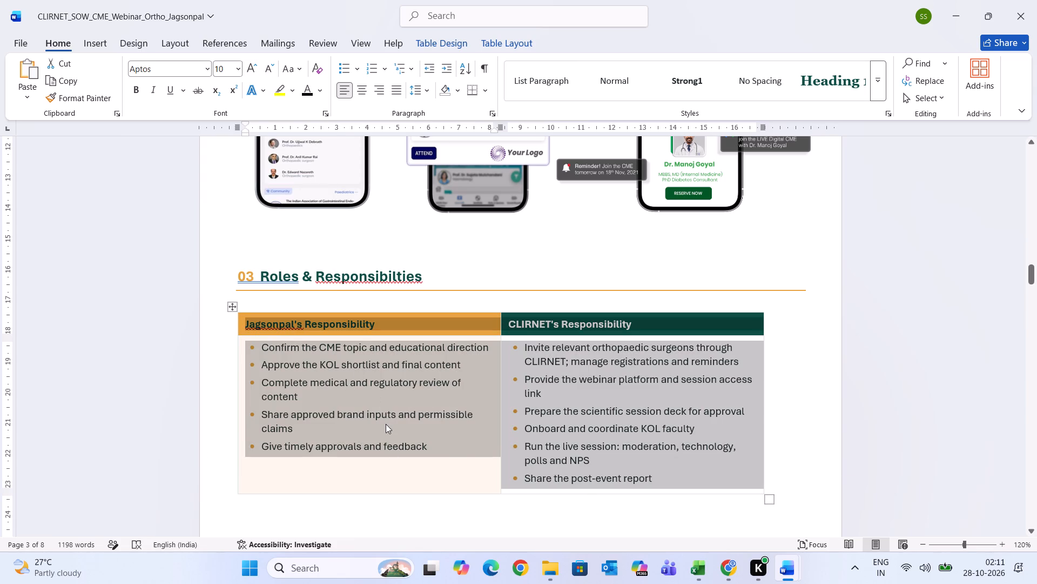
click(385, 471)
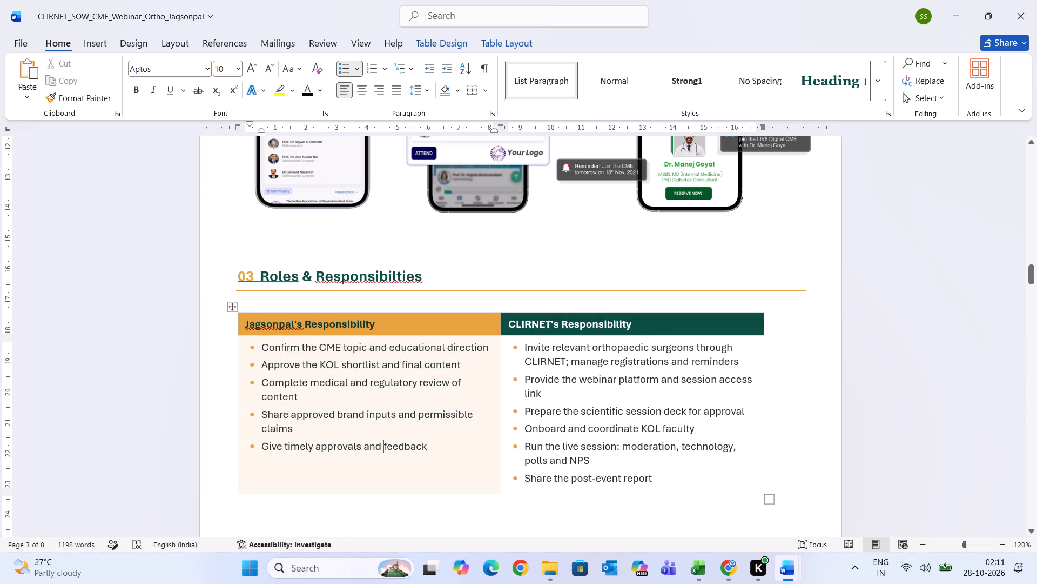
Colour the bullet text in both columns of the responsibilities table black and justify it.
drag(653, 478, 523, 352)
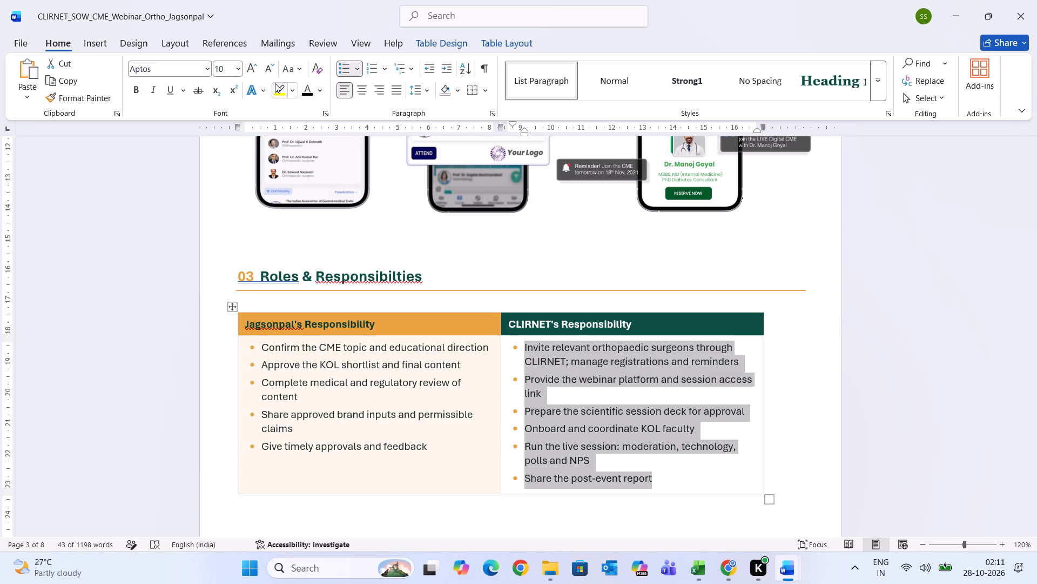
click(307, 90)
click(398, 89)
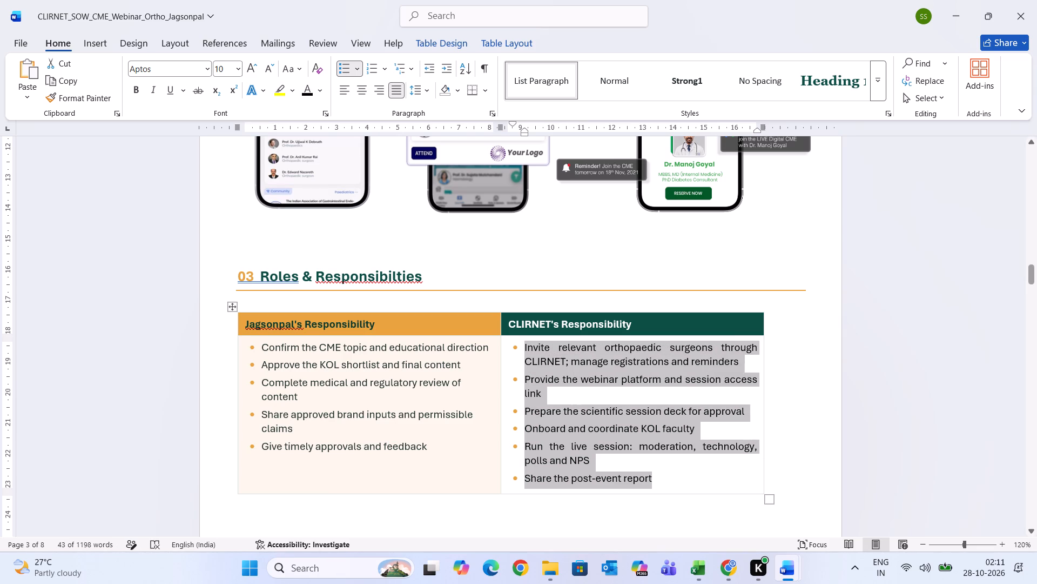
drag(443, 445, 258, 349)
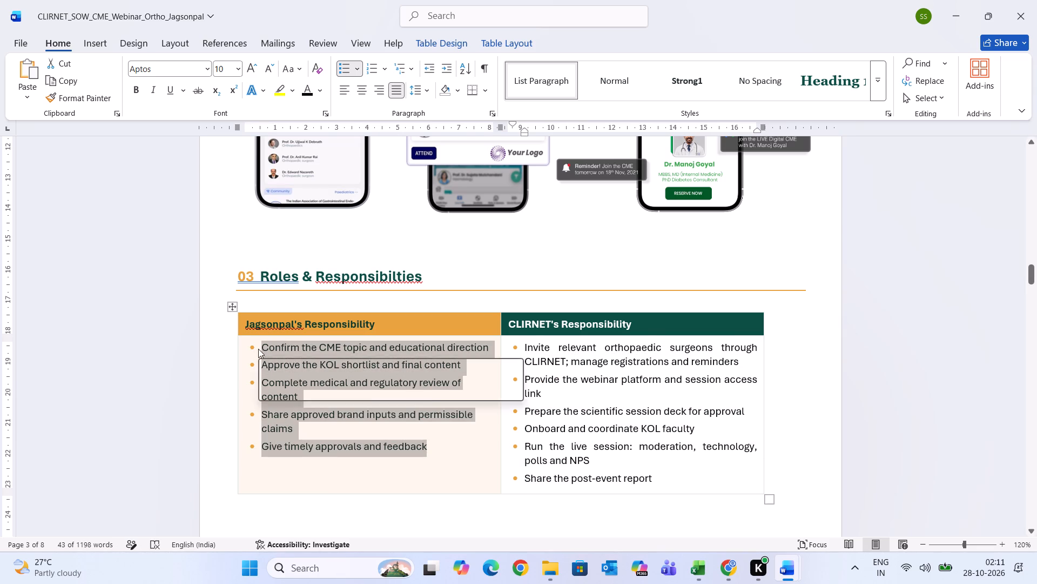
click(308, 89)
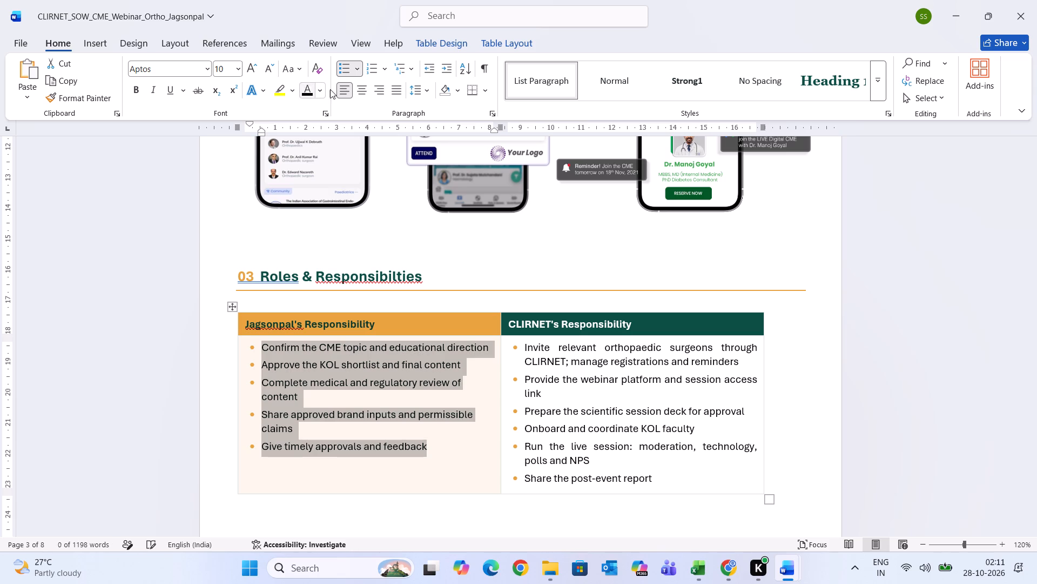
click(392, 92)
click(452, 503)
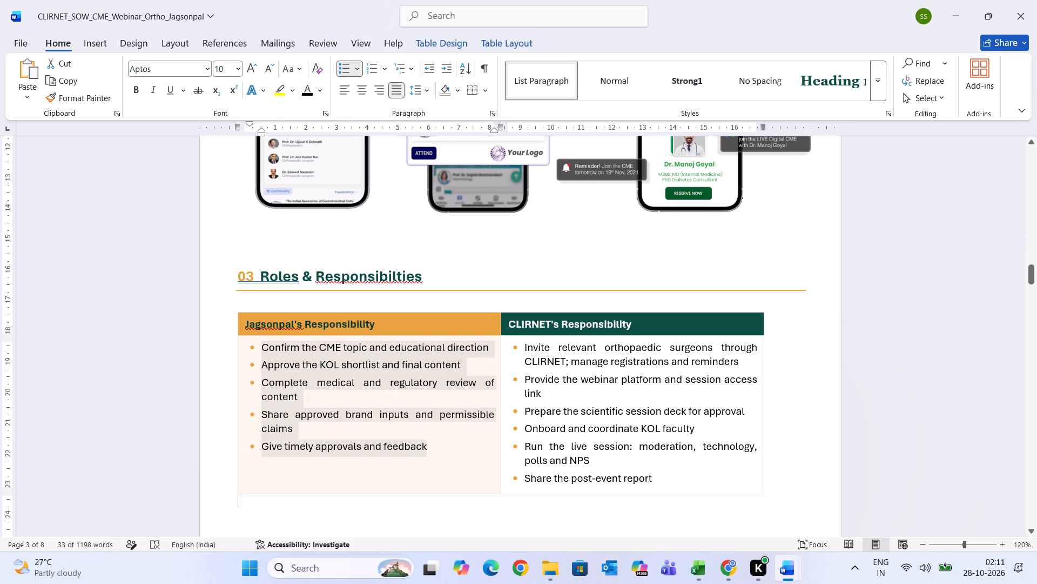
Left-align the bullet text in both columns of the responsibilities table.
drag(654, 476, 322, 362)
click(346, 94)
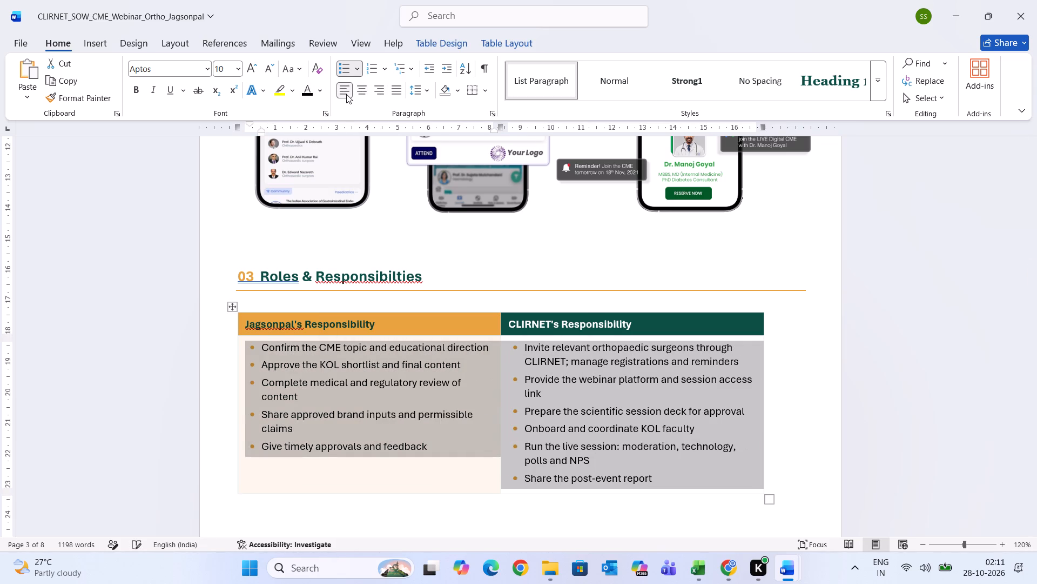
click(769, 437)
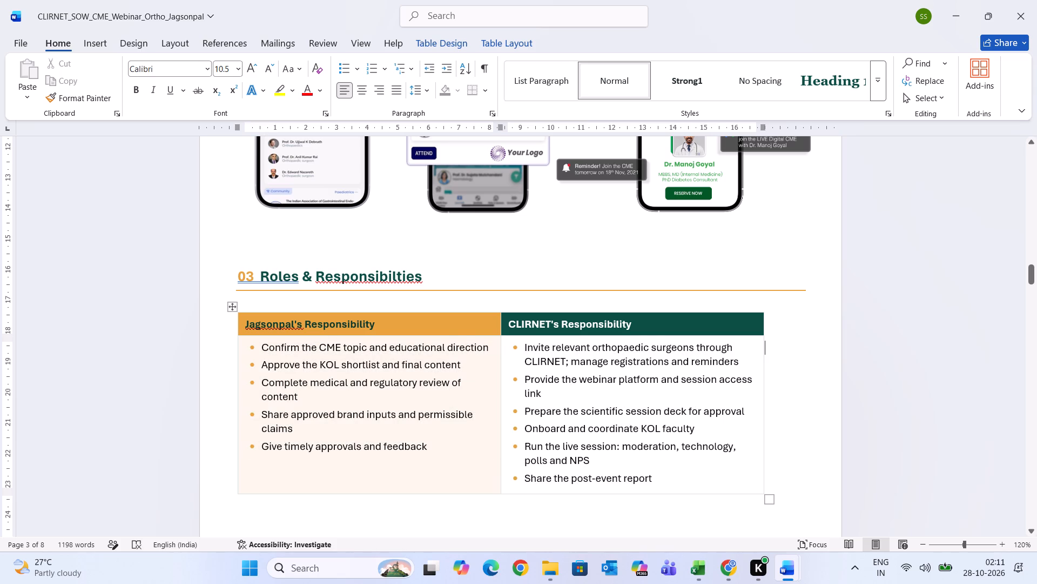
Widen the responsibilities table so it reaches almost to the end of the orange line under the 03 heading.
drag(770, 500, 797, 493)
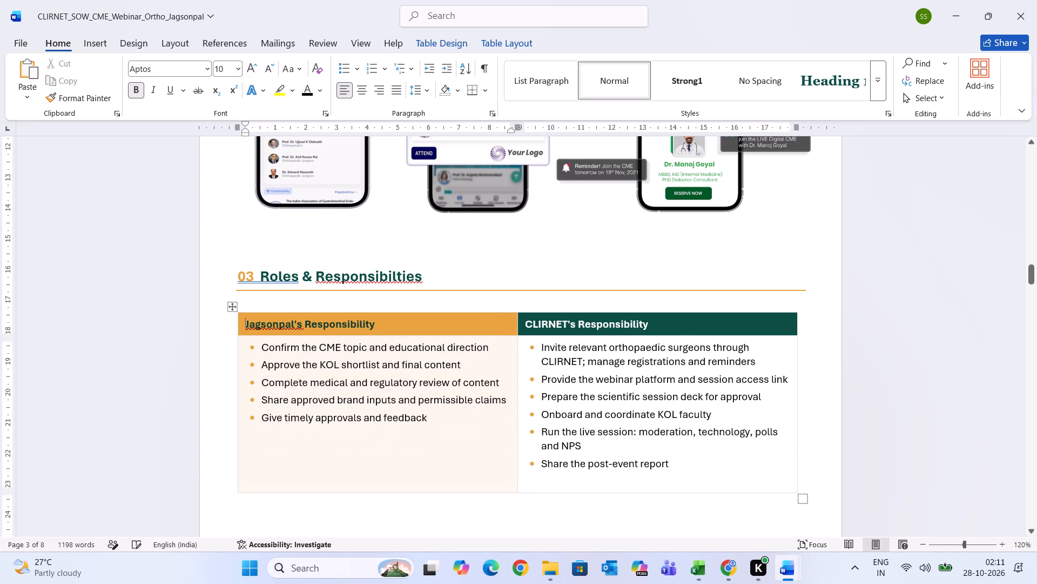
Switch to the Dabur New Keratone Oil proposal and copy the CLIRNET logo picture at the bottom of its first page.
click(881, 458)
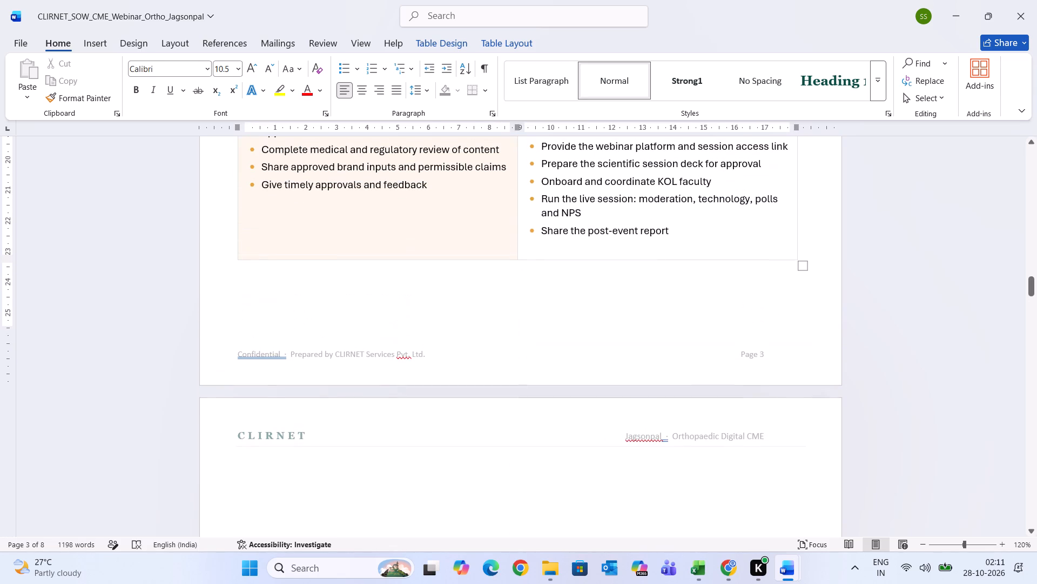
click(430, 462)
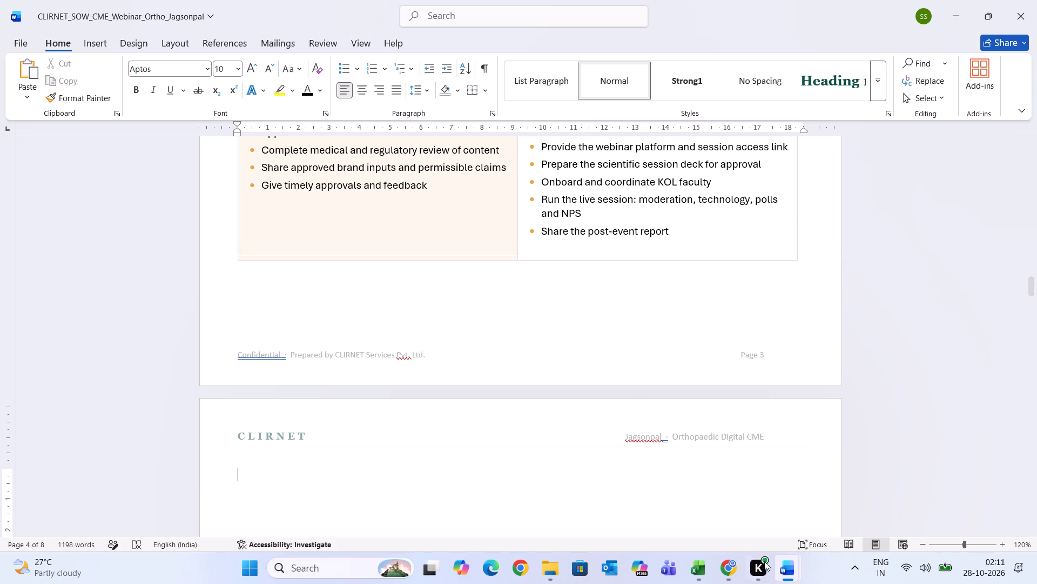
click(779, 572)
click(817, 508)
scroll(524, 384, up, 2)
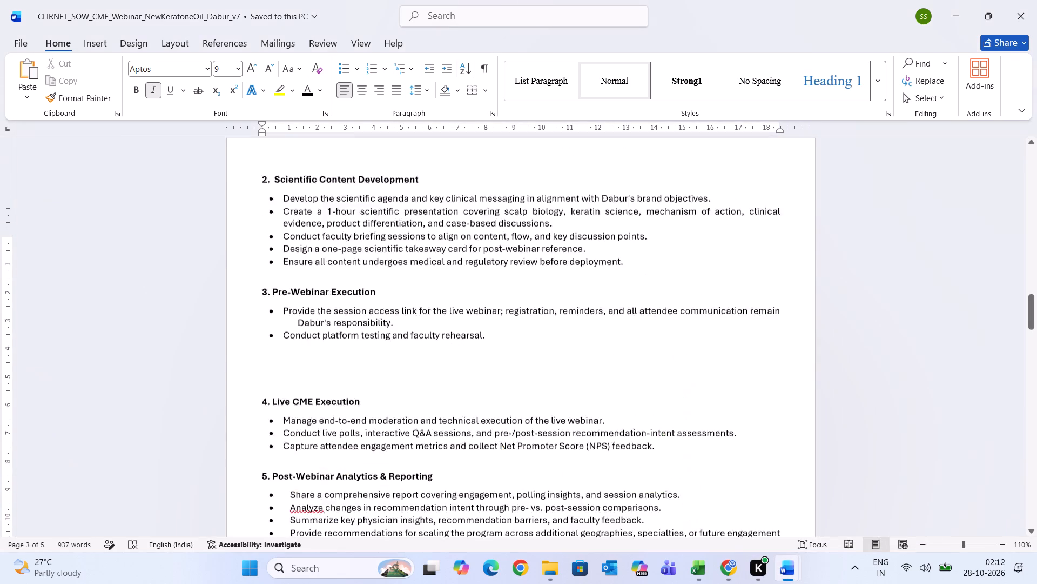
scroll(524, 384, up, 6)
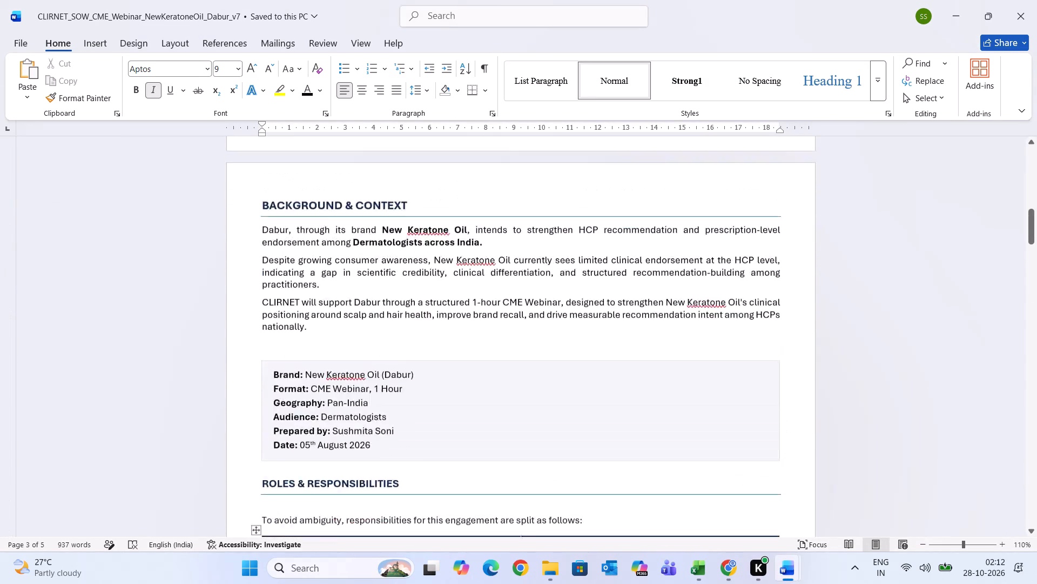
click(506, 232)
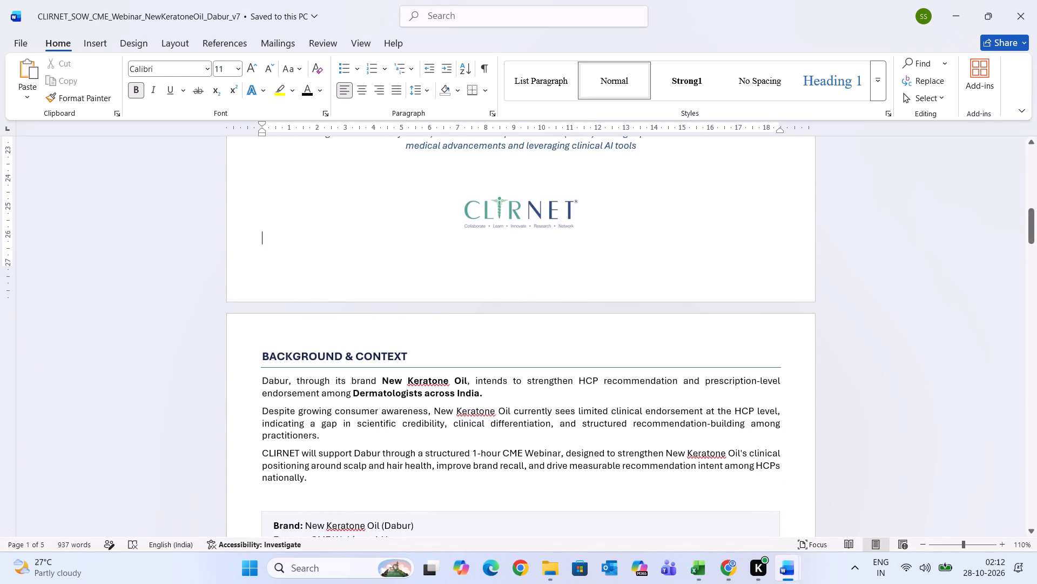
double_click(504, 216)
click(504, 245)
click(505, 214)
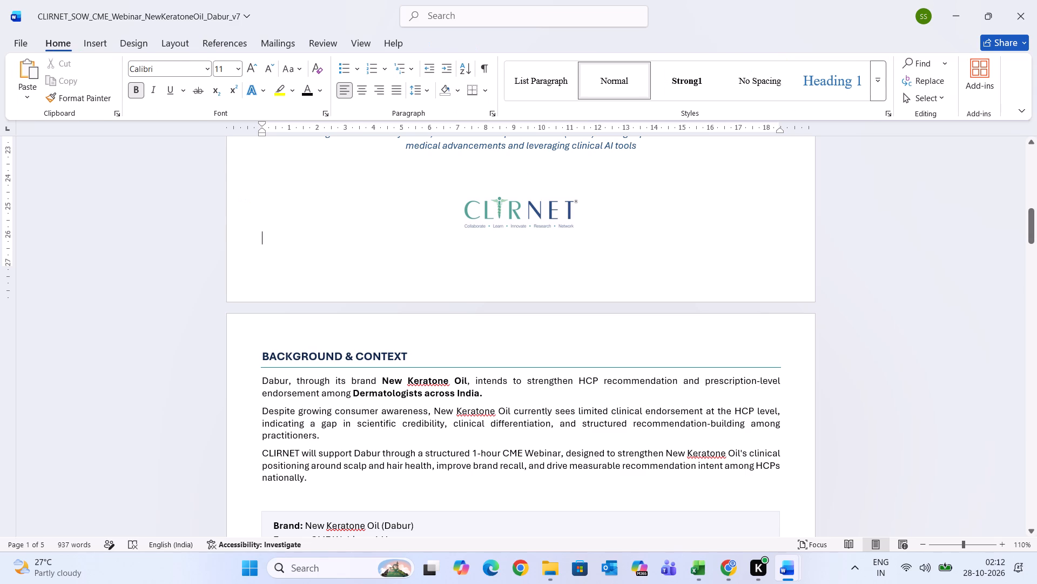
double_click(492, 211)
click(484, 211)
click(476, 224)
key(ctrl+c)
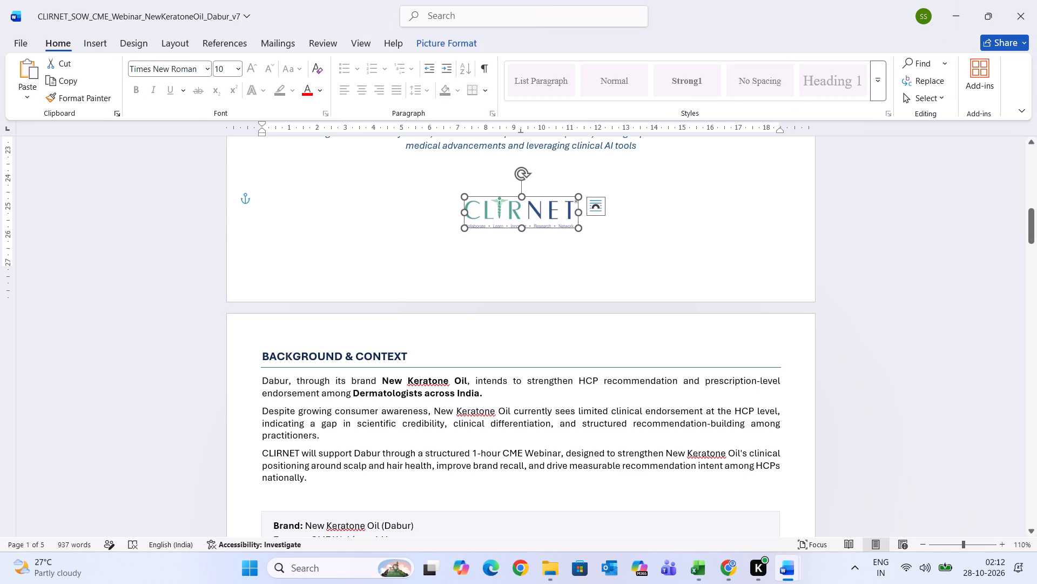
Return to the Jagsonpal proposal and replace the CLIRNET text in the page 2 header with the copied logo.
click(785, 568)
click(744, 497)
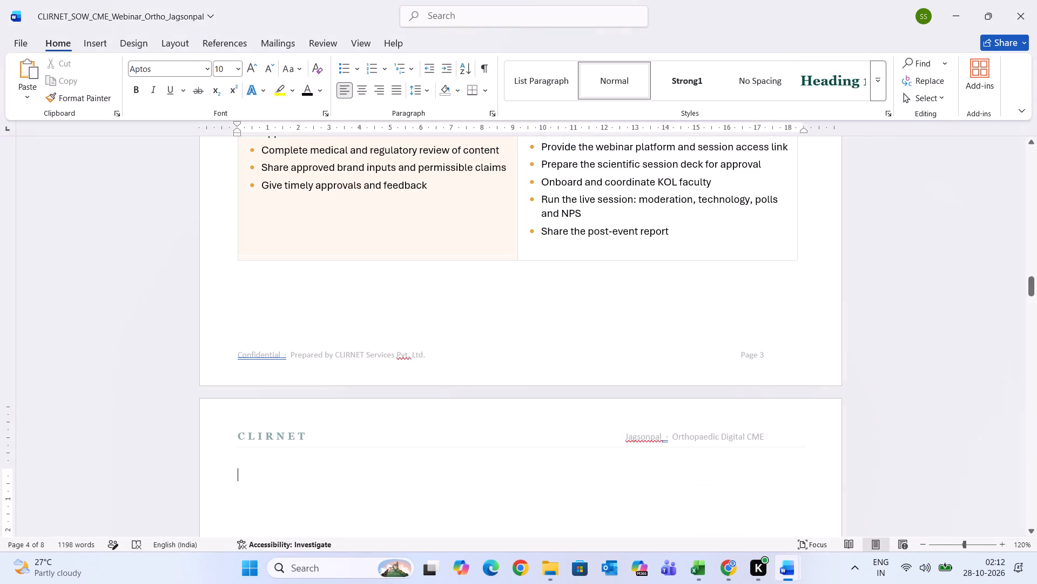
scroll(638, 373, up, 3)
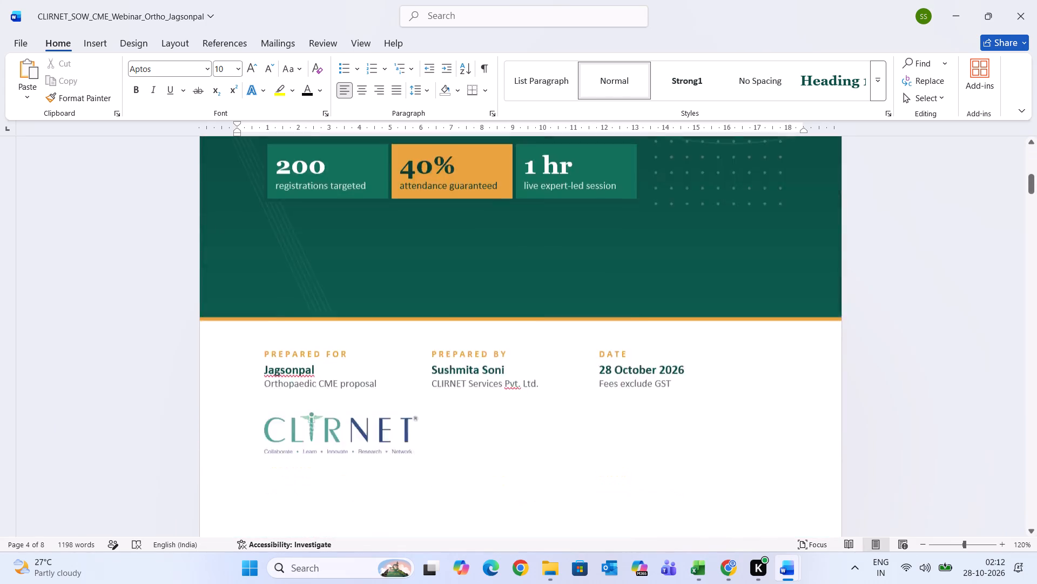
scroll(638, 373, up, 3)
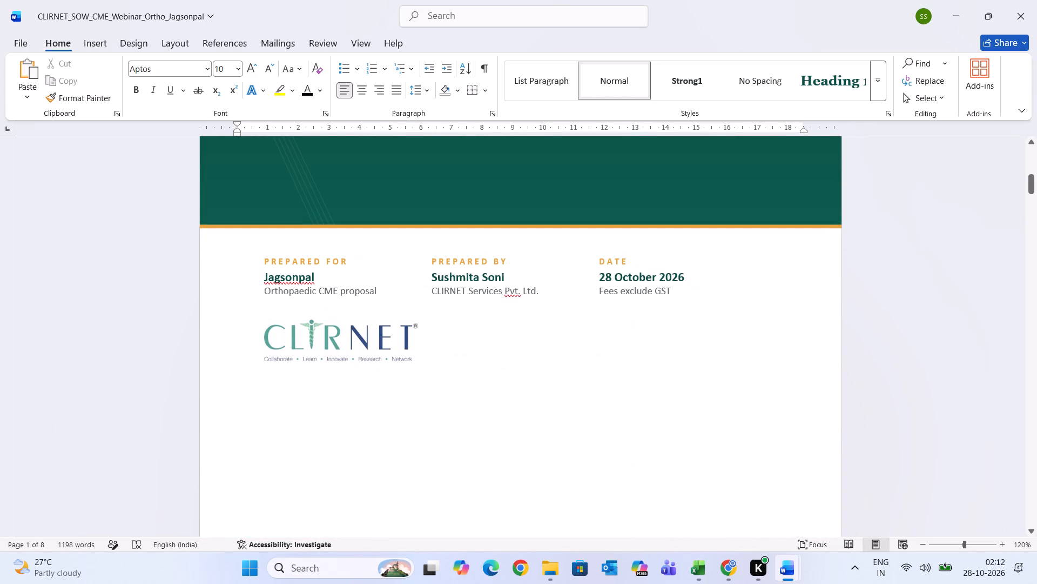
scroll(380, 379, down, 3)
double_click(292, 345)
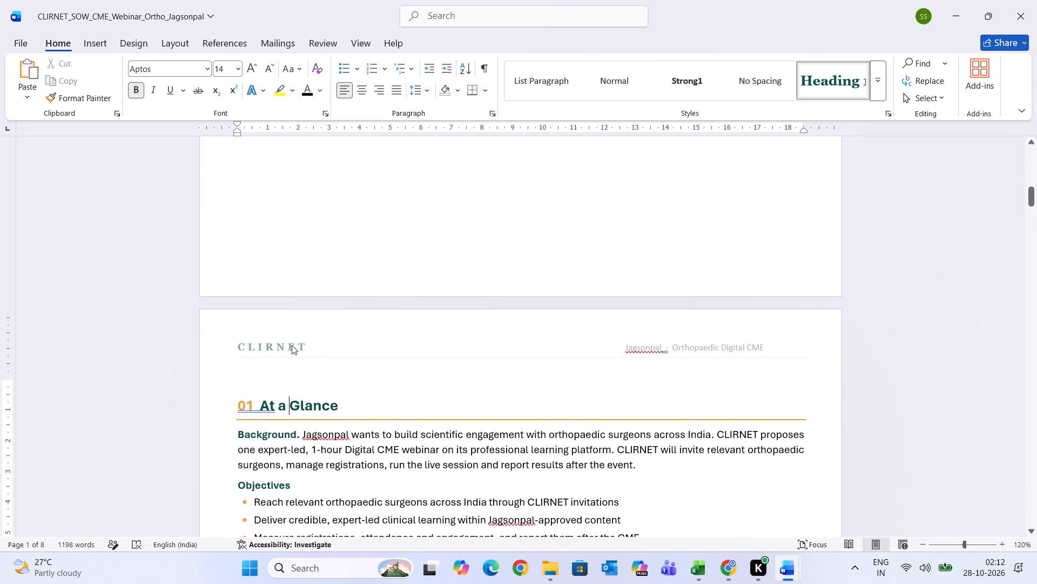
drag(305, 347, 219, 341)
key(BackSpace)
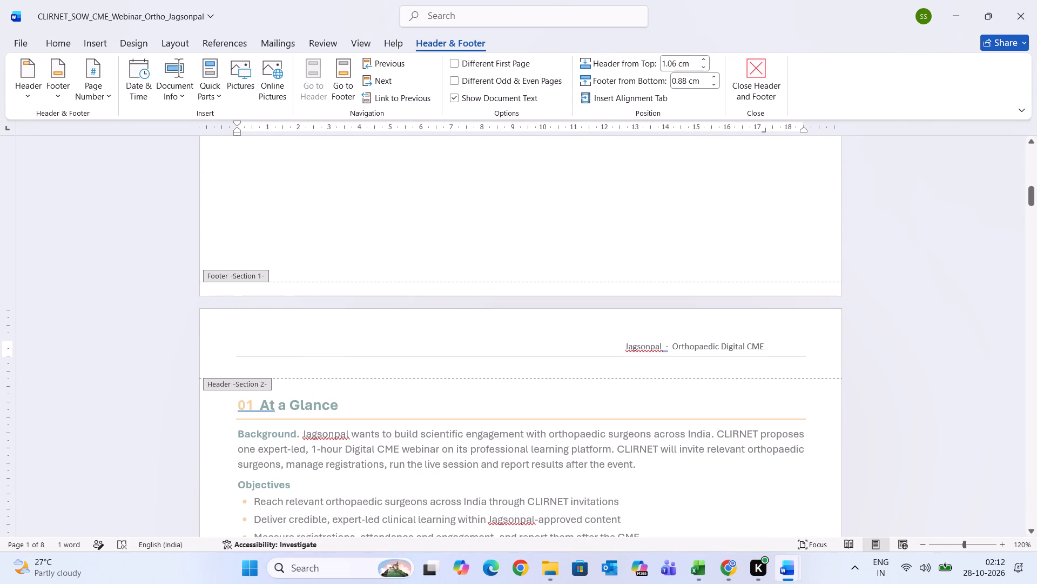
key(ctrl+v)
Shrink the header logo to about 3 cm wide, seat it just above the header line at the left margin, and leave header editing.
drag(289, 357, 289, 355)
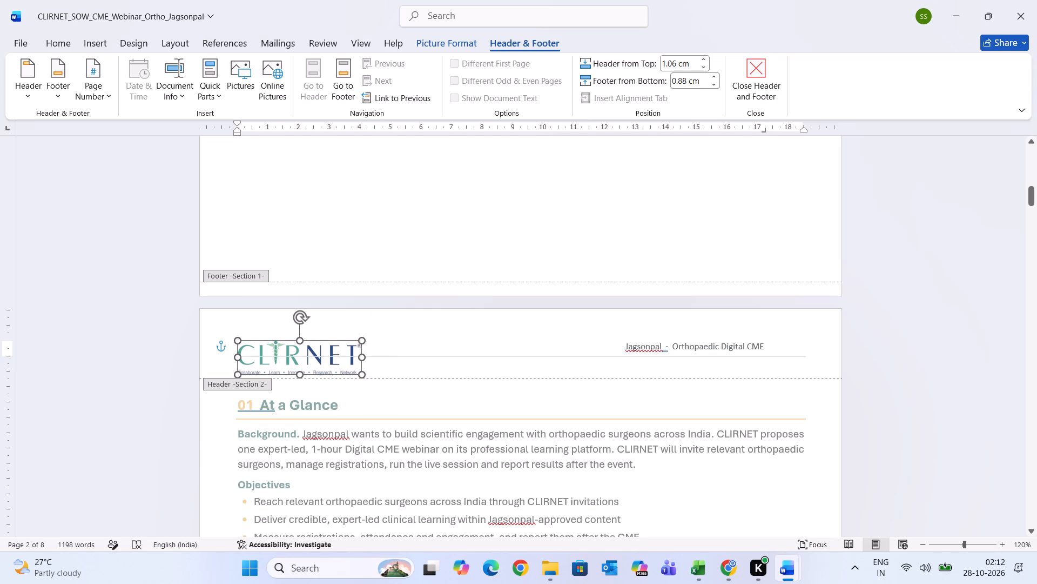
drag(289, 355, 289, 335)
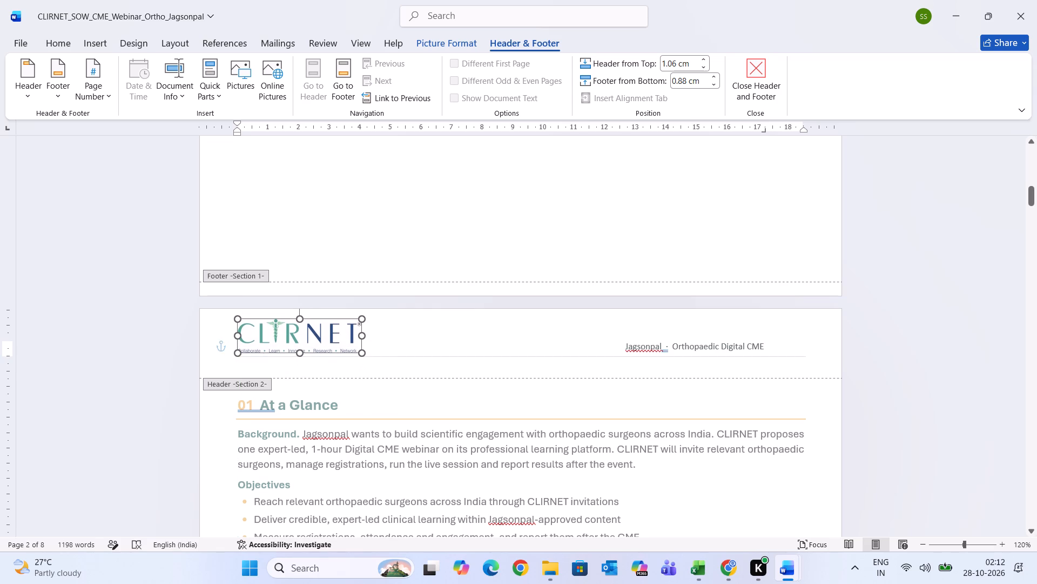
drag(237, 317, 251, 333)
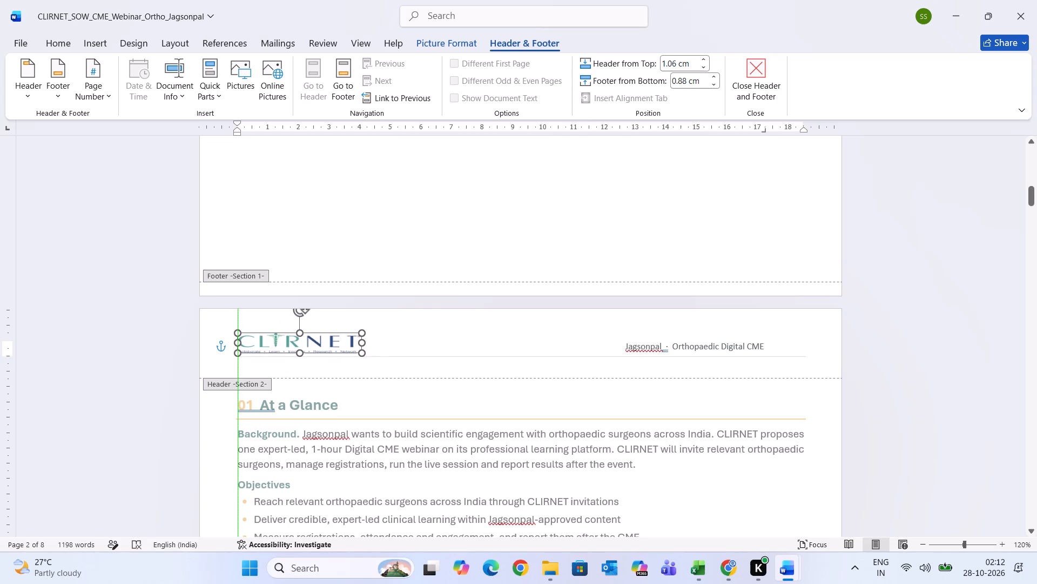
drag(251, 333, 250, 321)
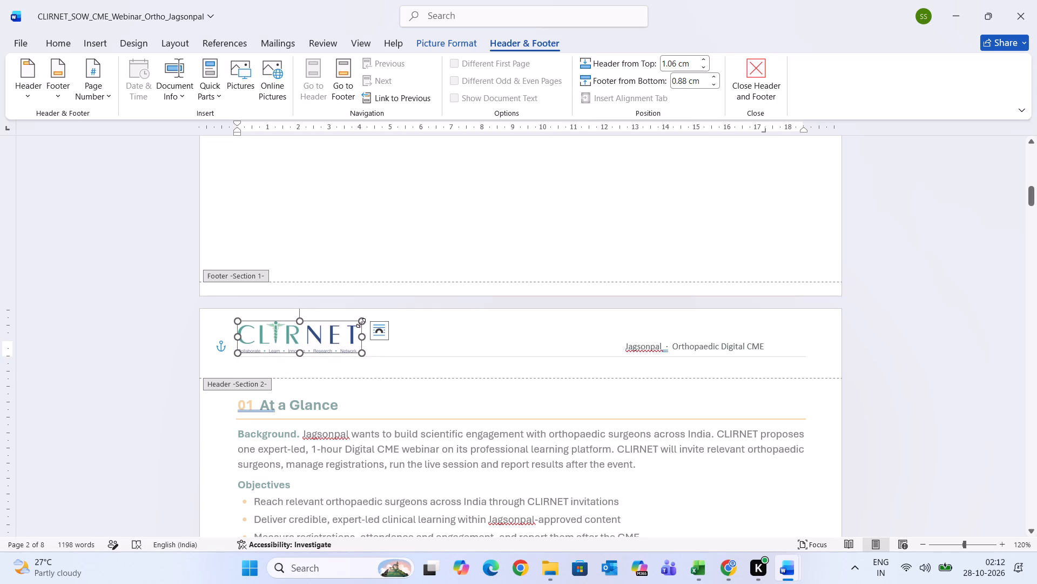
drag(361, 322, 338, 322)
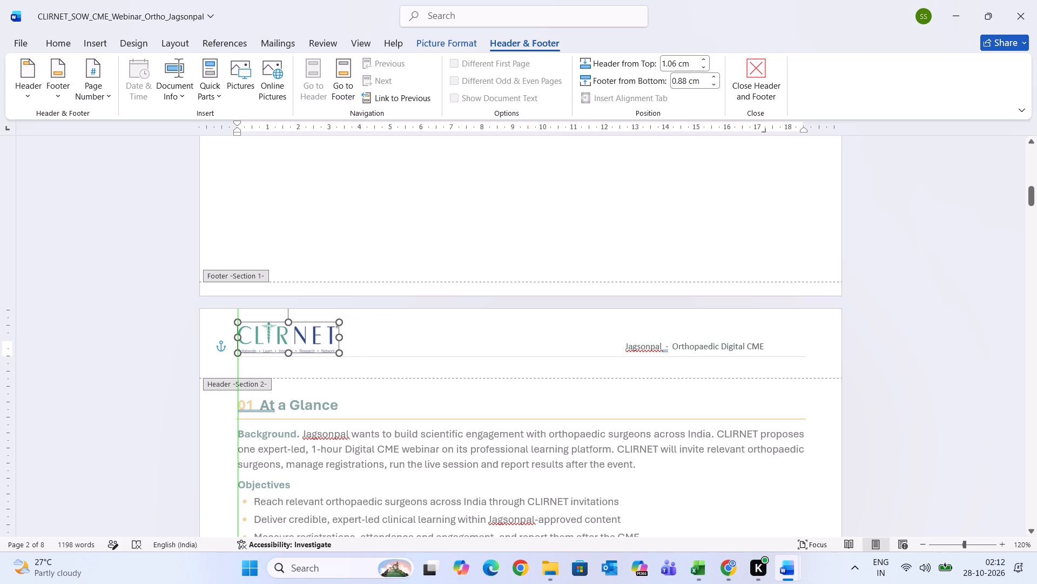
drag(338, 322, 338, 323)
click(338, 353)
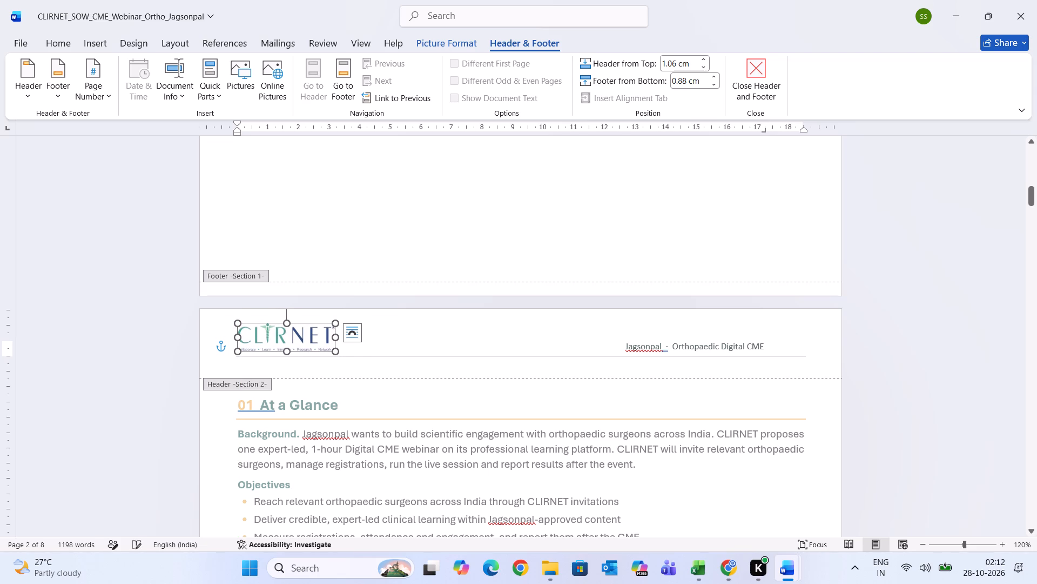
click(881, 392)
click(749, 89)
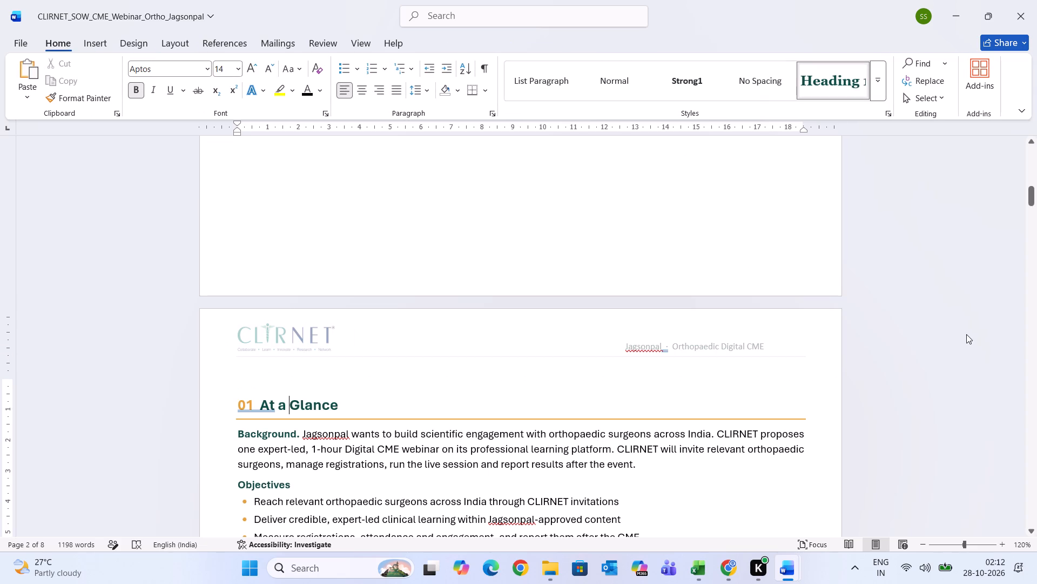
Reduce the top margin so the 01 At a Glance heading sits closer to the header line.
scroll(966, 334, up, 3)
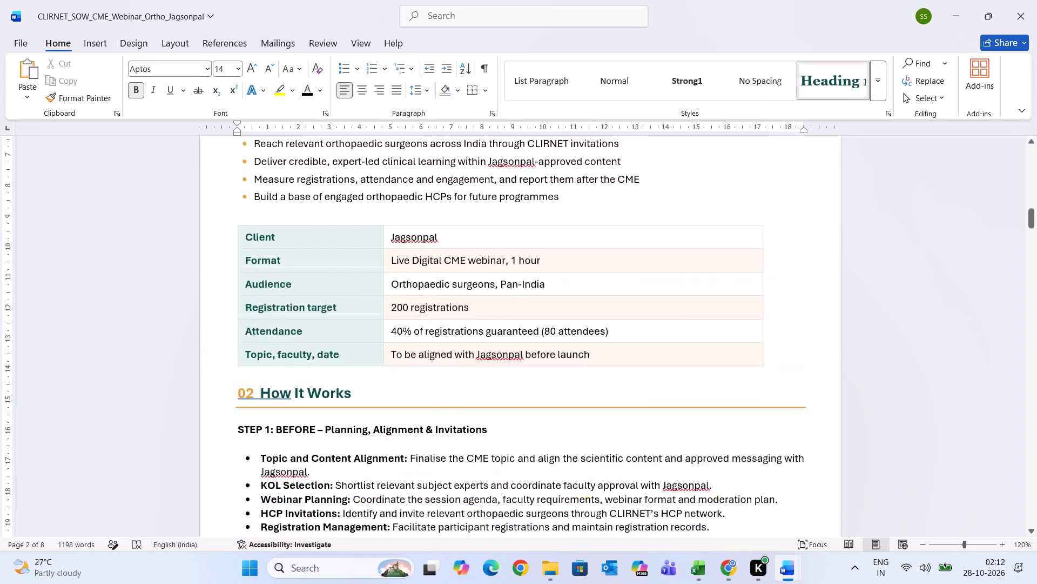
scroll(966, 334, up, 2)
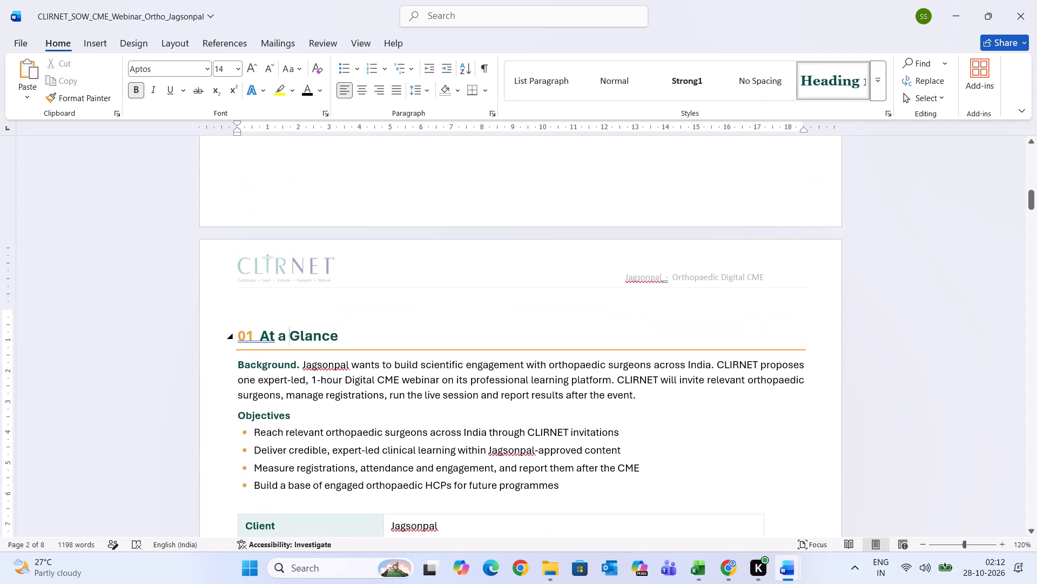
click(250, 314)
click(235, 318)
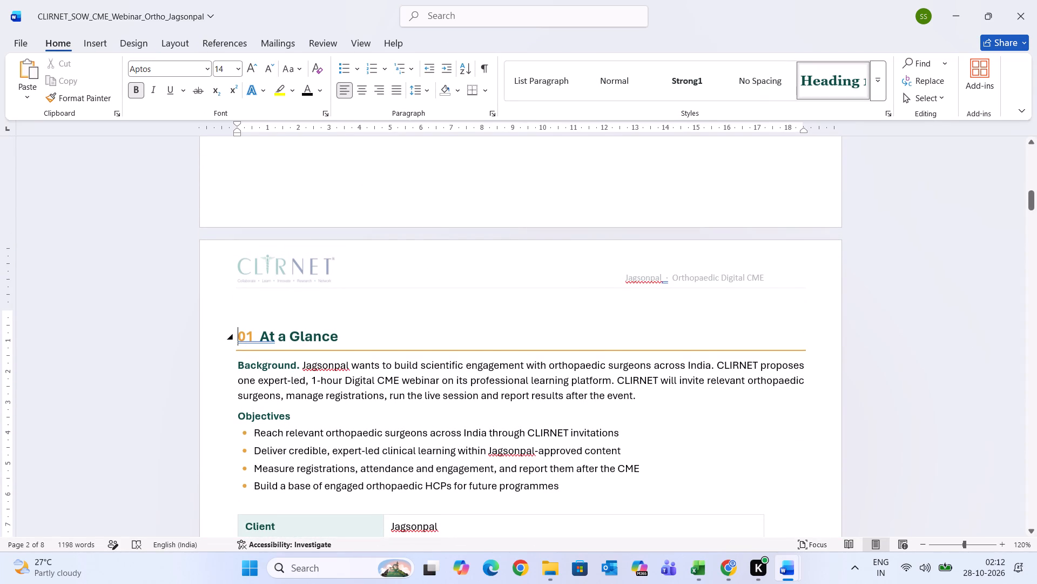
key(BackSpace)
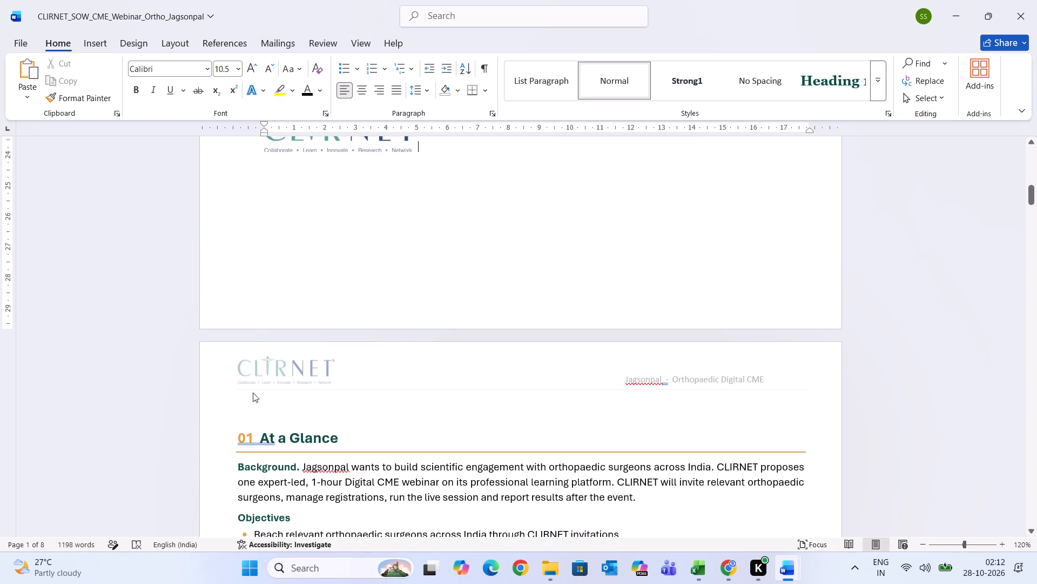
double_click(244, 404)
click(372, 432)
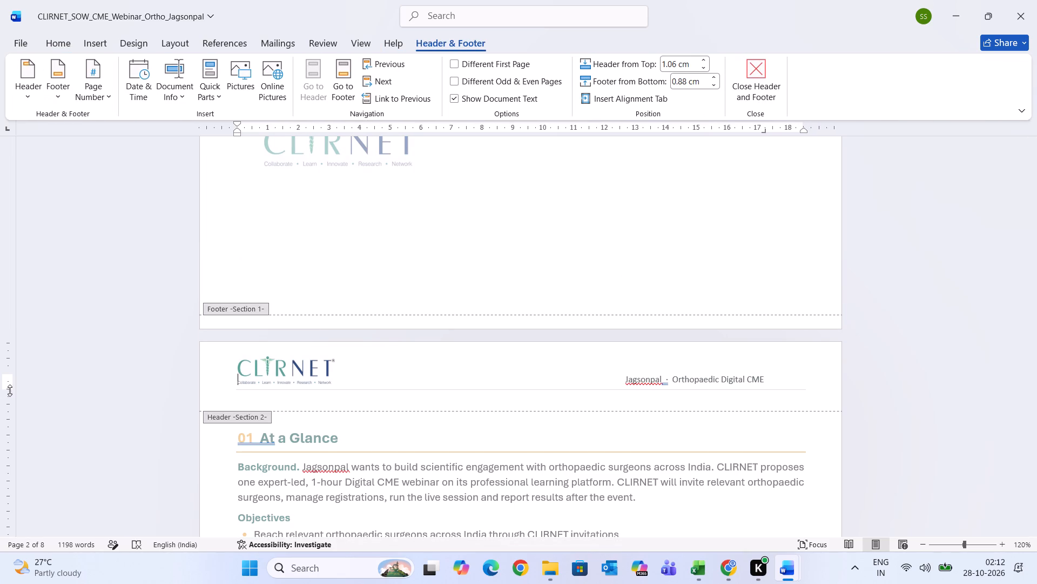
drag(10, 390, 18, 324)
click(943, 359)
Insert two blank lines above the STEP 3: AFTER heading to push it onto page 3 with its bullets.
scroll(943, 359, down, 1)
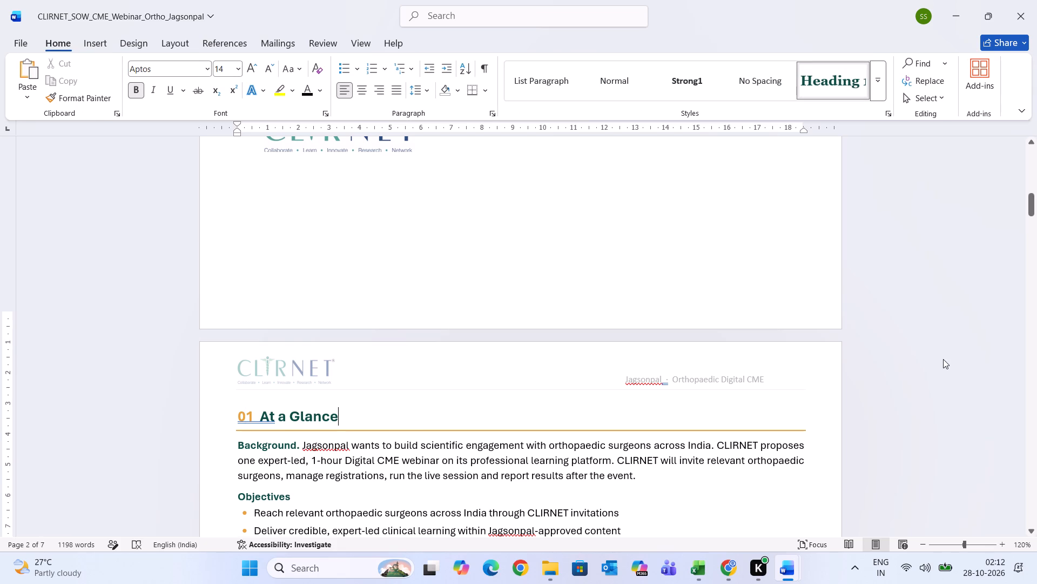
scroll(943, 359, down, 3)
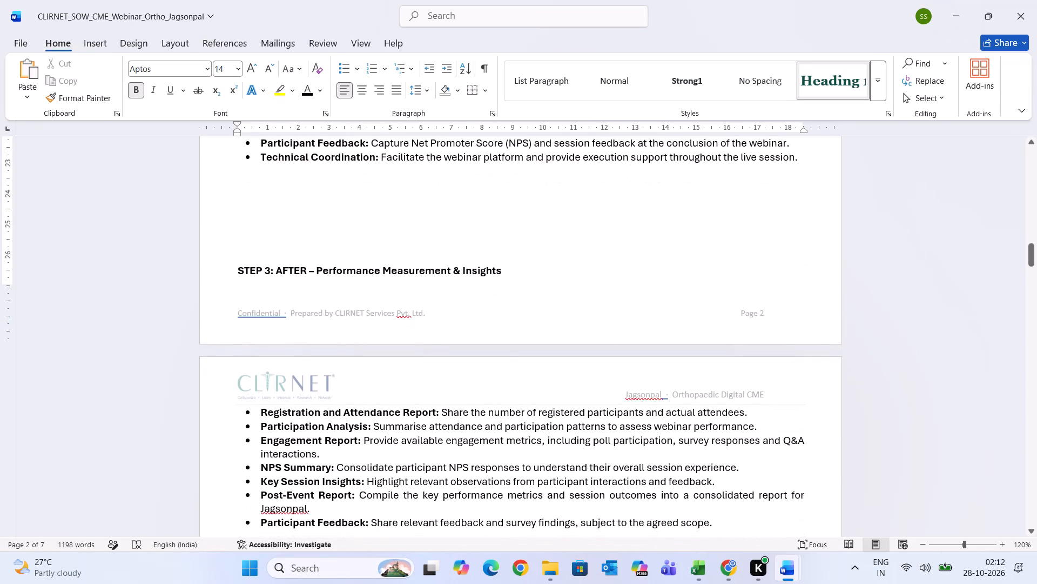
click(239, 227)
key(Return)
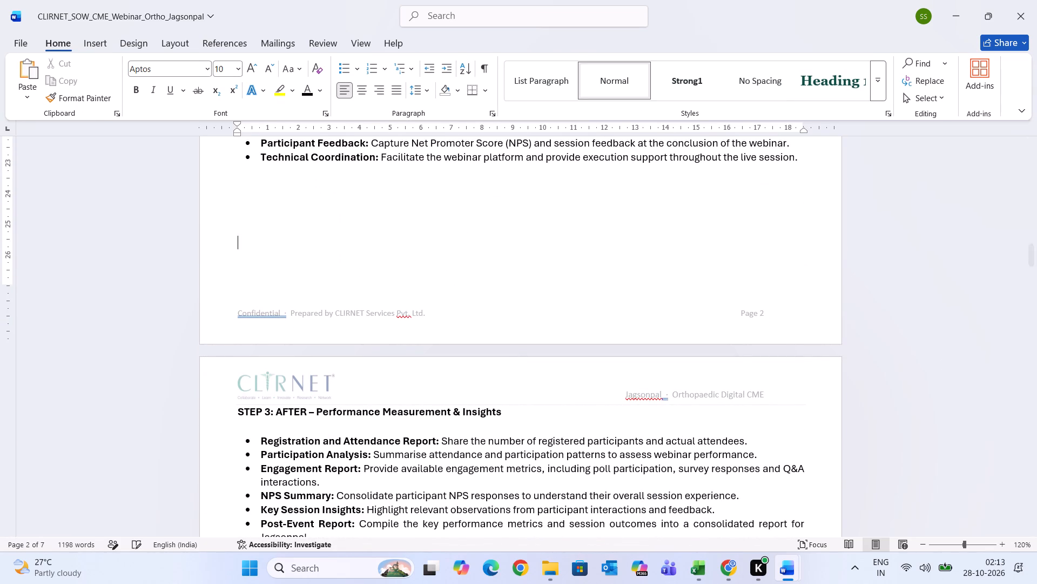
key(Return)
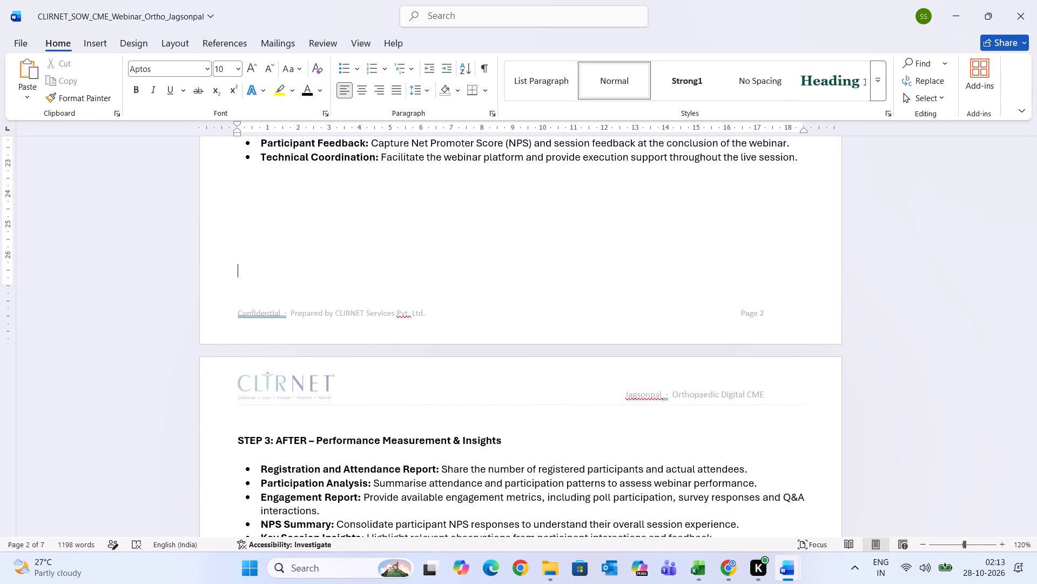
Examine the page layout from section 01 through 04 Scope & Deliverables, including the mockups and the blank page areas.
scroll(239, 227, up, 1)
scroll(239, 227, down, 3)
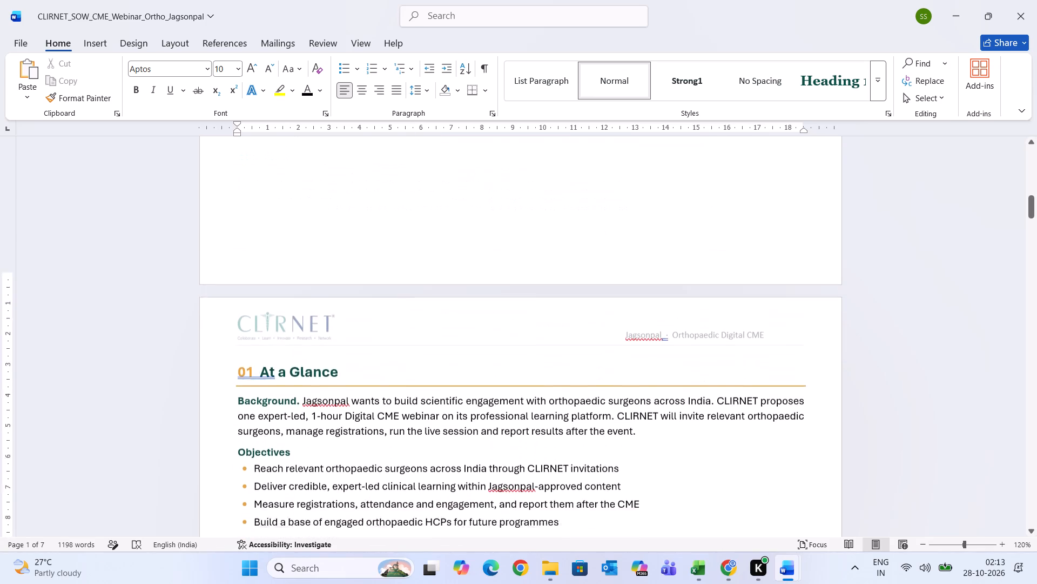
scroll(239, 227, down, 3)
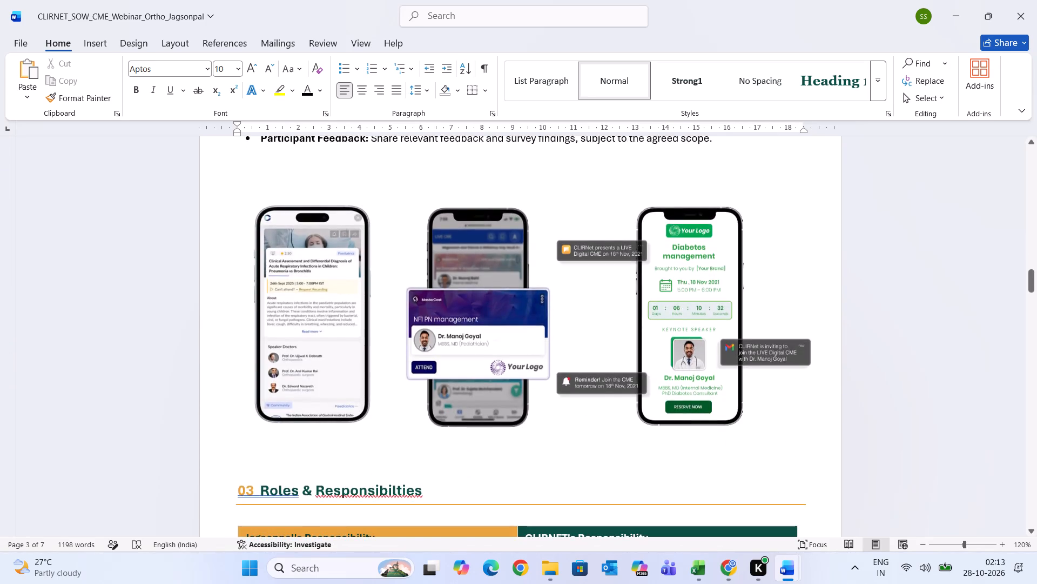
scroll(239, 227, down, 3)
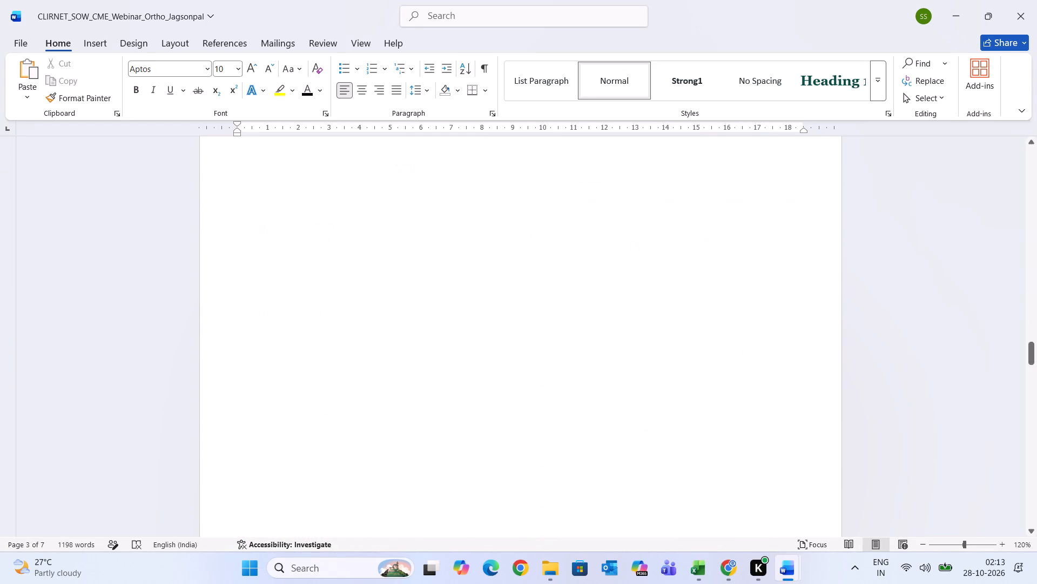
scroll(239, 227, down, 2)
scroll(239, 227, up, 1)
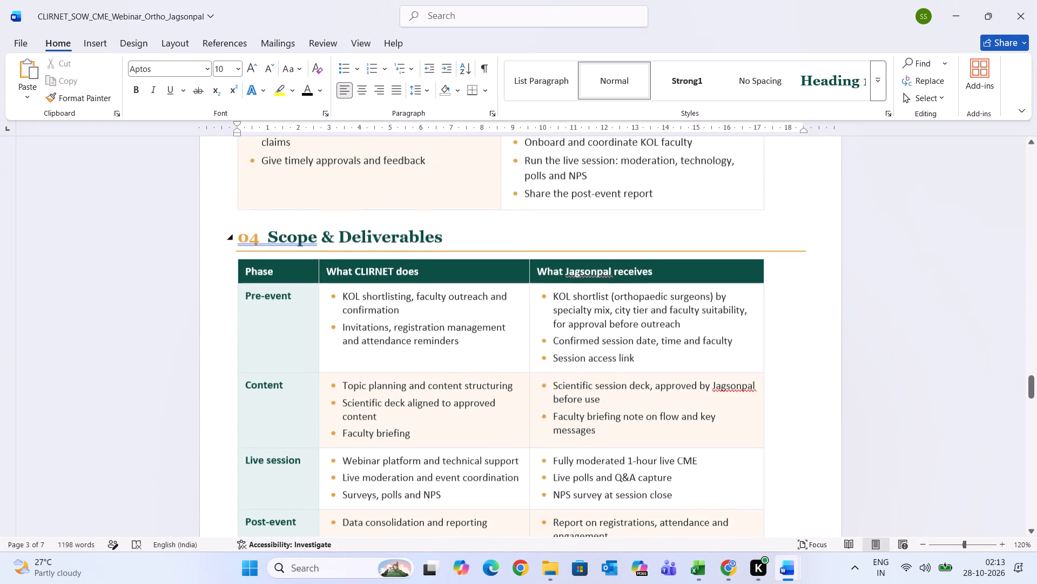
scroll(239, 227, up, 3)
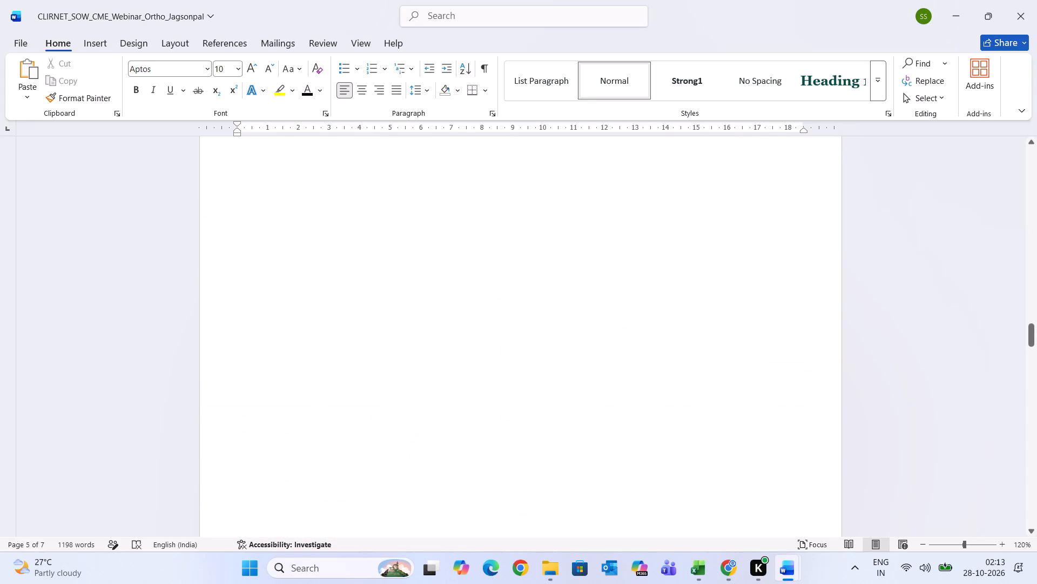
Copy the whole Phase table under the old 04 Scope & Deliverables heading, including its header row.
scroll(239, 227, up, 2)
scroll(239, 227, right, 1)
scroll(239, 227, up, 1)
scroll(239, 227, down, 5)
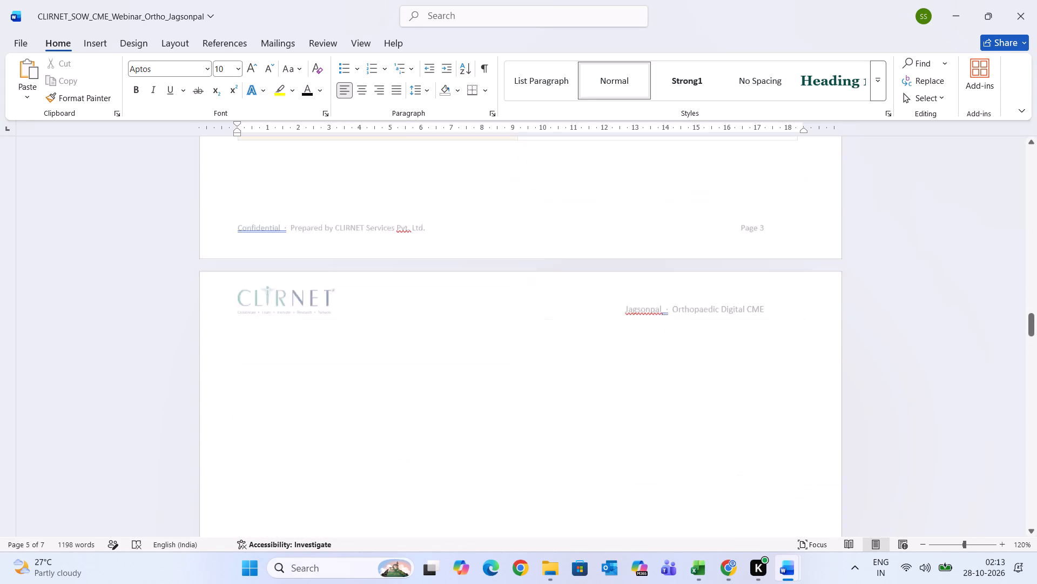
scroll(239, 227, down, 3)
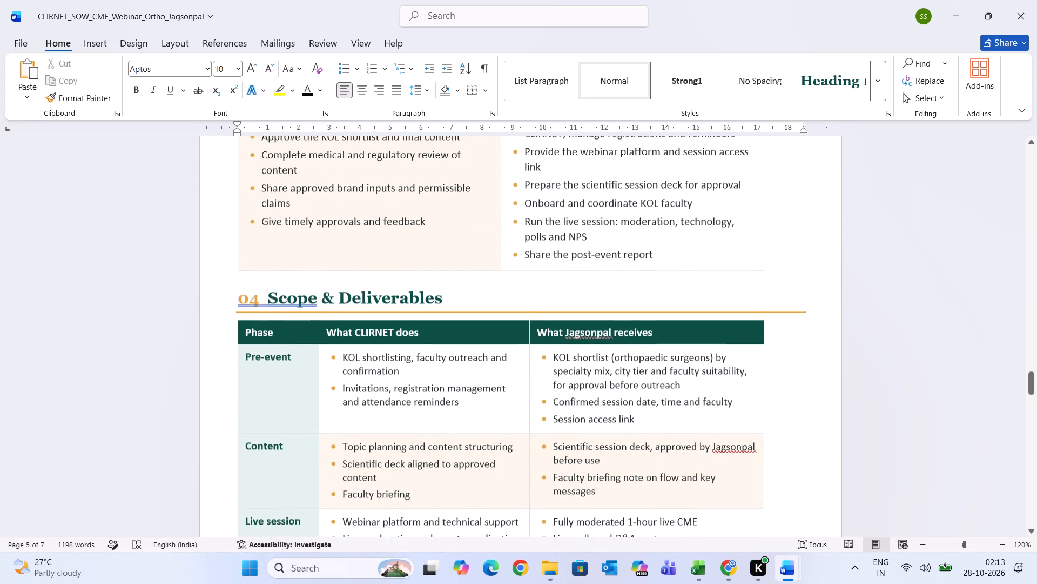
scroll(239, 227, down, 1)
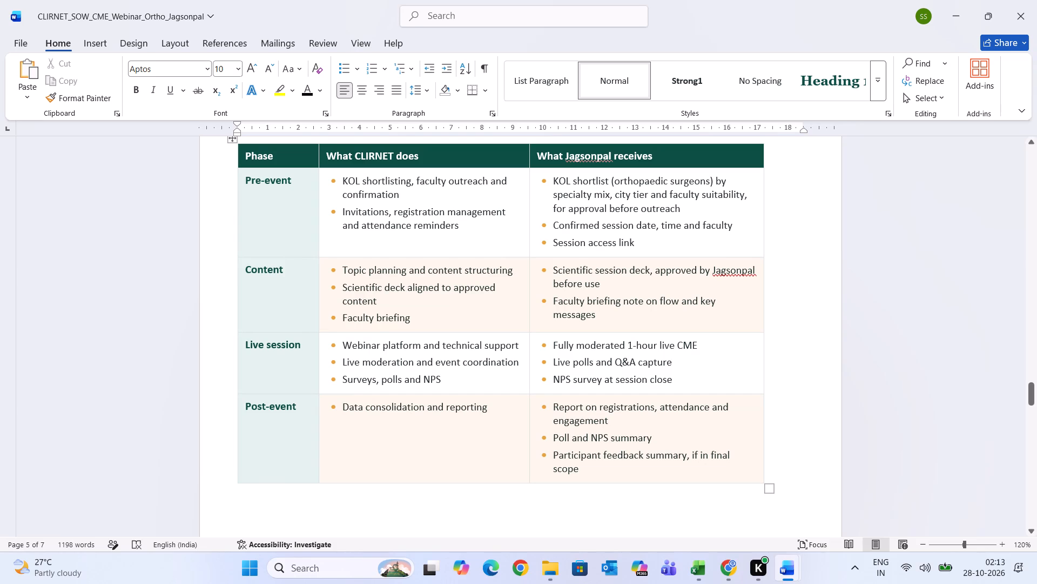
drag(603, 465, 337, 248)
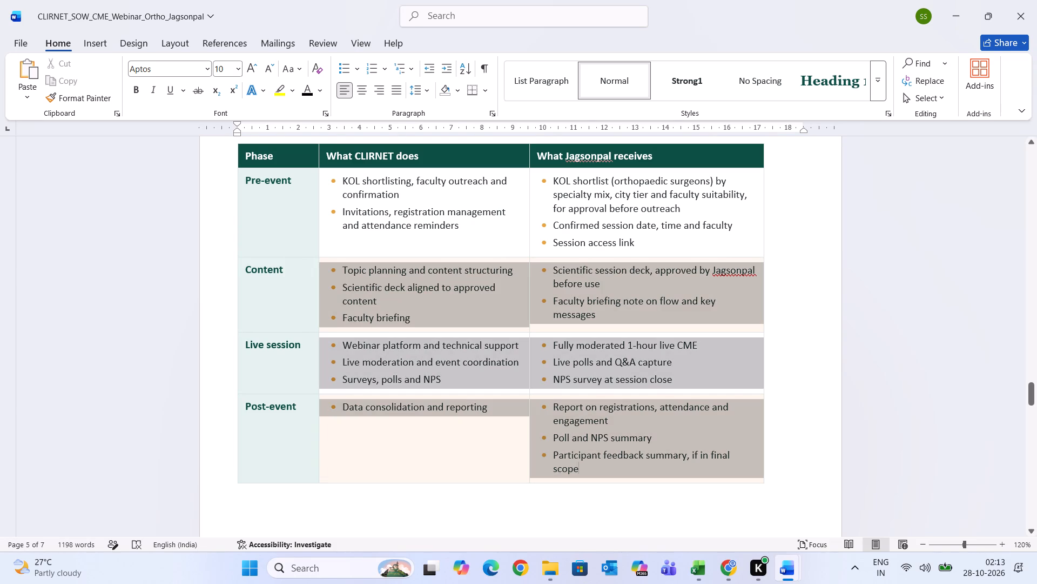
drag(337, 248, 245, 159)
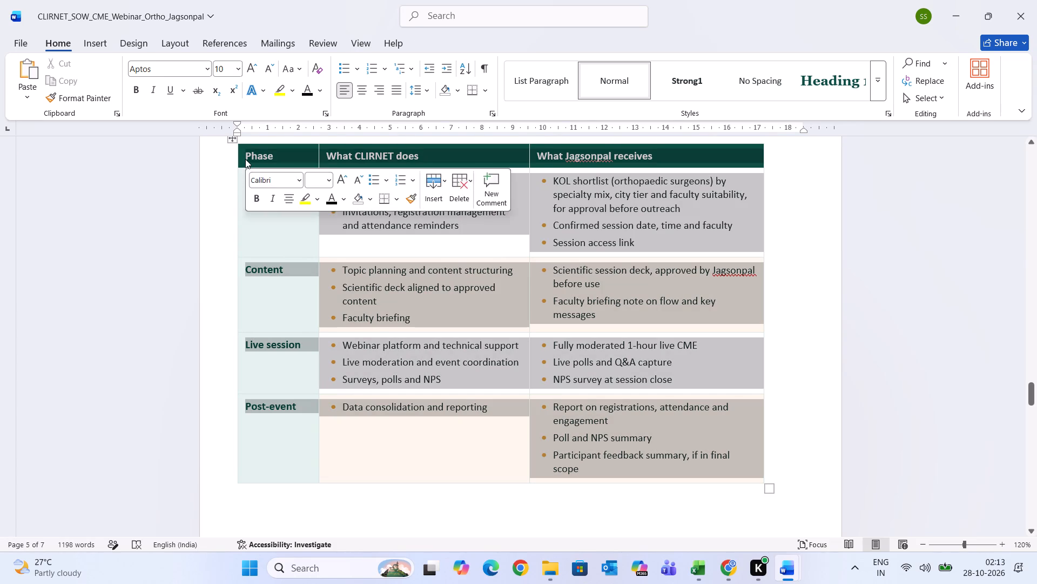
key(ctrl+c)
Examine the pages from section 02 How It Works through 05 Campaign Impact, including the blank area on page 4.
scroll(424, 271, down, 2)
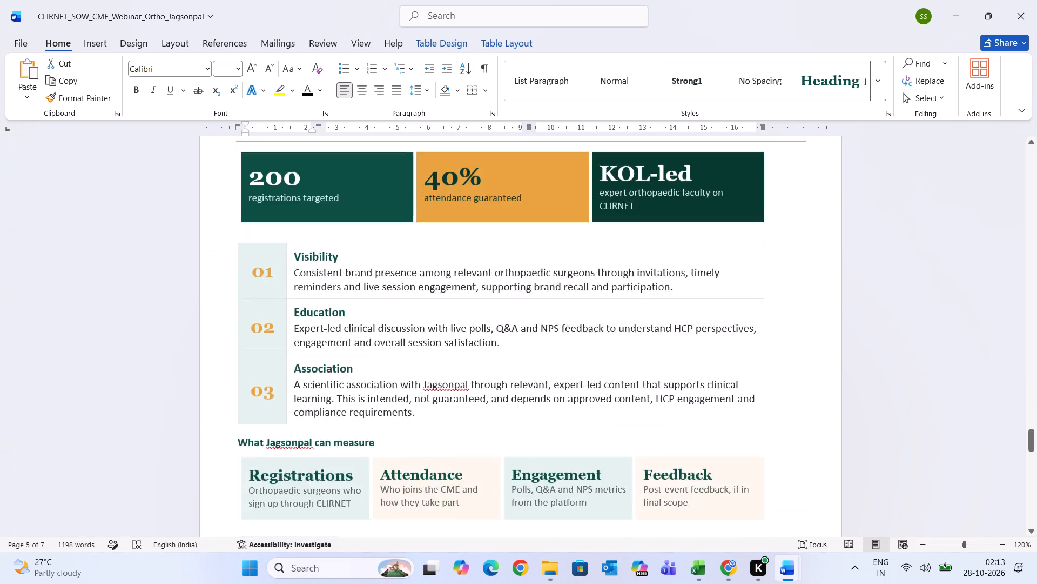
scroll(424, 271, down, 1)
scroll(424, 271, up, 4)
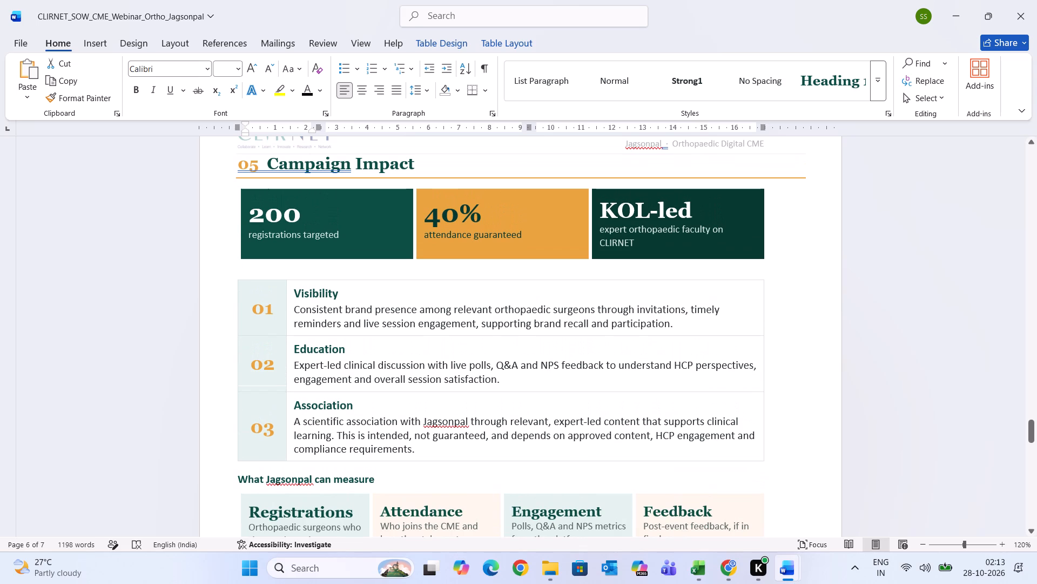
scroll(424, 271, up, 3)
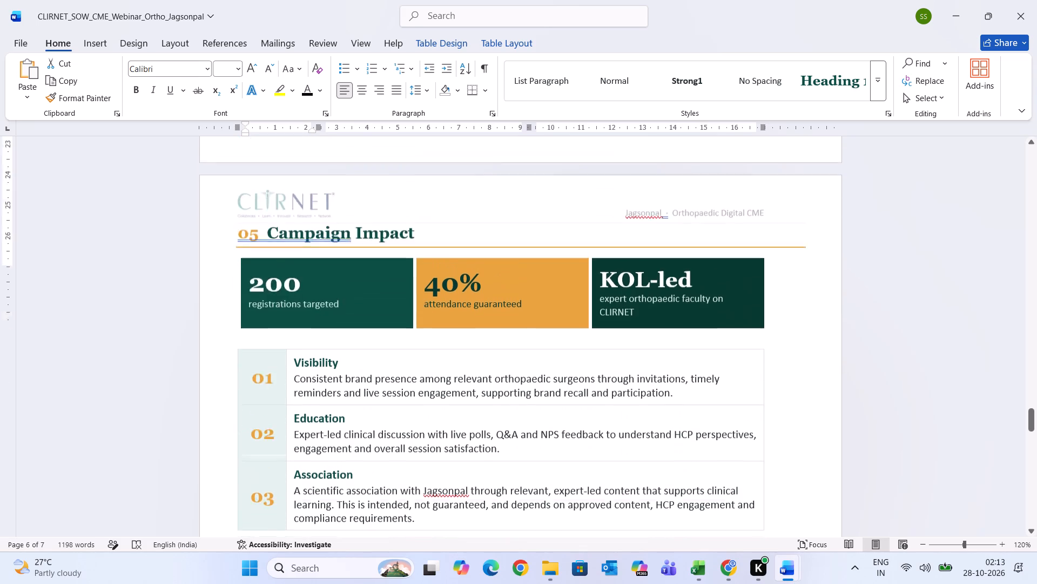
scroll(424, 271, up, 2)
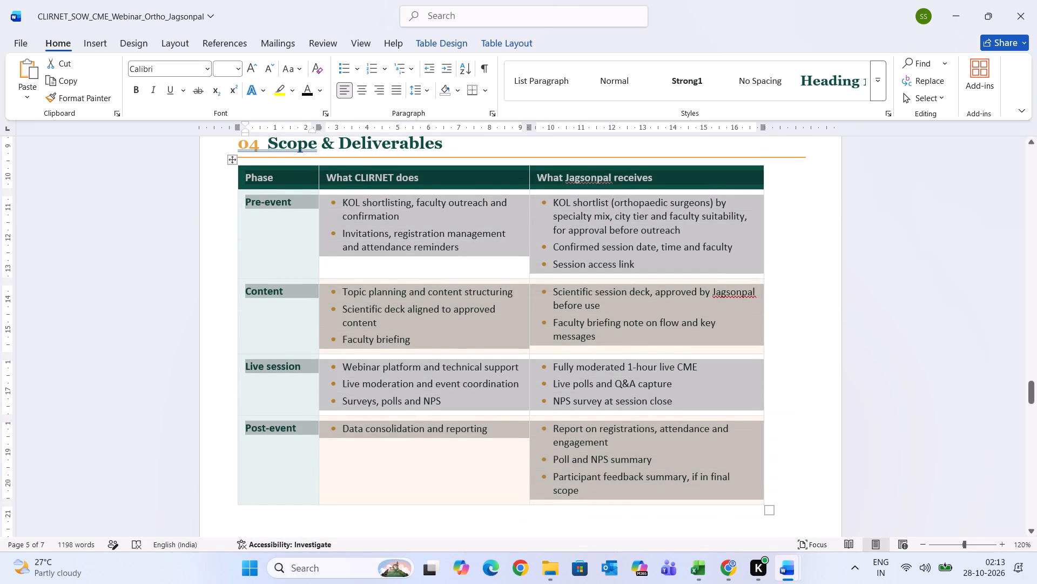
scroll(424, 271, up, 6)
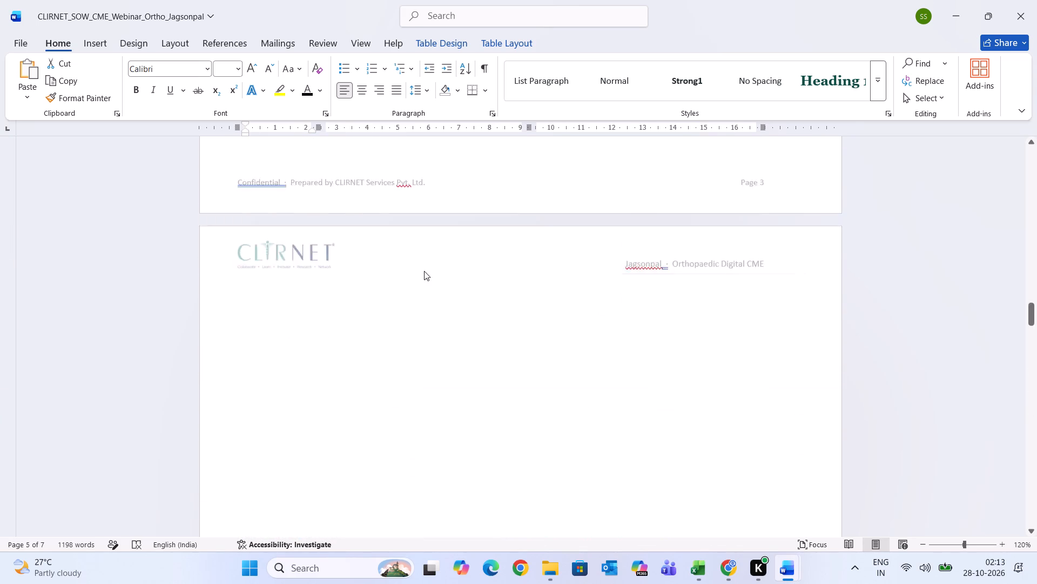
scroll(424, 271, up, 3)
scroll(424, 271, down, 1)
scroll(424, 271, up, 1)
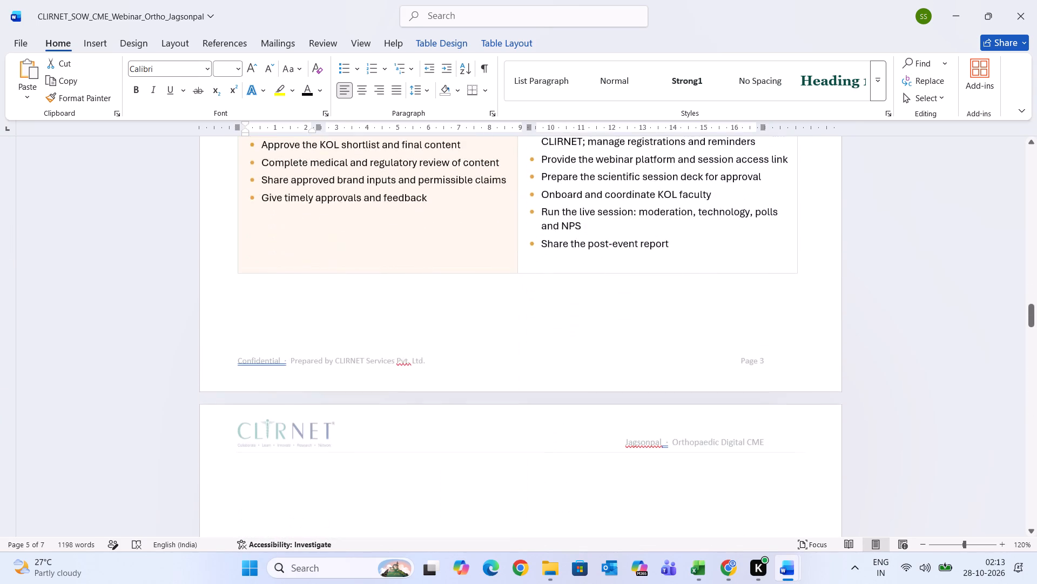
scroll(424, 271, up, 1)
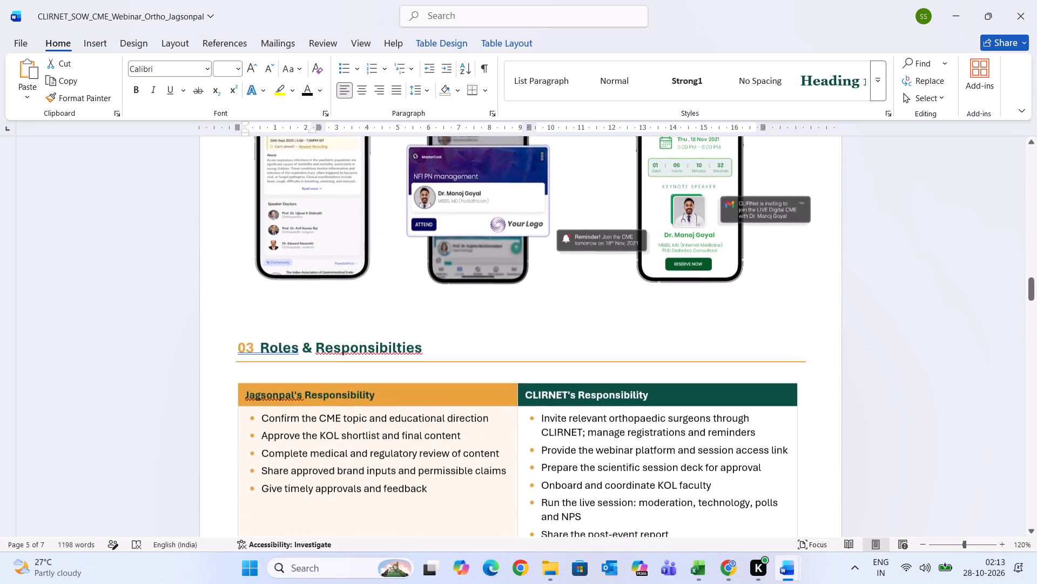
scroll(424, 271, up, 5)
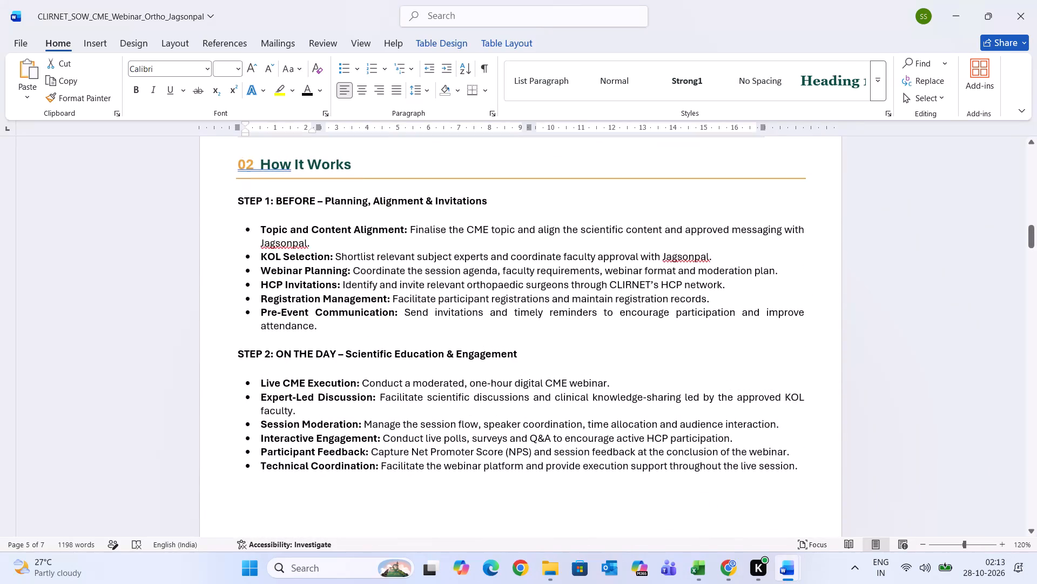
scroll(424, 271, down, 3)
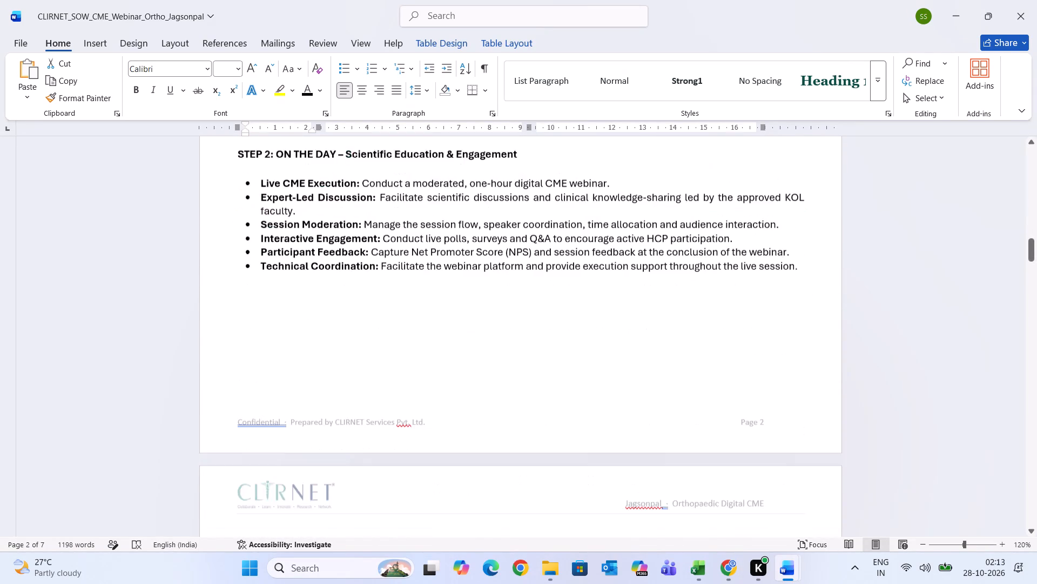
scroll(424, 271, down, 3)
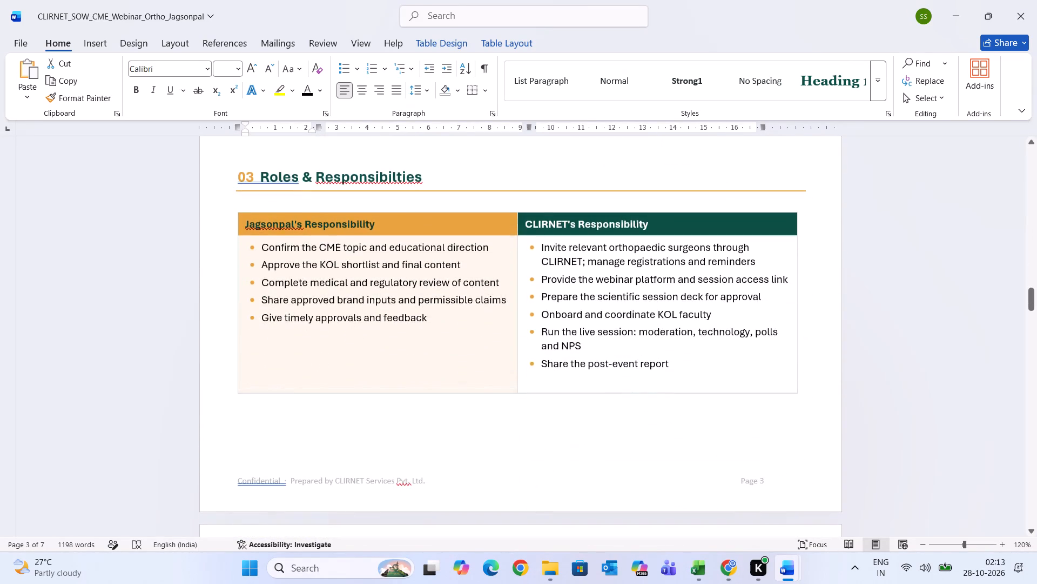
scroll(424, 271, down, 4)
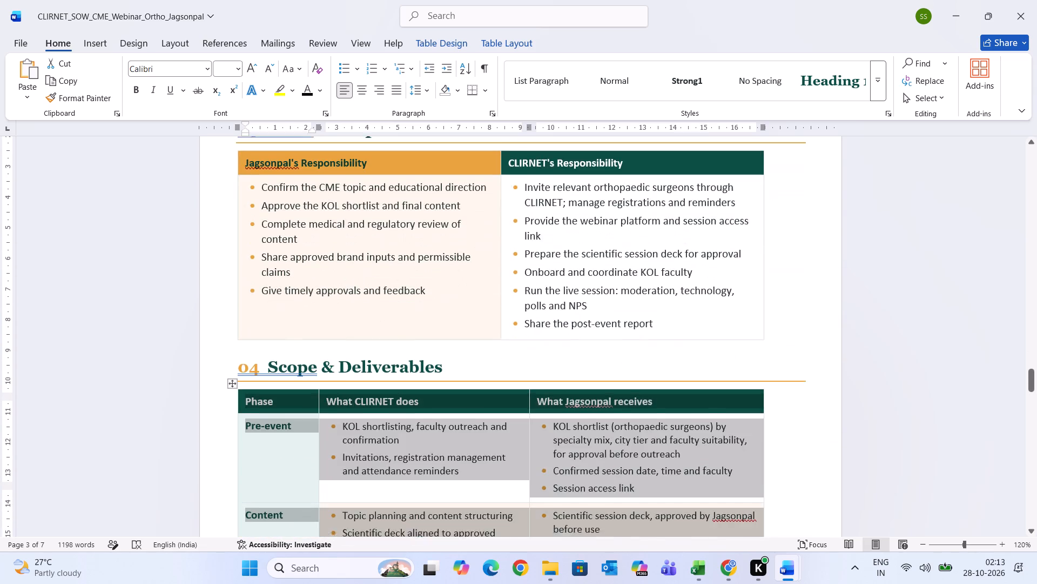
scroll(424, 271, down, 2)
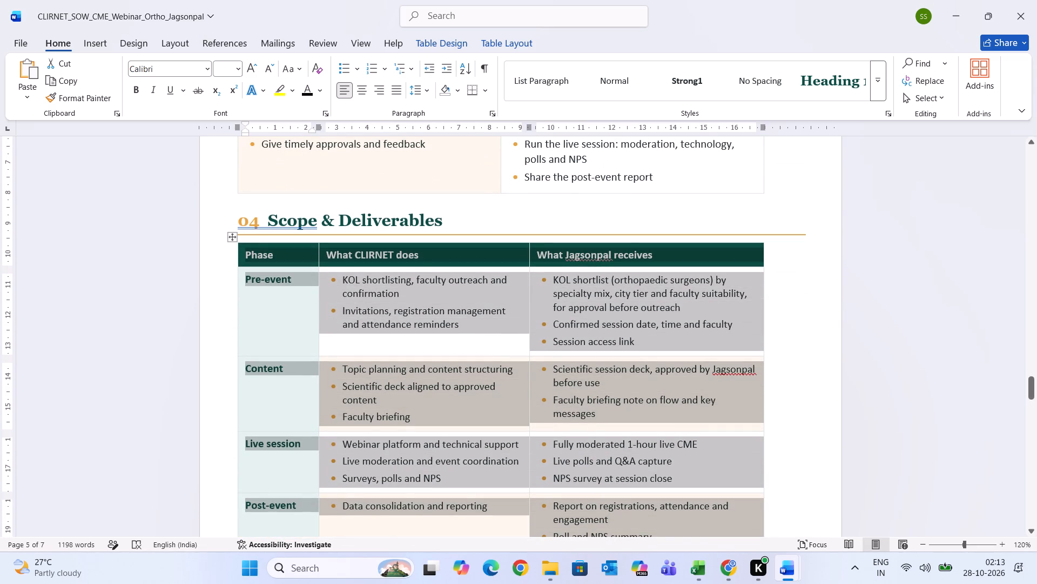
Copy the selected Scope & Deliverables table again and paste it near the top of the blank page 4.
key(ctrl+c)
scroll(392, 307, up, 1)
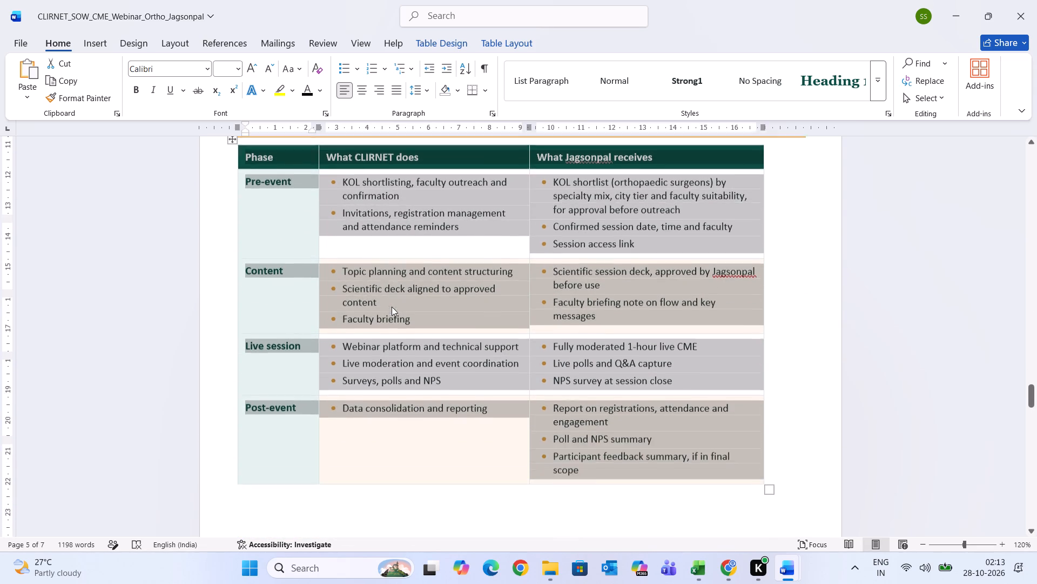
scroll(392, 307, up, 2)
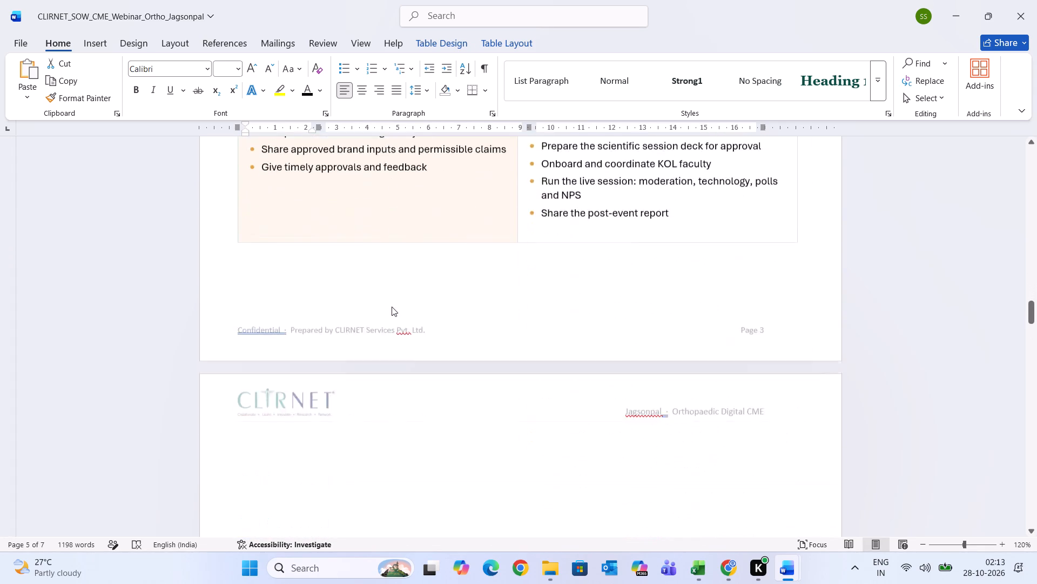
click(271, 393)
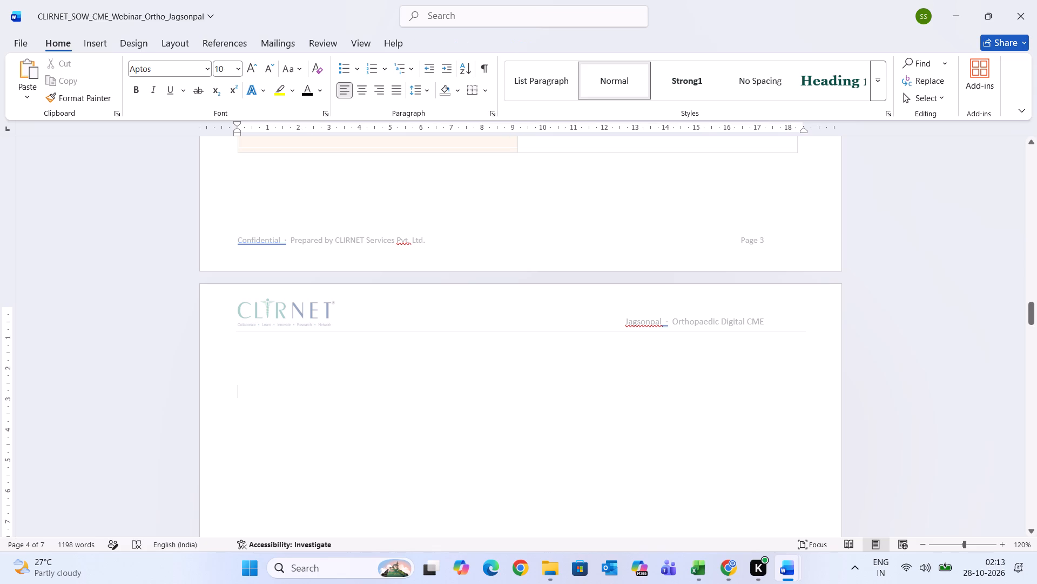
key(ctrl+v)
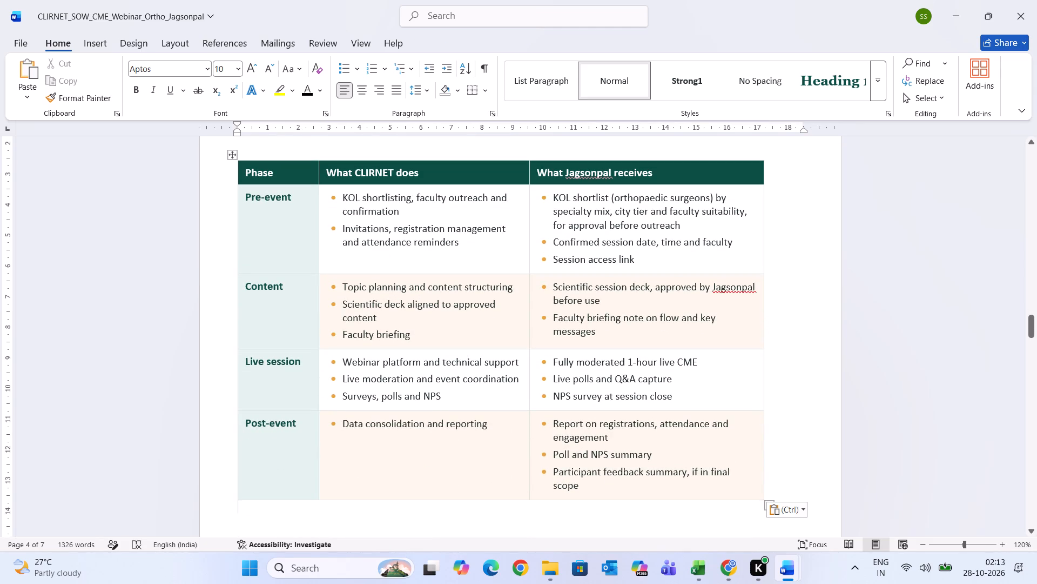
Widen the pasted Phase table on page 4 to about 18 cm, extending it toward the right margin.
double_click(794, 484)
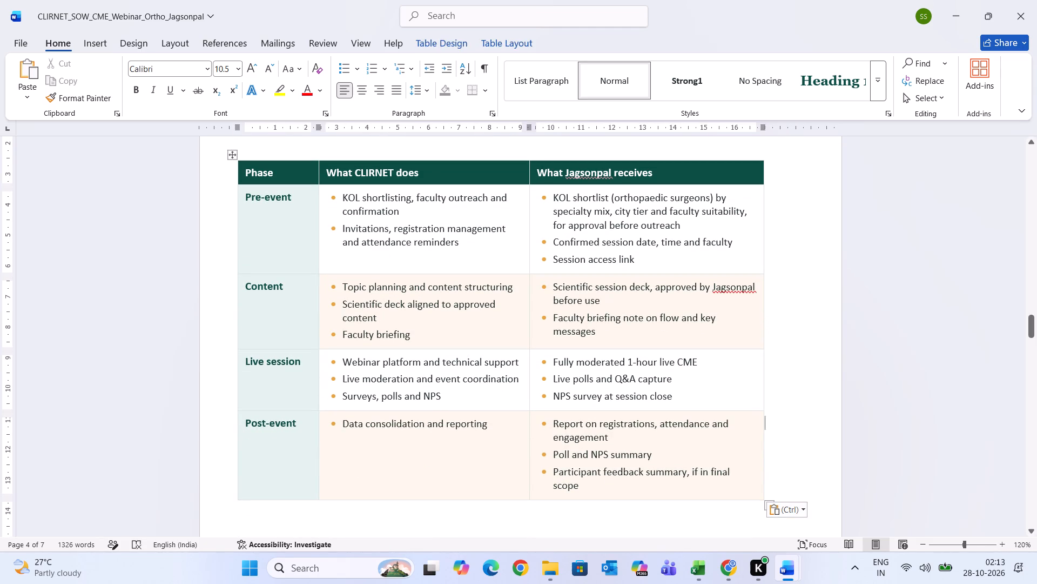
click(760, 491)
drag(767, 505, 791, 501)
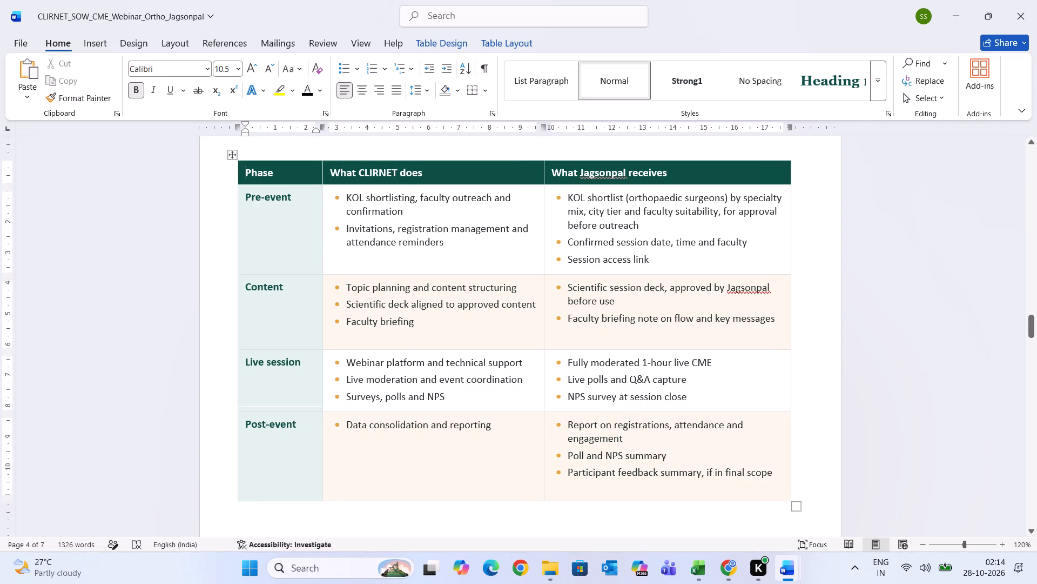
click(861, 470)
Copy the 03 Roles & Responsibilties heading from page 3 and paste it above the Phase table on page 4.
scroll(861, 470, up, 4)
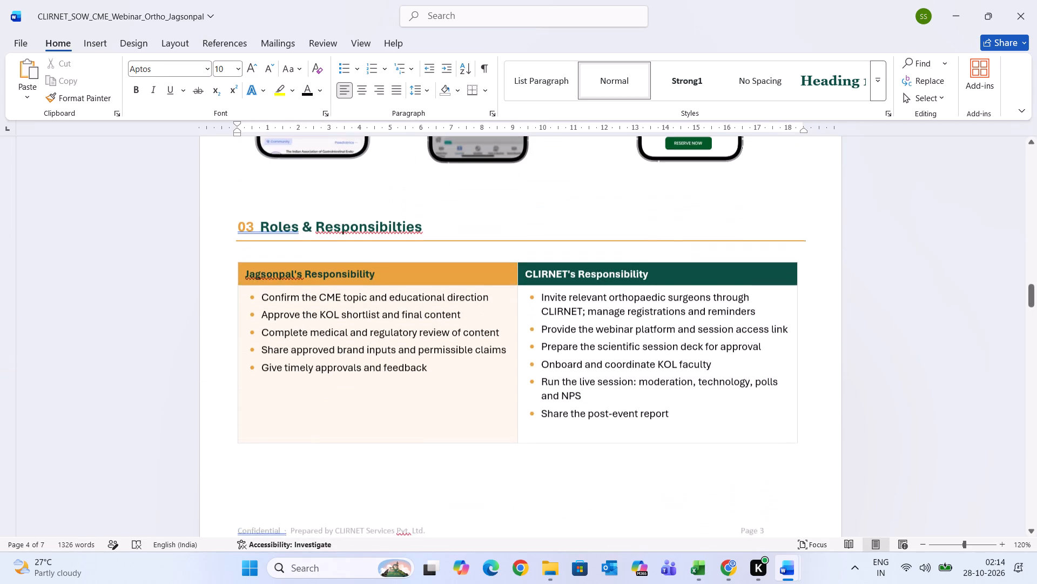
scroll(861, 470, up, 1)
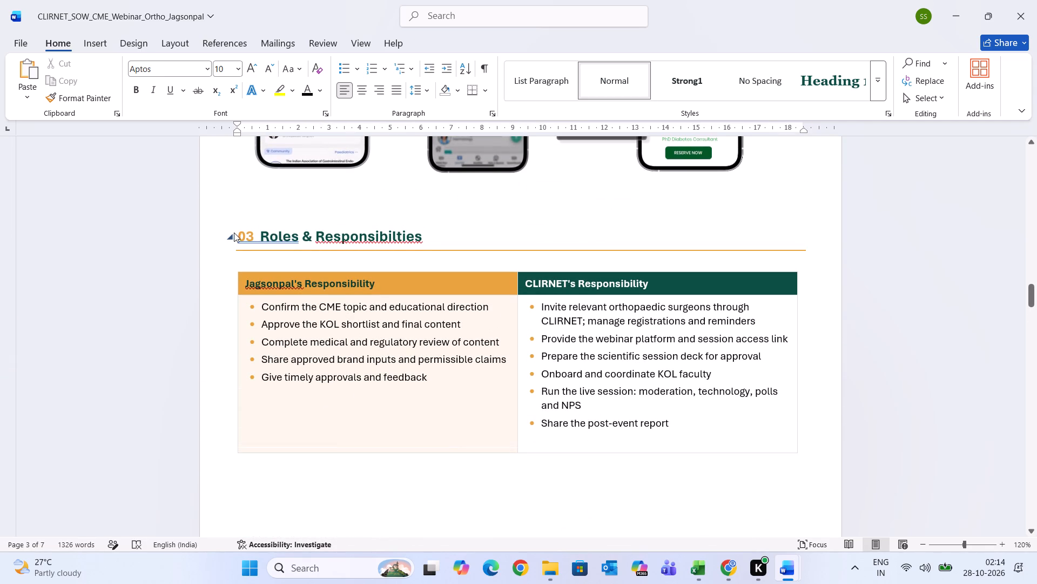
drag(238, 235, 675, 241)
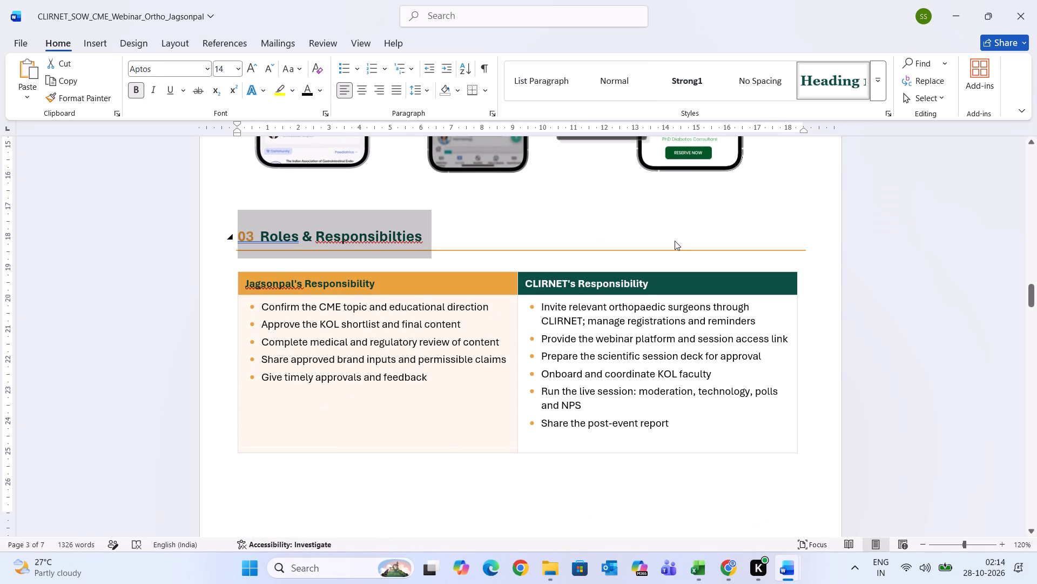
key(ctrl+c)
scroll(675, 241, down, 1)
click(249, 266)
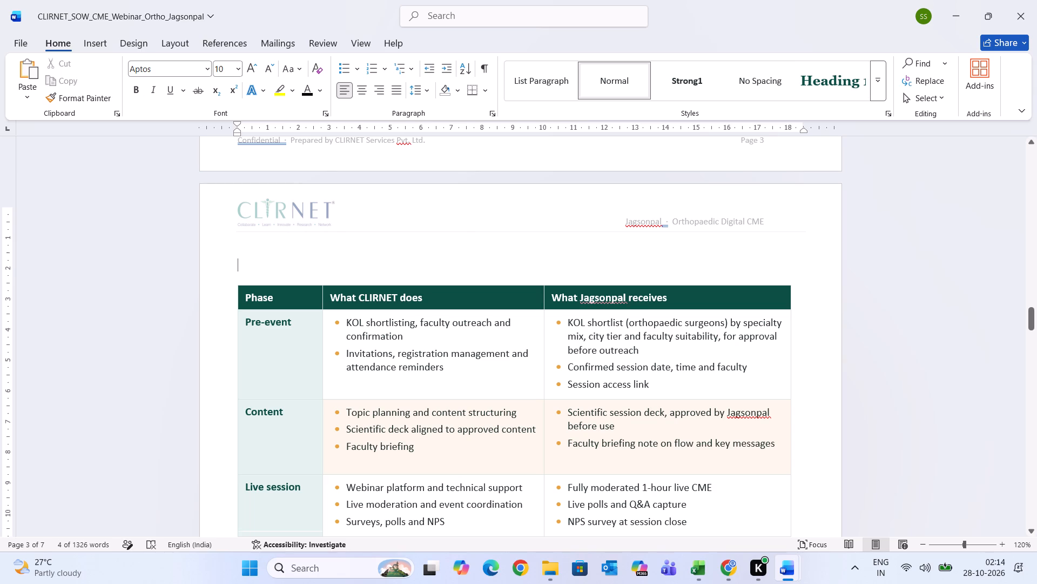
key(v)
key(BackSpace)
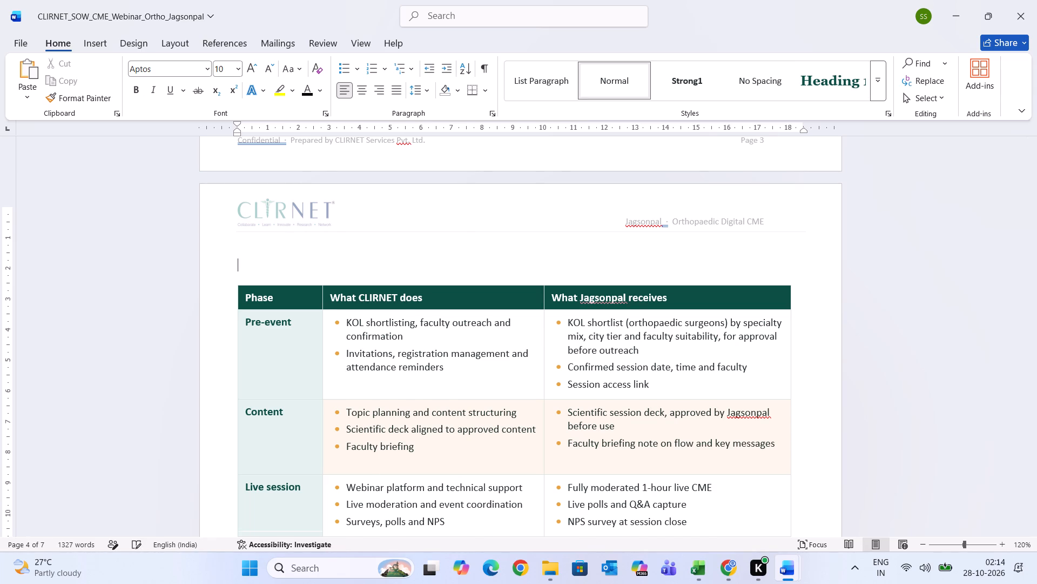
key(ctrl+v)
Reduce the space above the pasted heading on page 4 to a single blank line below the header.
click(236, 264)
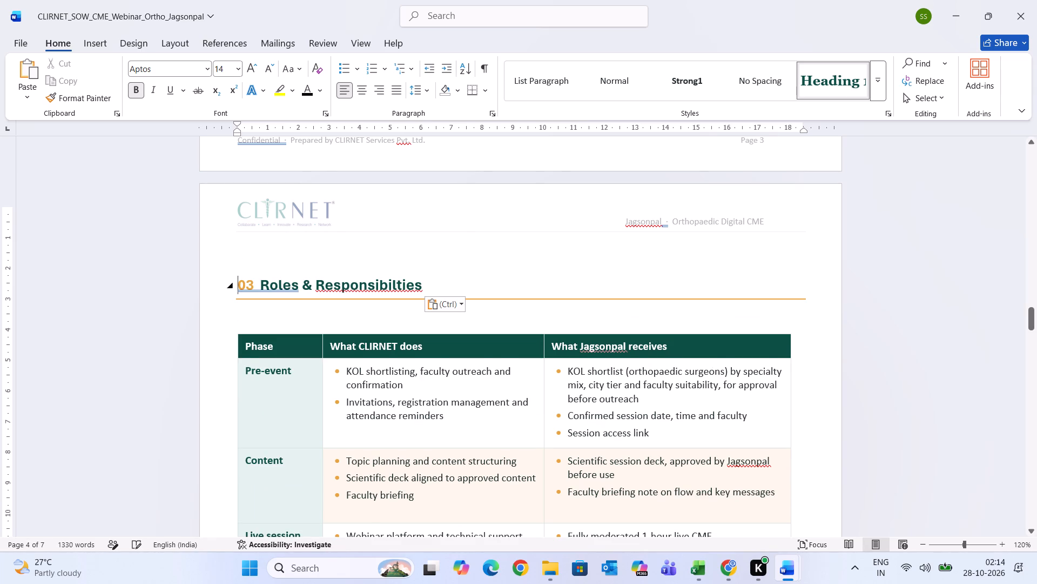
key(BackSpace)
key(BackSpace)
key(backslash)
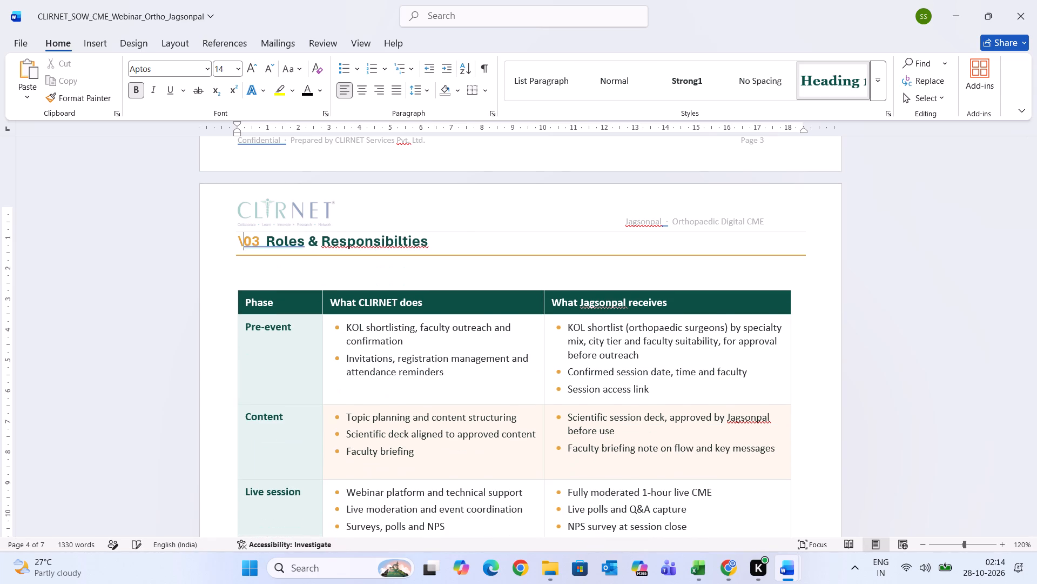
key(BackSpace)
key(Return)
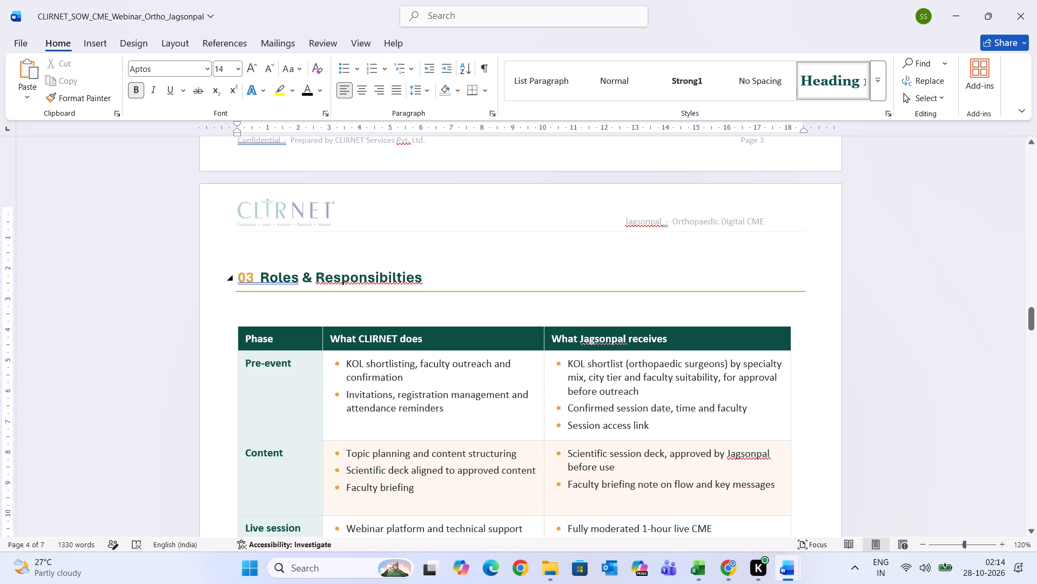
Change the pasted heading above the Phase table to read 04 Scope & Deliverables.
click(254, 281)
key(BackSpace)
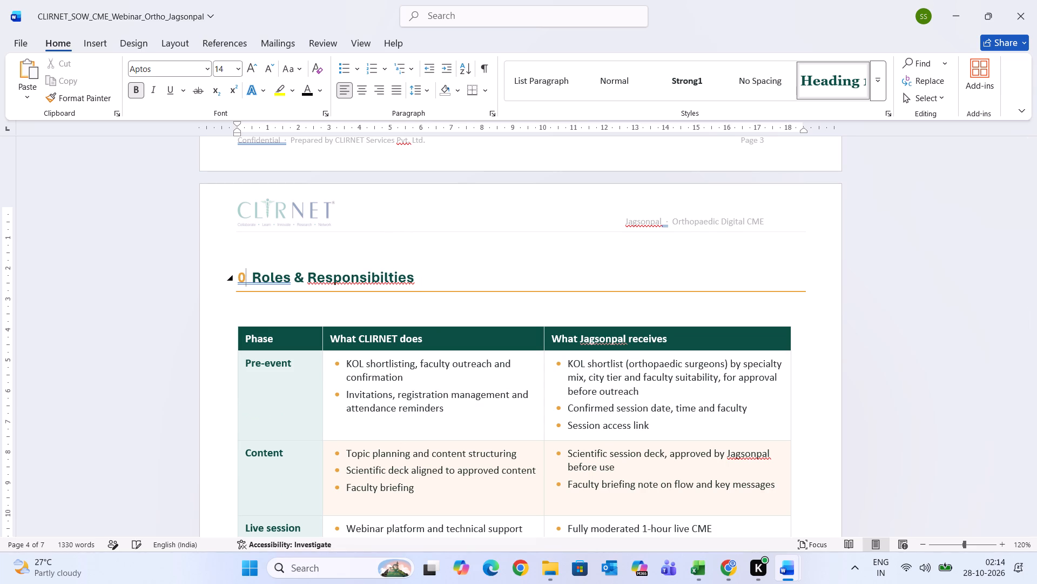
key(4)
drag(432, 277, 258, 273)
click(461, 281)
drag(441, 280, 262, 271)
key(BackSpace)
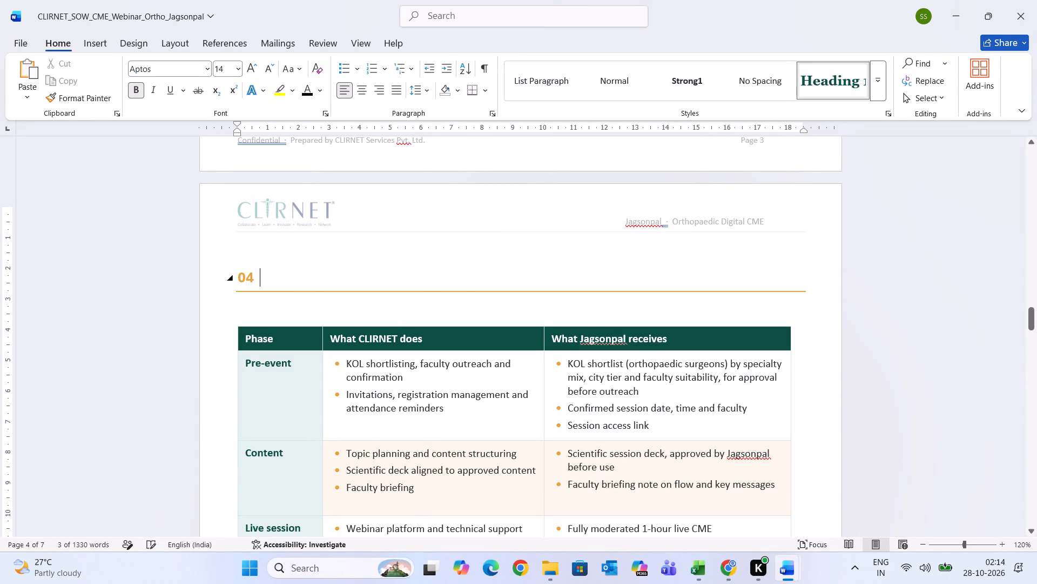
text(Scope)
key(space)
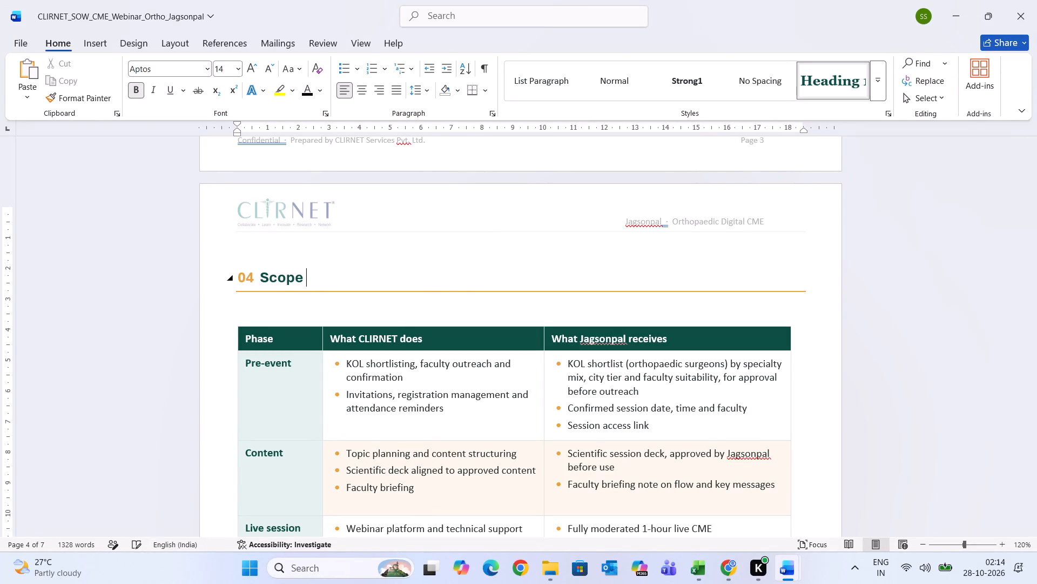
text(& Deliverables)
click(832, 370)
scroll(832, 370, down, 1)
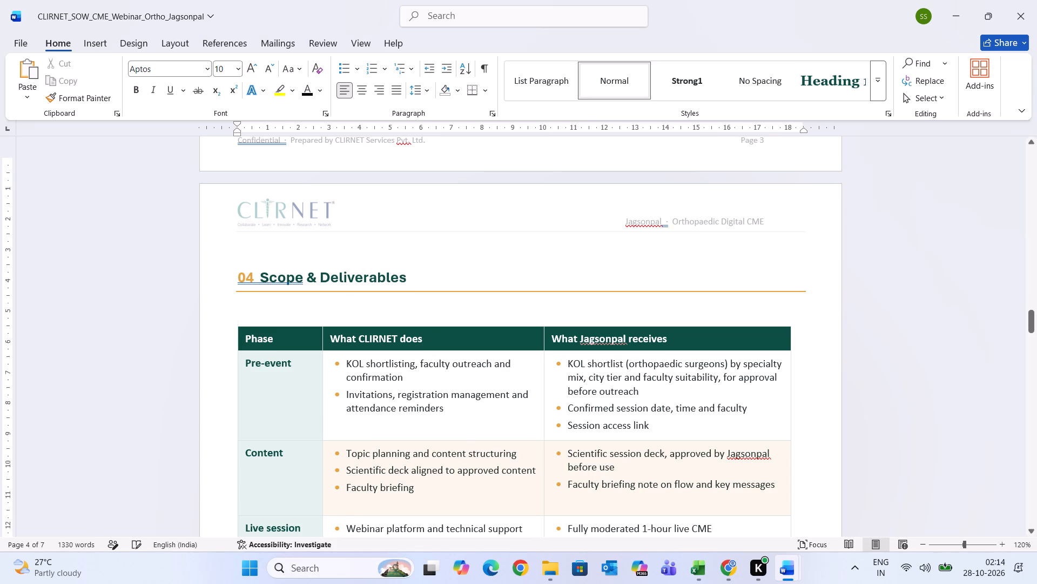
Apply the black font colour to the bulleted text under What CLIRNET does and What Jagsonpal receives in the page 4 Phase table.
scroll(832, 370, down, 2)
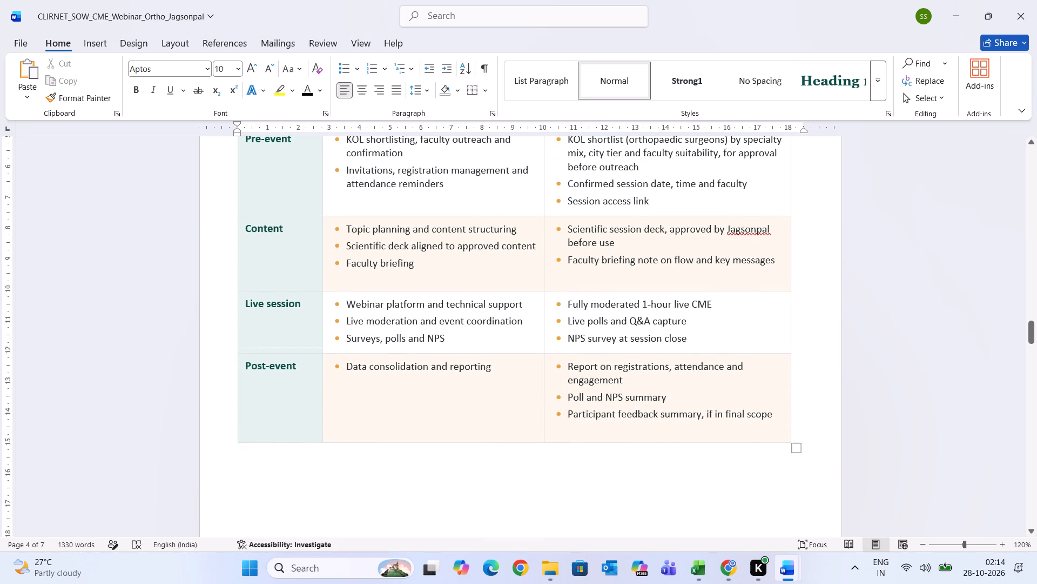
drag(775, 416, 335, 125)
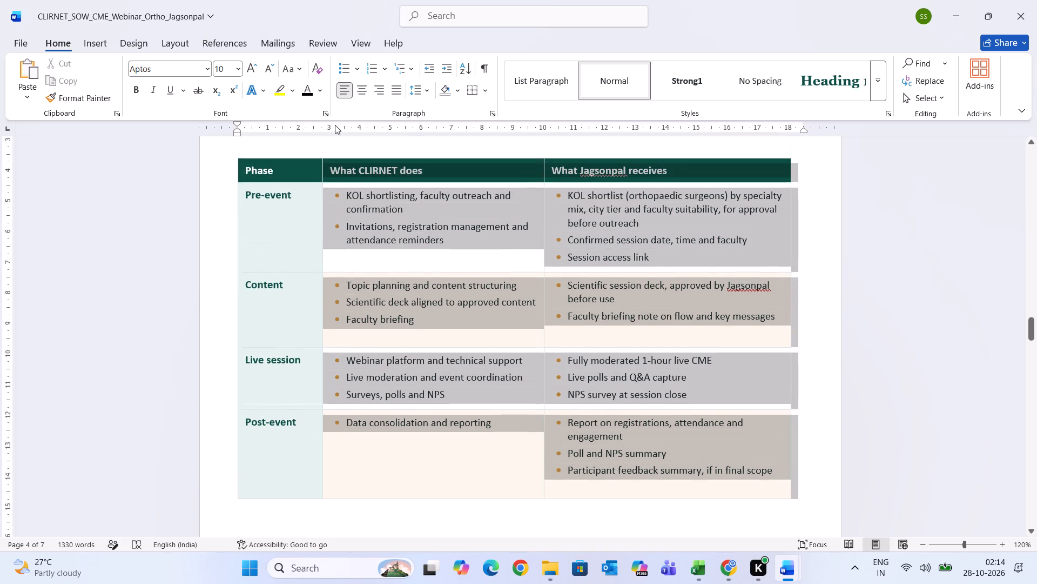
drag(335, 125, 340, 268)
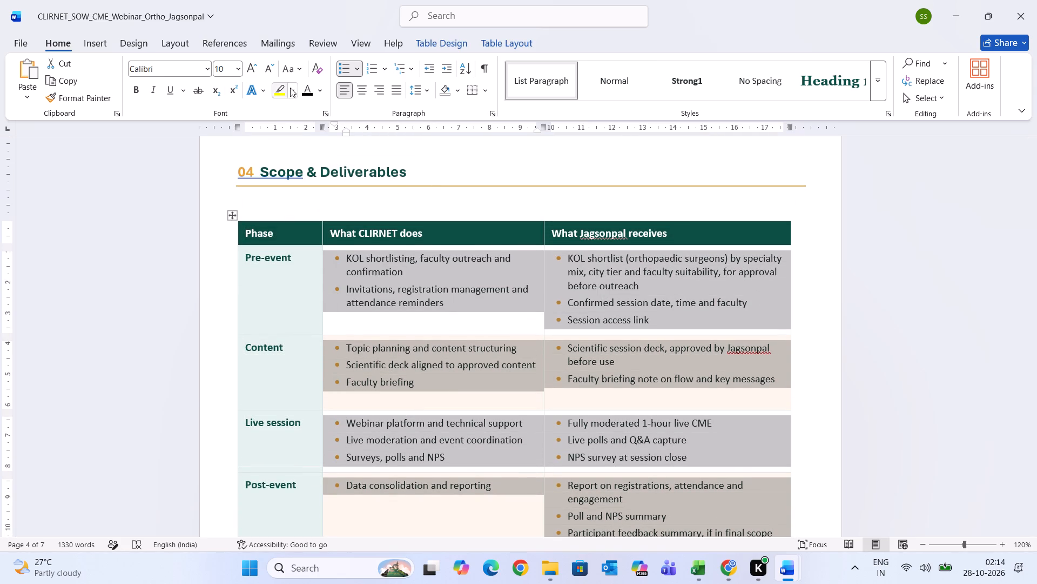
click(308, 89)
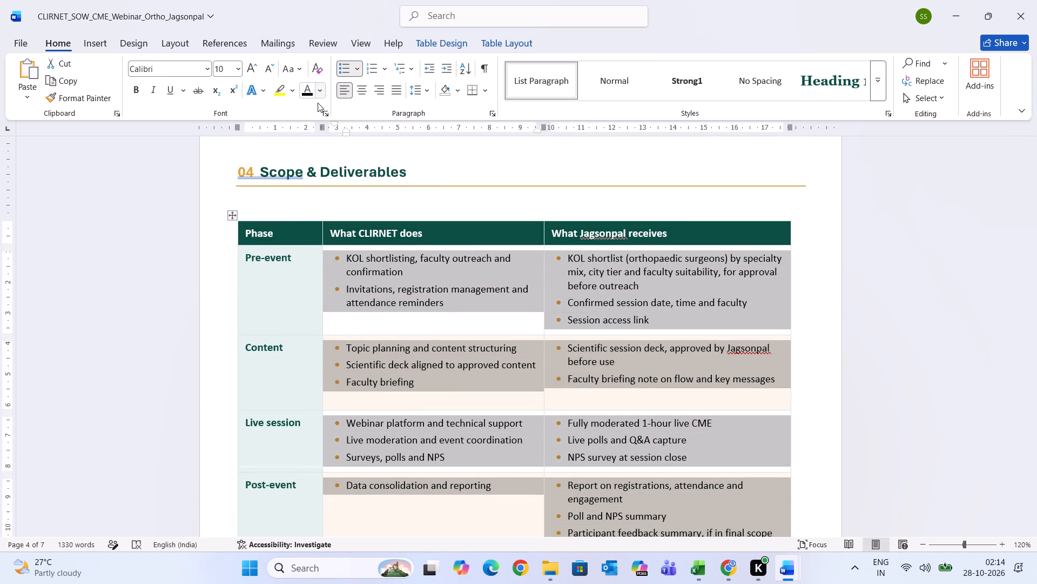
click(322, 305)
Set all text in the page 4 Phase table, including its header row and phase names, to Aptos at size 10.
click(246, 236)
drag(246, 236, 263, 237)
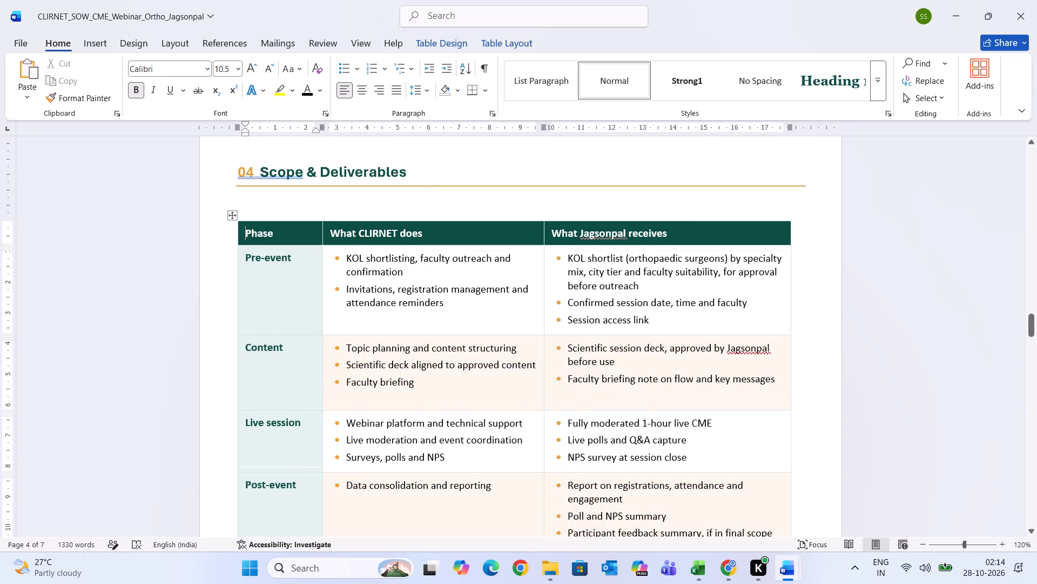
drag(263, 237, 719, 514)
click(208, 71)
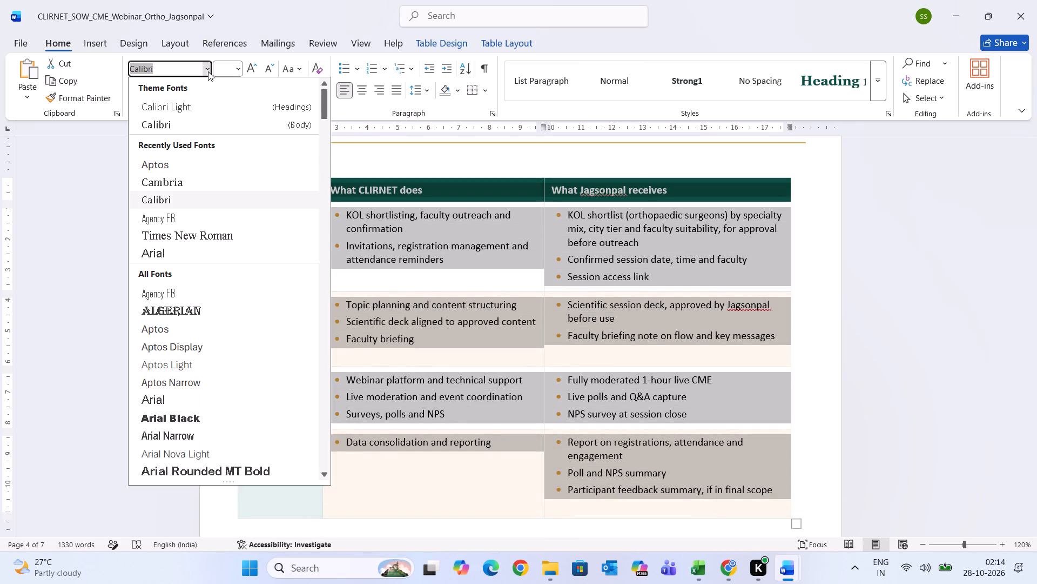
click(184, 166)
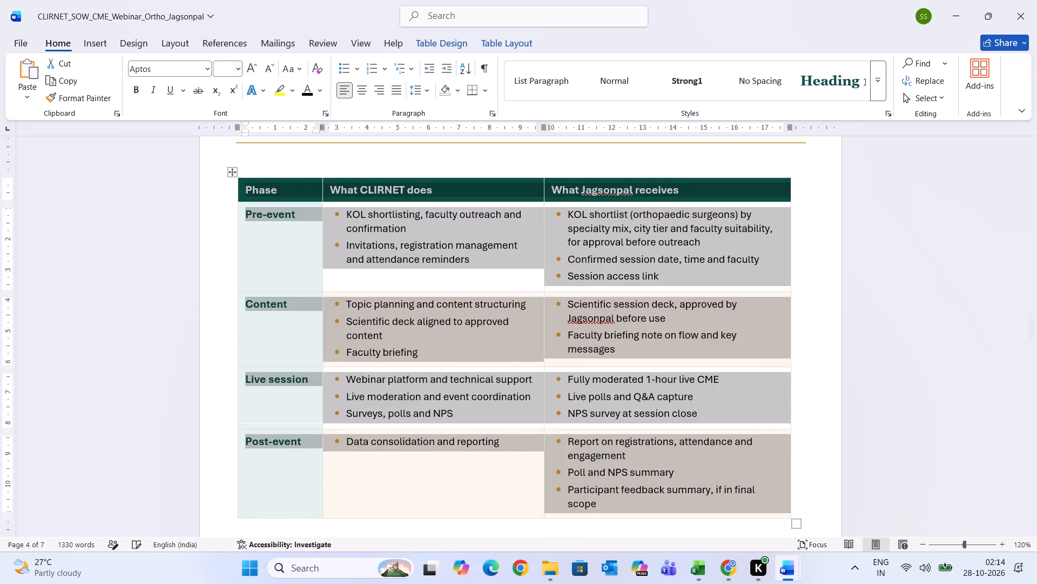
click(238, 65)
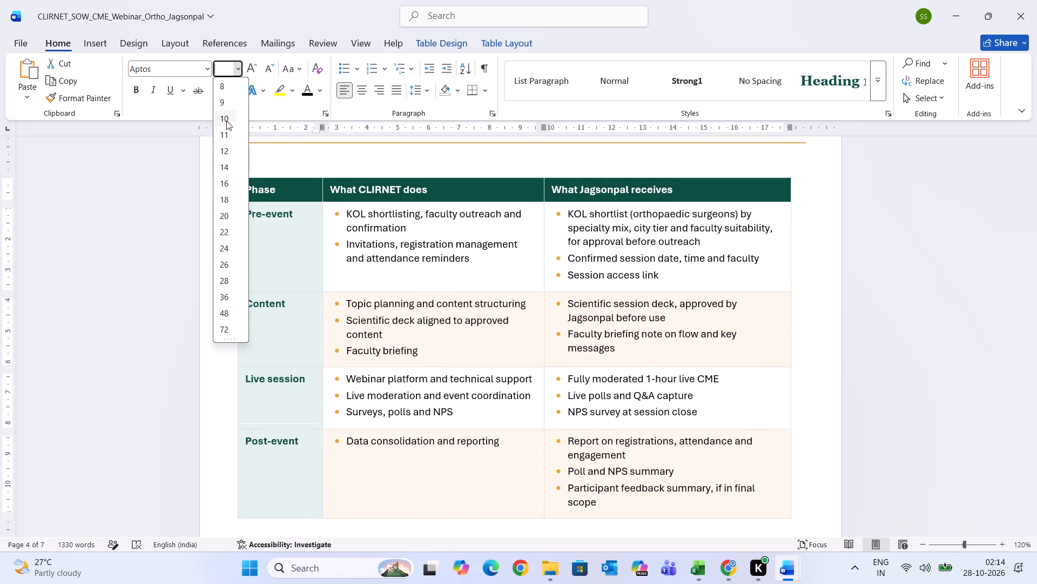
click(226, 121)
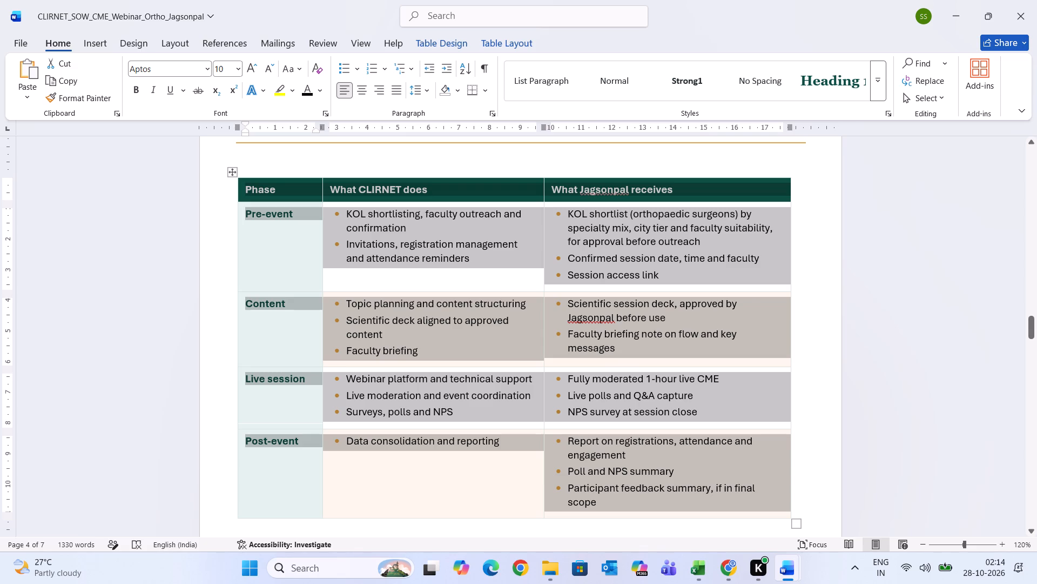
Widen the page 4 Phase table slightly so its outer edge lines up with the end of the heading's orange rule.
click(806, 428)
scroll(806, 428, down, 1)
click(779, 388)
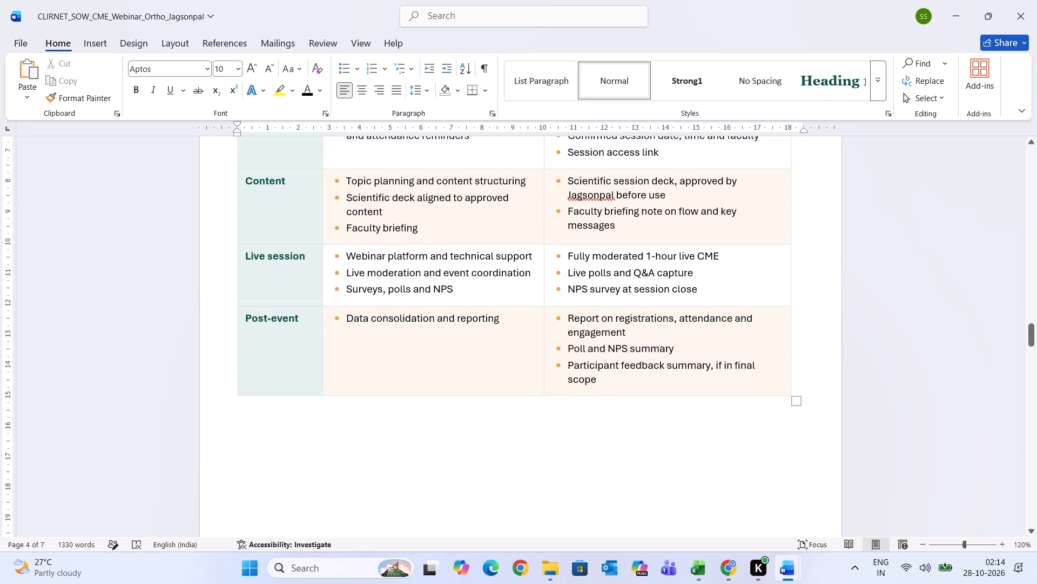
drag(799, 401, 805, 401)
scroll(839, 396, up, 2)
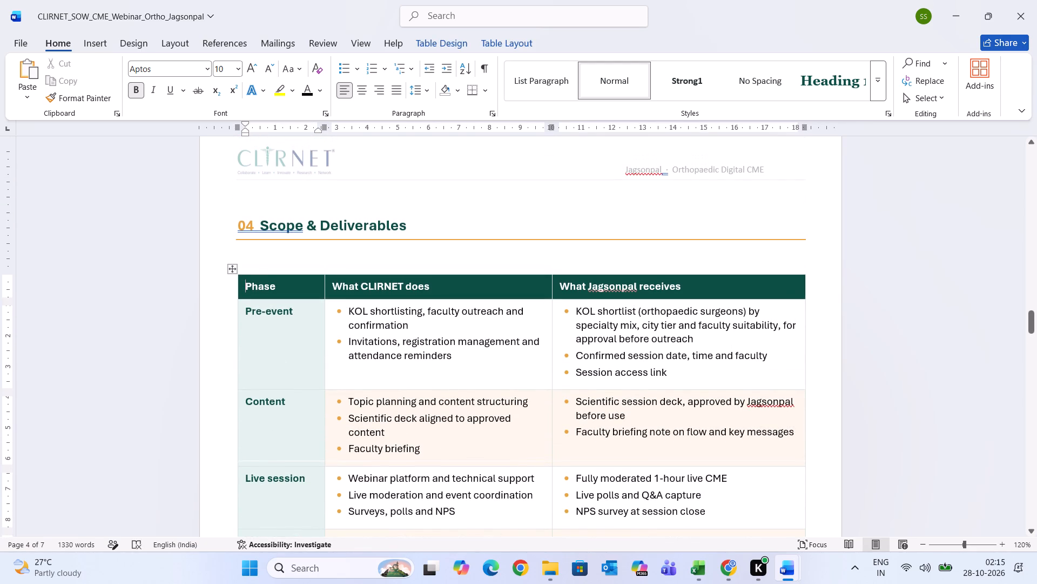
click(839, 396)
Delete the old Georgia-font 03 Roles & Responsibilities and 04 Scope & Deliverables sections on page 5, including their tables.
scroll(839, 396, down, 3)
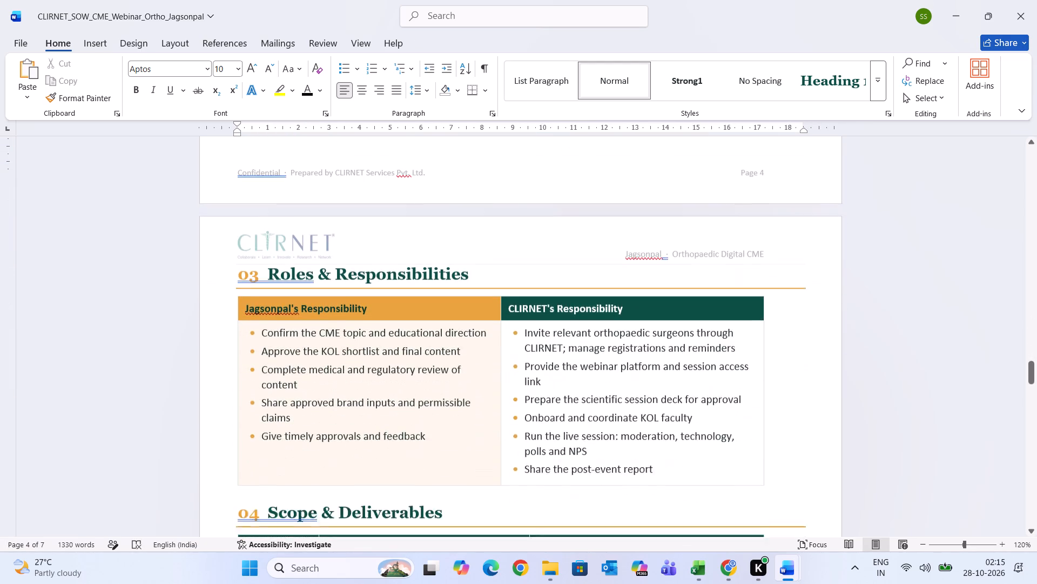
scroll(839, 396, down, 1)
scroll(616, 419, down, 2)
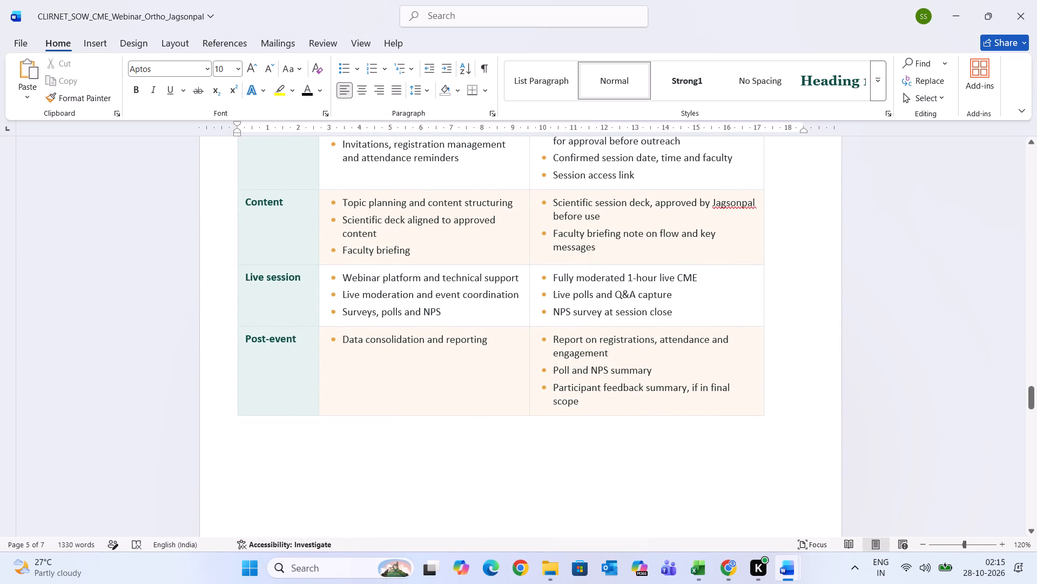
drag(775, 409, 253, 237)
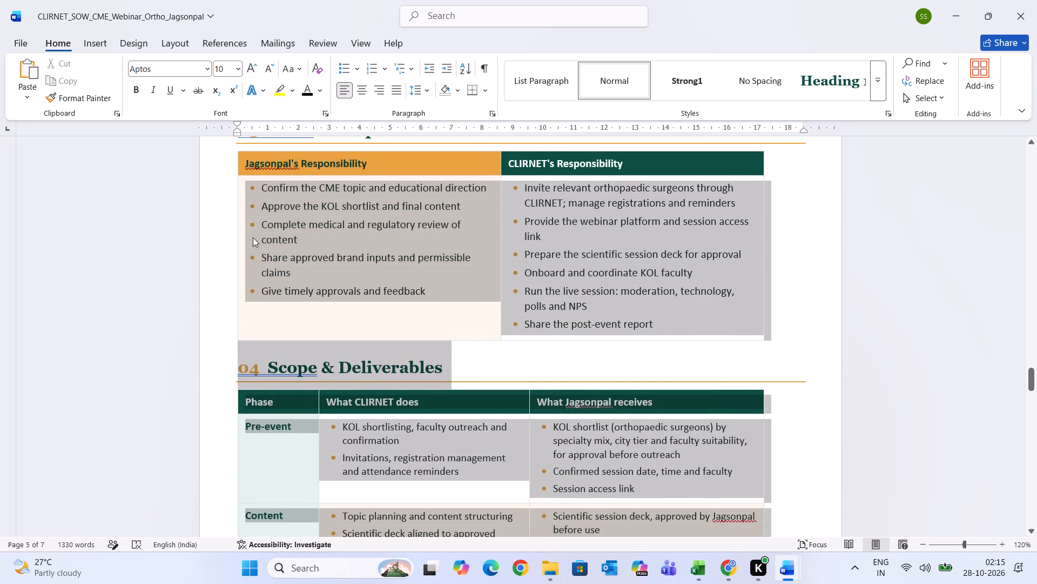
drag(253, 237, 219, 245)
key(BackSpace)
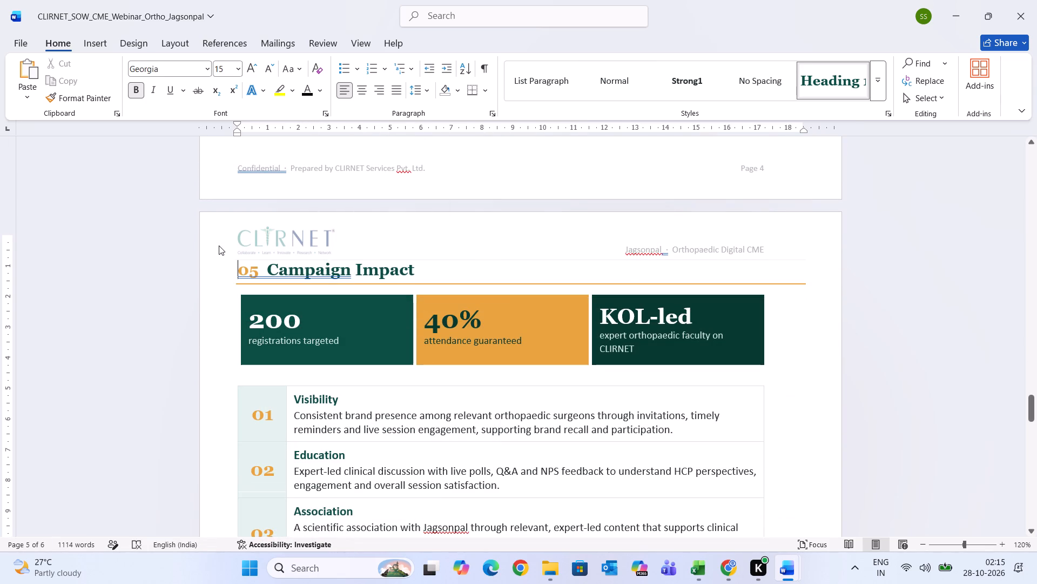
Copy the 05 Campaign Impact heading from page 5 and paste it below the Phase table on page 4.
scroll(219, 245, up, 3)
scroll(219, 245, down, 1)
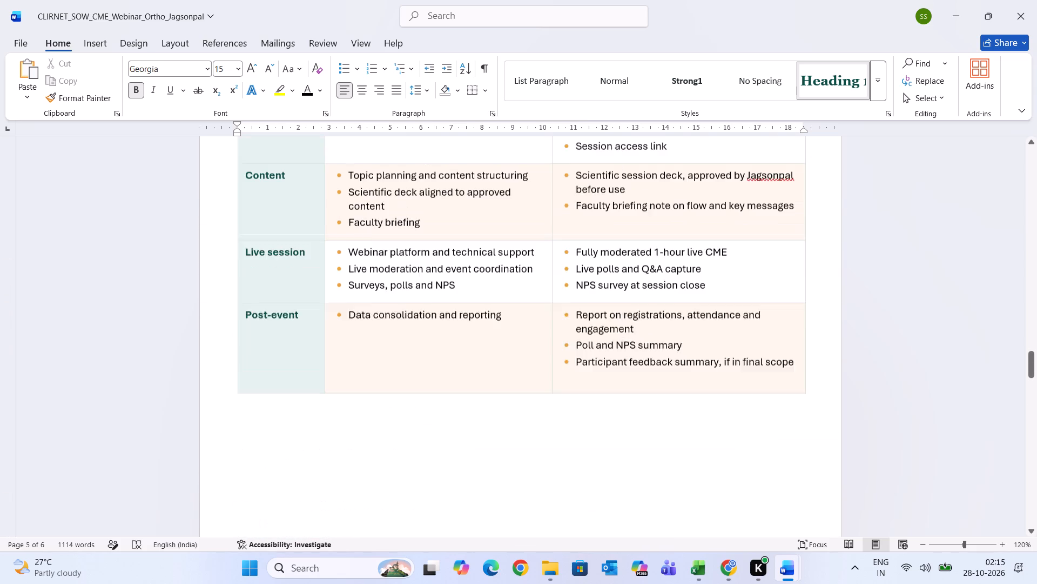
scroll(219, 245, down, 1)
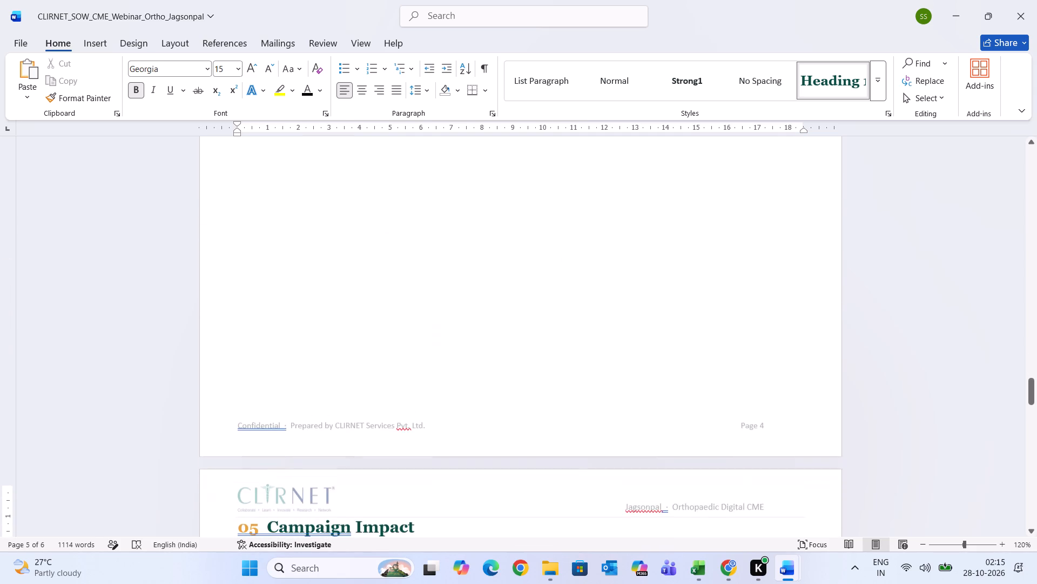
scroll(219, 245, down, 1)
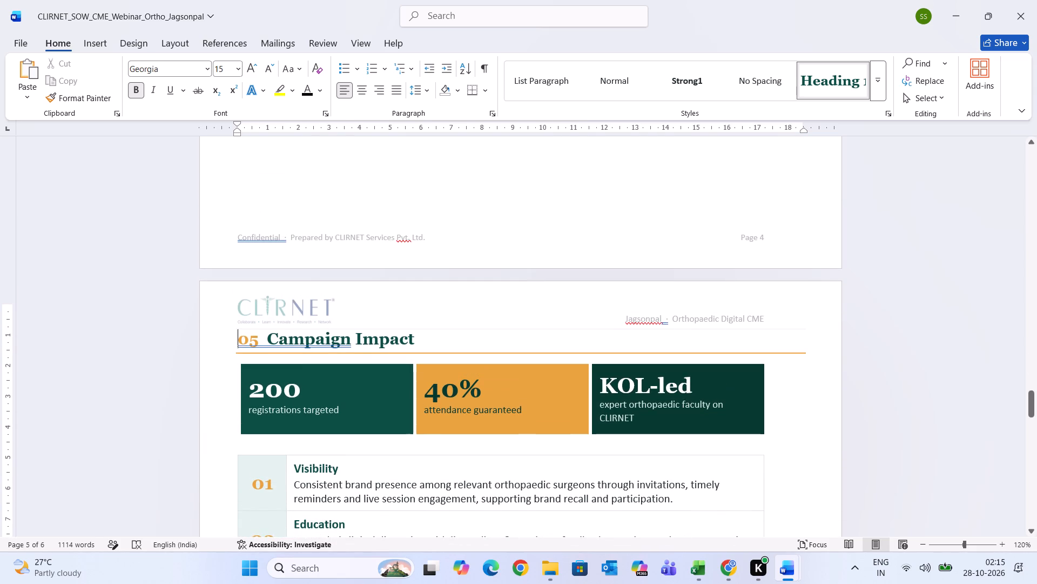
drag(239, 342, 756, 341)
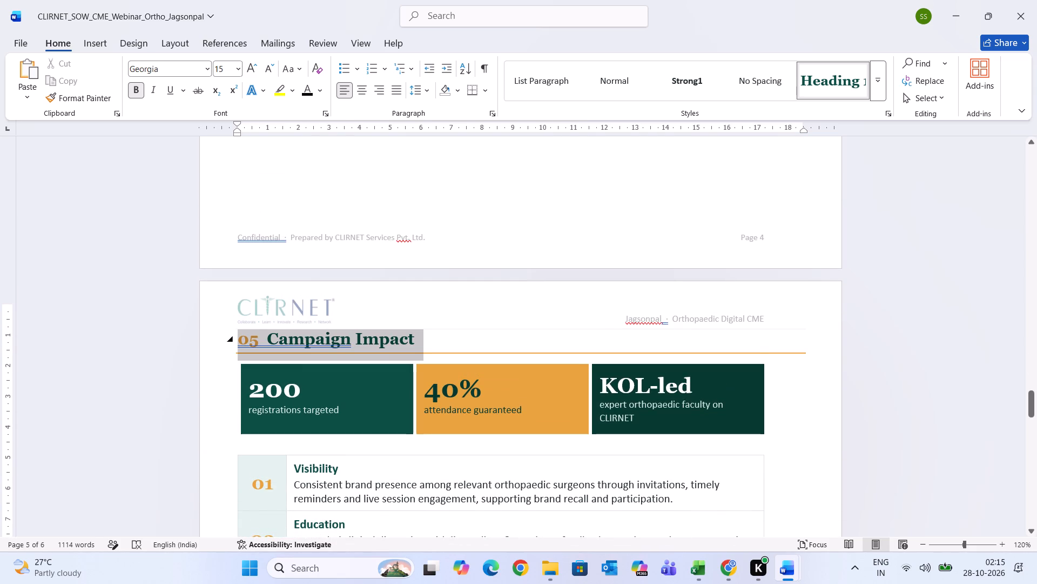
drag(756, 341, 757, 341)
key(ctrl+c)
scroll(517, 257, up, 2)
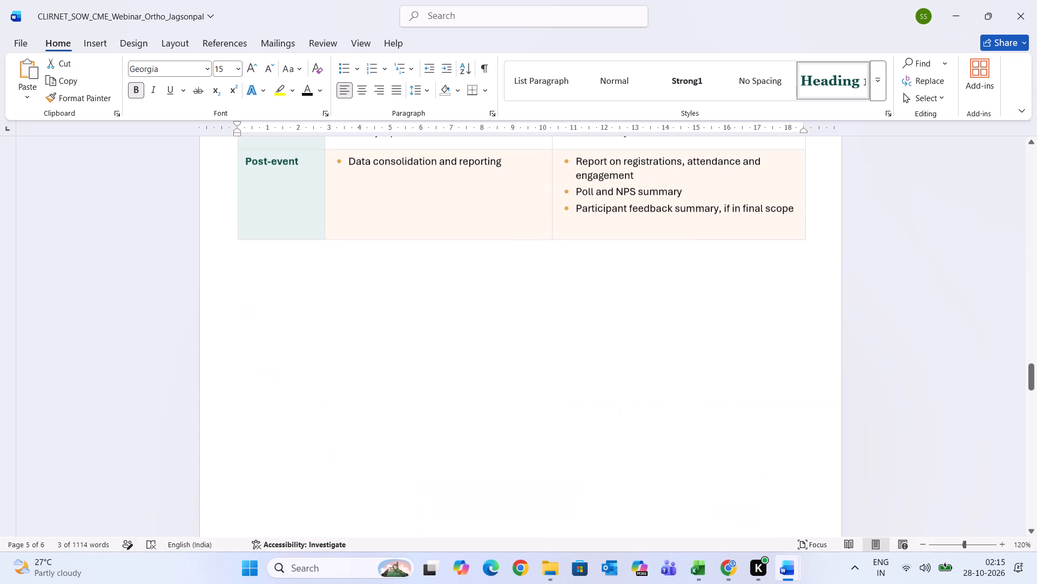
click(273, 291)
key(ctrl+v)
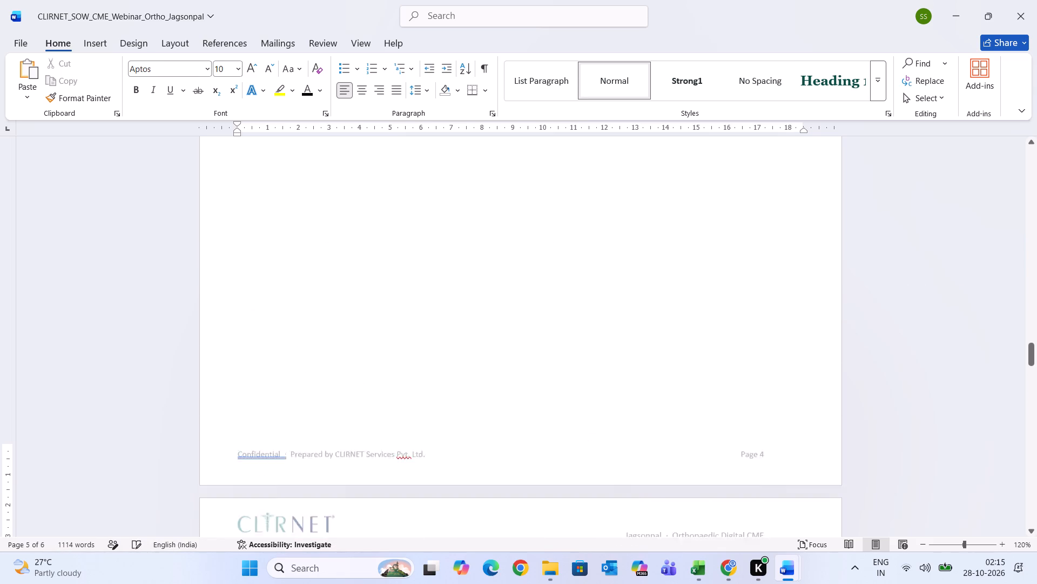
Try pasting the copied 05 Campaign Impact heading again on a new line below the Phase table on page 4.
scroll(273, 291, up, 1)
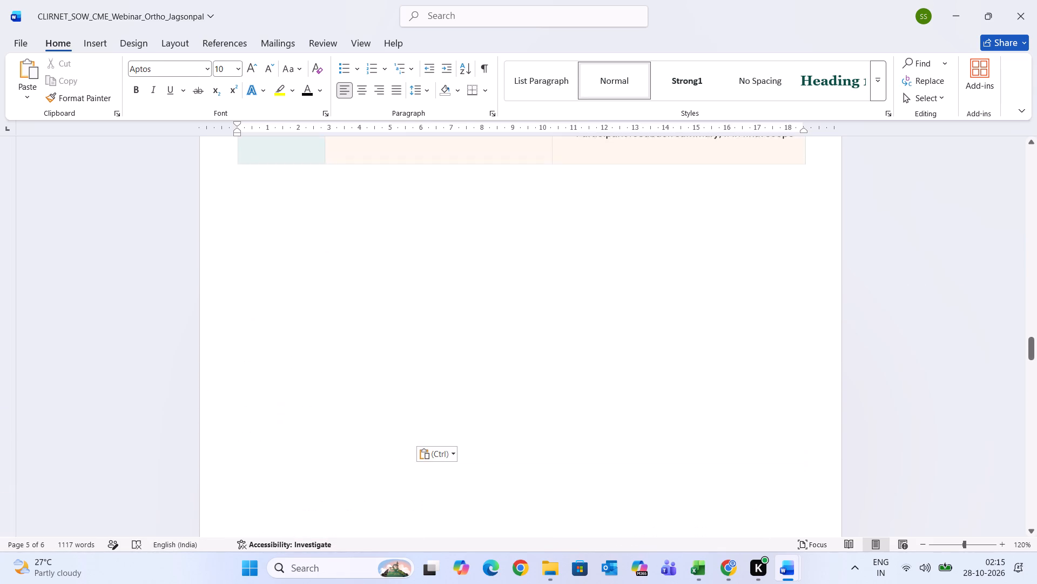
scroll(273, 291, up, 1)
double_click(272, 242)
click(272, 242)
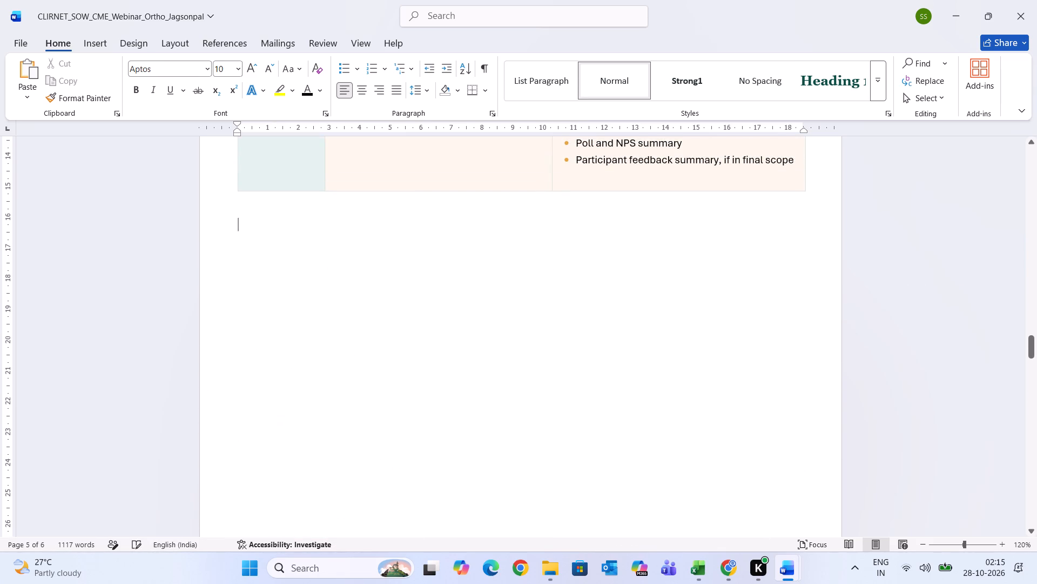
key(Return)
key(ctrl+v)
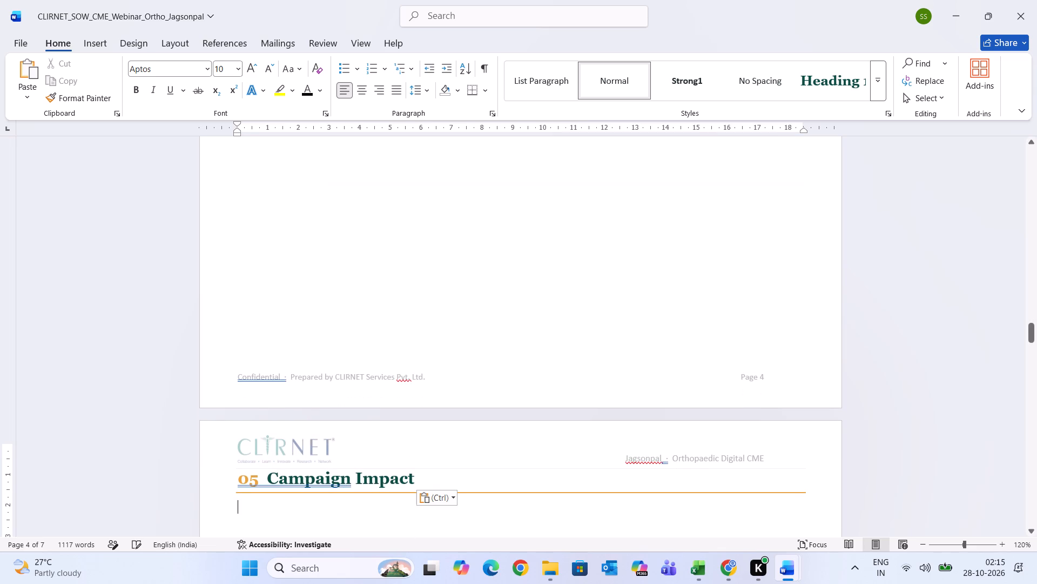
Copy the Aptos 04 Scope & Deliverables heading on page 4 and paste it below the Phase table.
scroll(236, 333, up, 4)
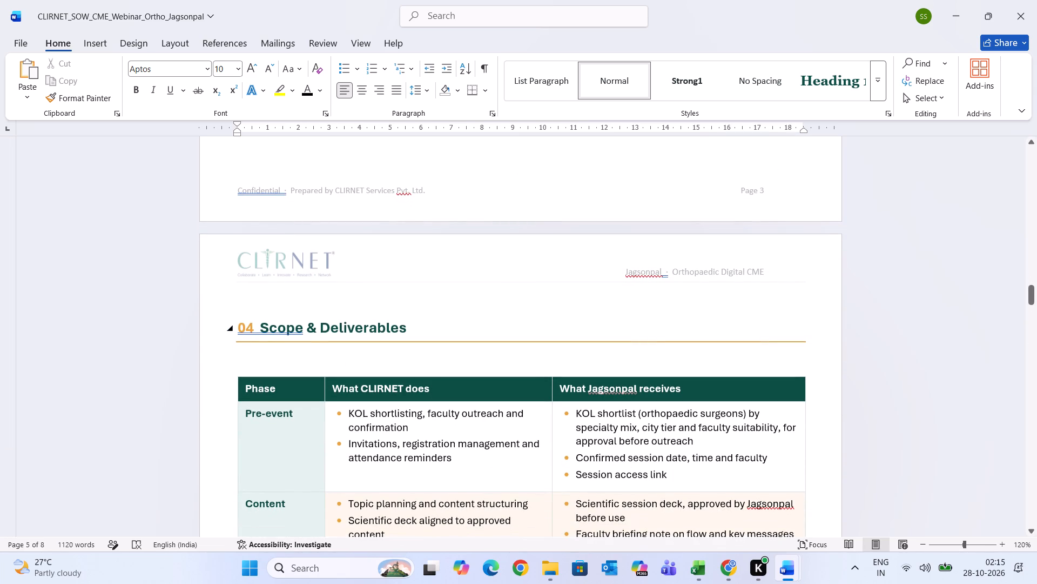
drag(239, 327, 429, 325)
key(ctrl+c)
scroll(429, 325, down, 1)
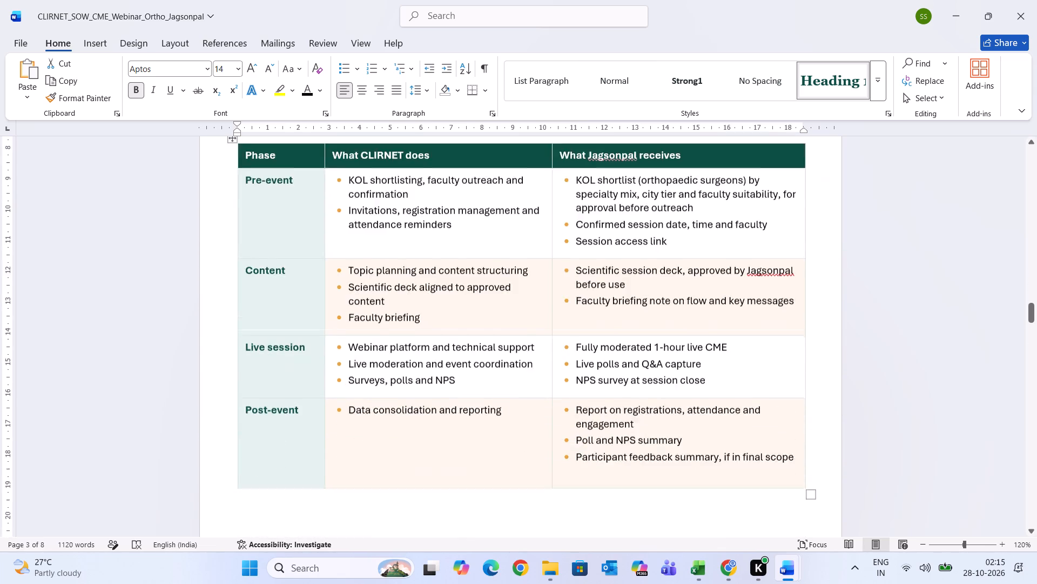
scroll(429, 325, down, 2)
double_click(258, 356)
click(258, 356)
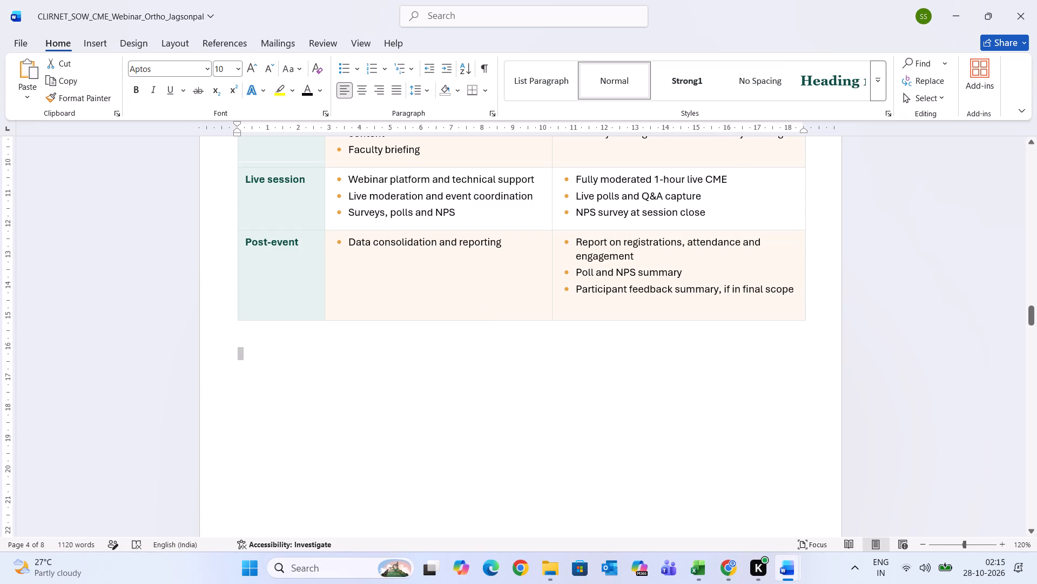
key(ctrl+v)
Change the pasted heading below the Phase table to read 05 Campaign Impact.
ctrl+click(258, 356)
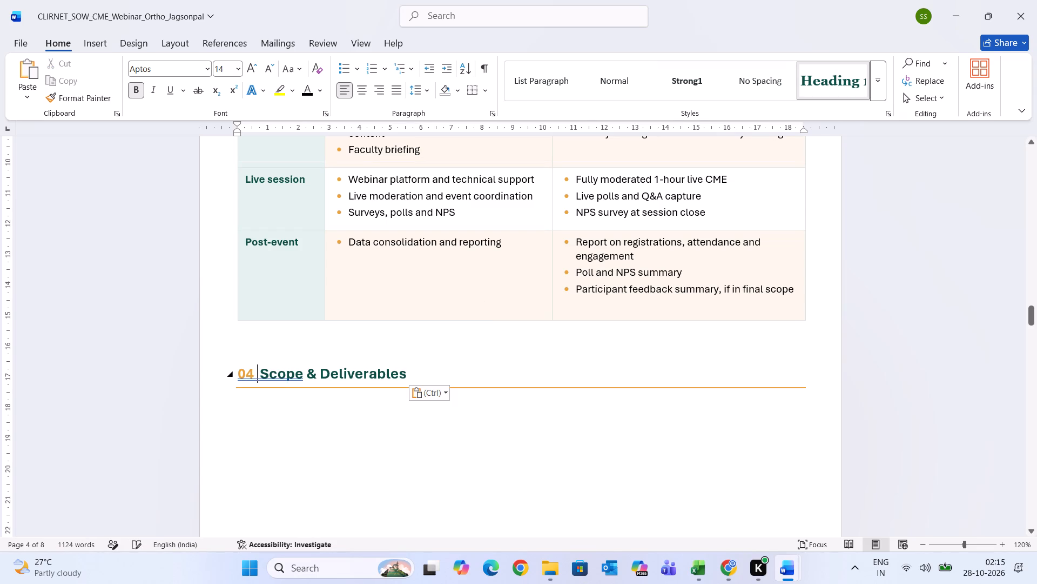
click(251, 371)
key(BackSpace)
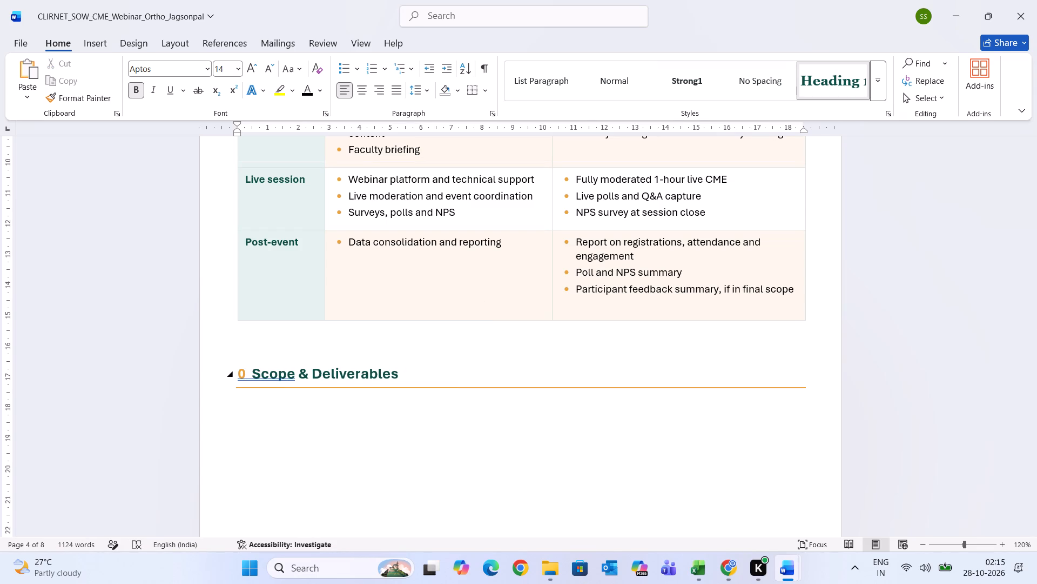
key(5)
click(415, 374)
key(BackSpace)
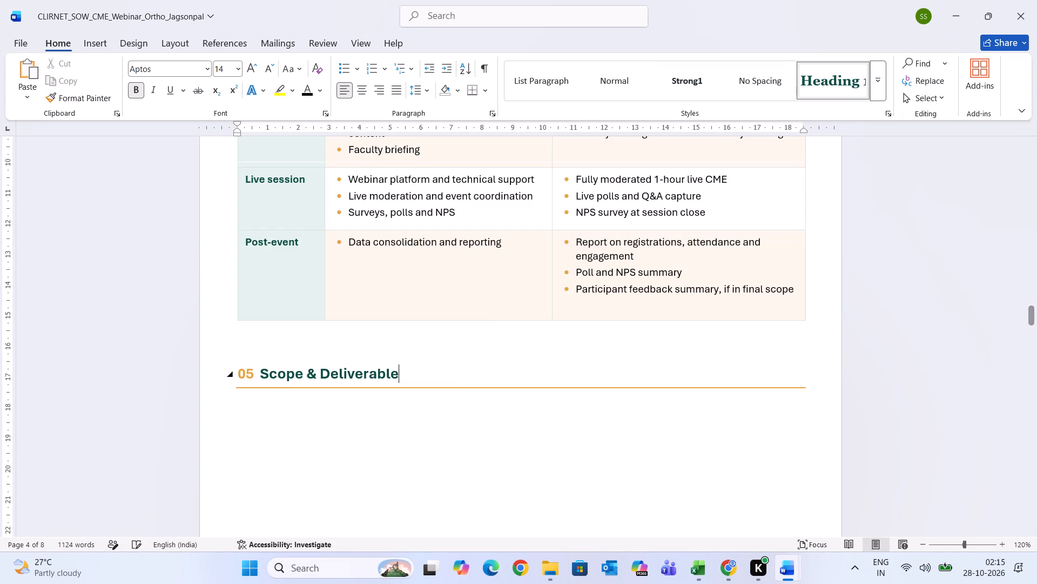
key(BackSpace)
key(BackSpace)
key(BackSpace)
key(BackSpace)
key(BackSpace)
key(BackSpace)
key(BackSpace)
key(BackSpace)
key(BackSpace)
key(BackSpace)
key(BackSpace)
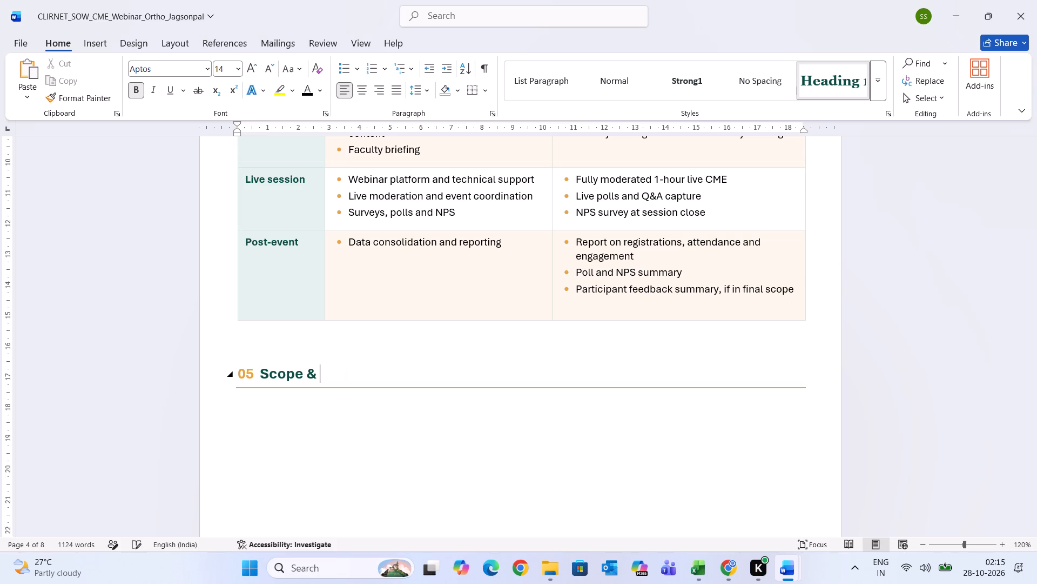
key(BackSpace)
key(BackSpace)
key(BackSpace)
key(BackSpace)
key(BackSpace)
key(BackSpace)
key(BackSpace)
key(BackSpace)
text(Campaign Ip)
key(BackSpace)
text(mpact)
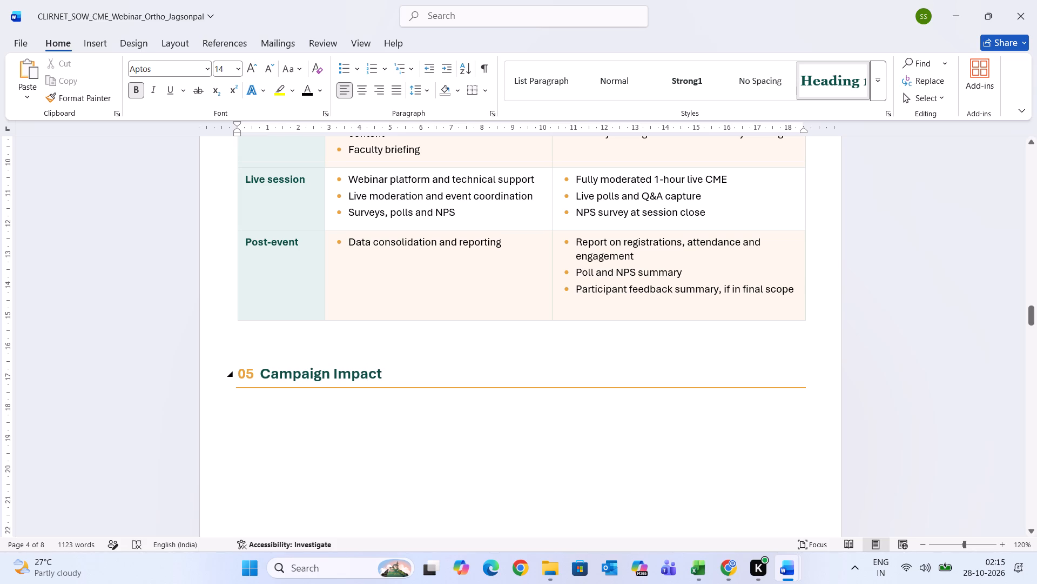
Delete the text of the duplicate Georgia 05 Campaign Impact heading at the top of the otherwise blank page 5.
double_click(249, 407)
click(249, 407)
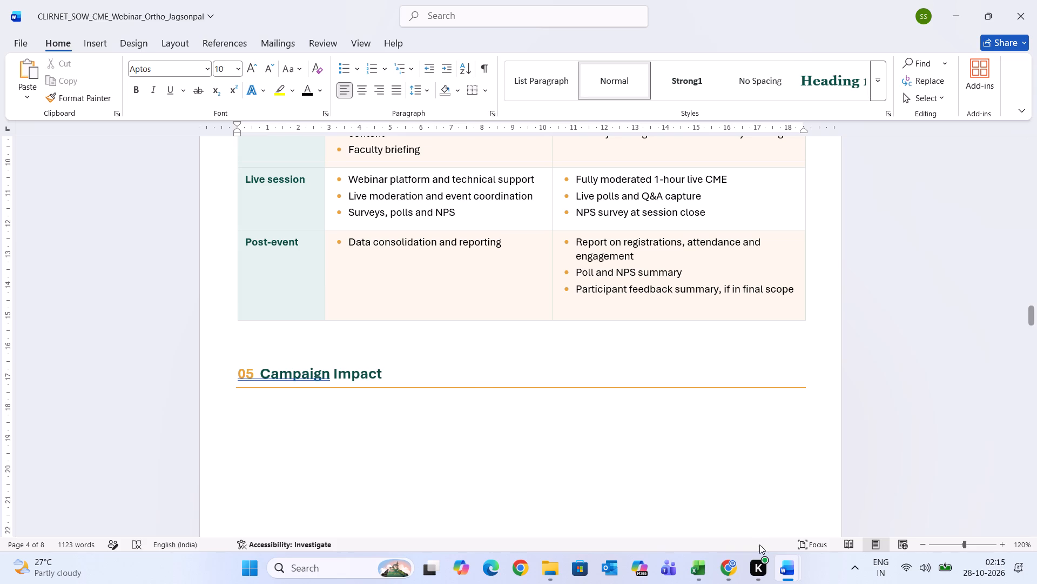
scroll(500, 453, down, 10)
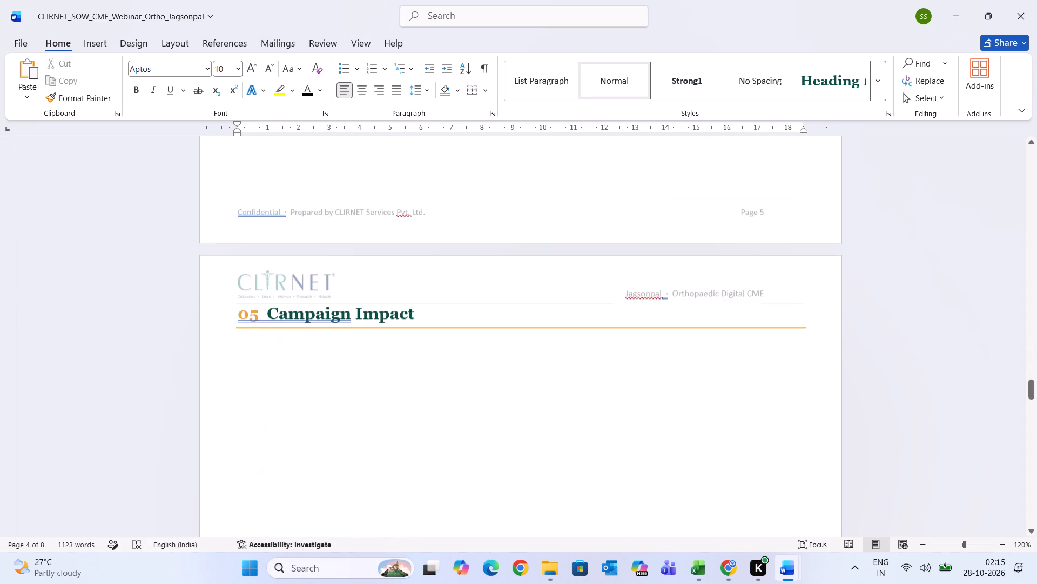
scroll(500, 453, up, 1)
click(284, 332)
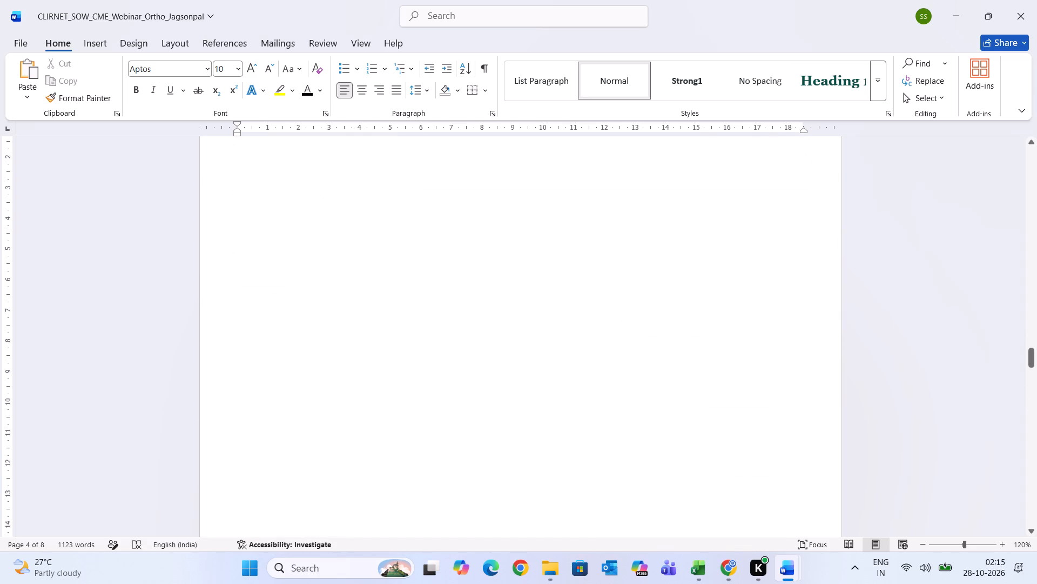
scroll(281, 357, up, 1)
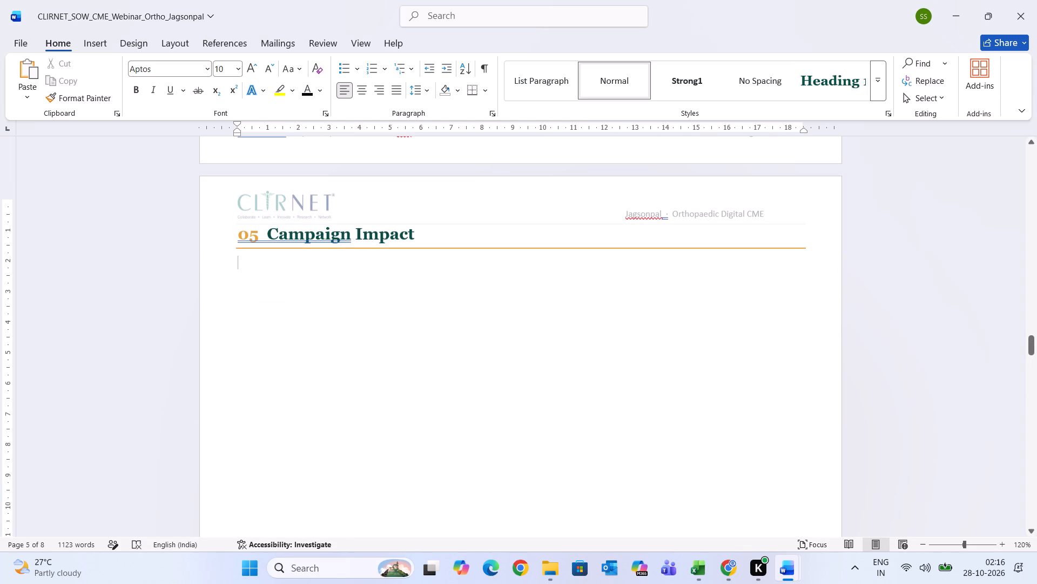
key(BackSpace)
key(BackSpace)
key(BackSpace)
key(BackSpace)
key(BackSpace)
key(BackSpace)
key(BackSpace)
key(BackSpace)
key(BackSpace)
key(BackSpace)
key(BackSpace)
key(BackSpace)
key(BackSpace)
key(BackSpace)
key(BackSpace)
key(BackSpace)
key(BackSpace)
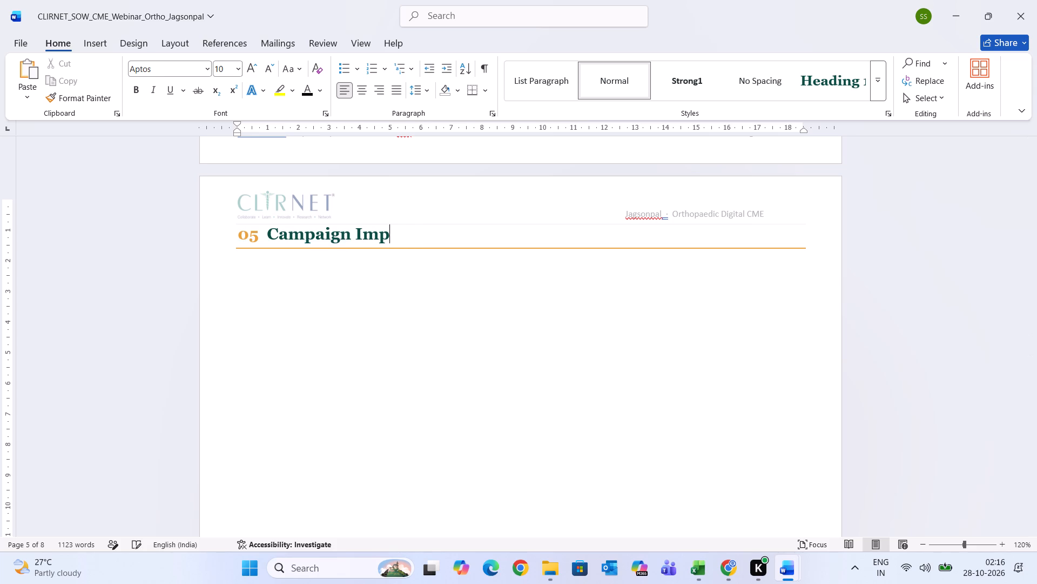
key(BackSpace)
key(BackSpace)
key(BackSpace)
key(BackSpace)
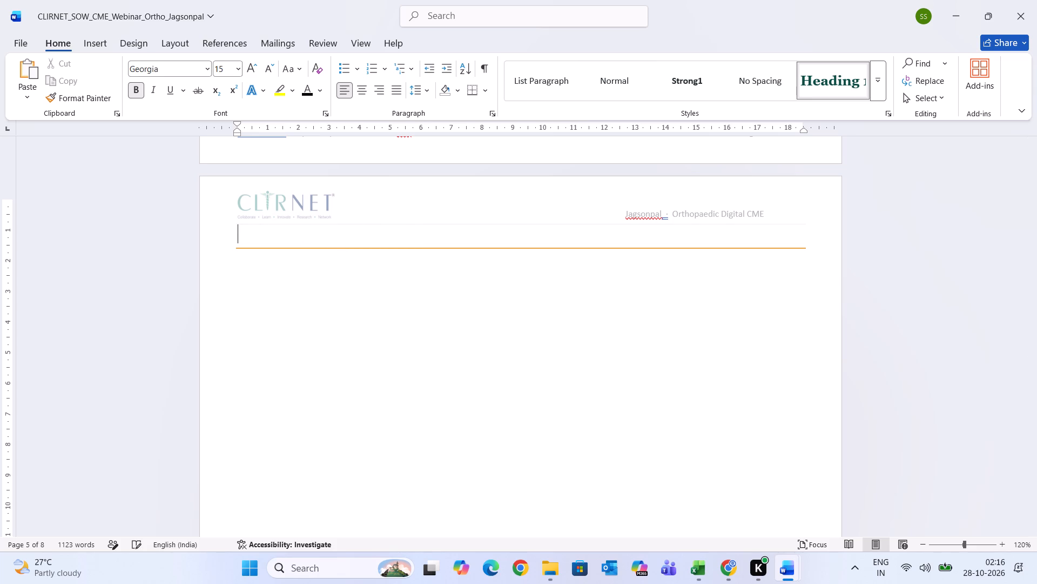
Remove the blank lines and the leftover heading rule from the emptied page 5.
double_click(254, 460)
key(BackSpace)
key(BackSpace)
key(BackSpace)
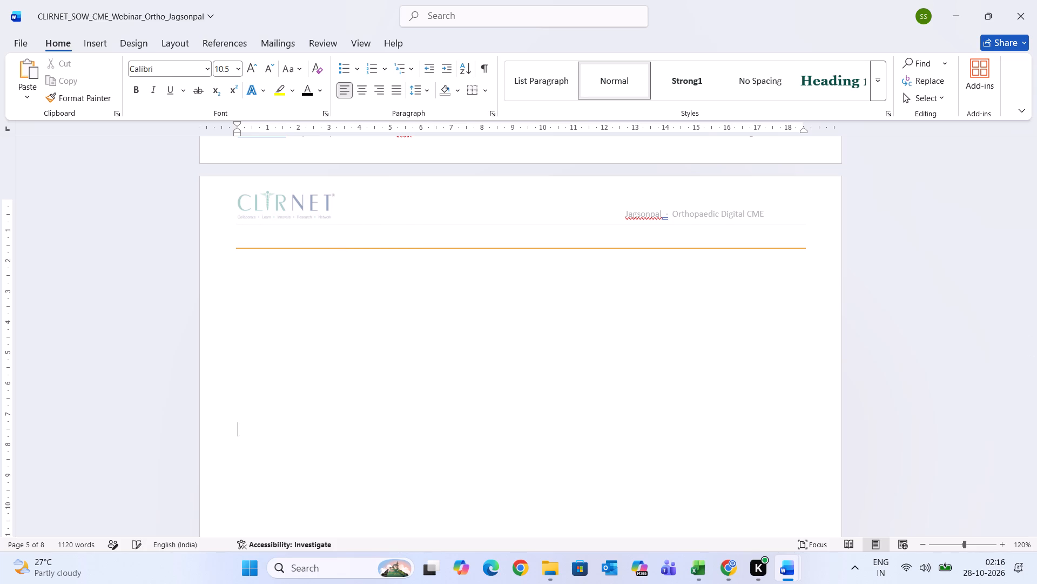
key(BackSpace)
key(BackSpace)
key(BackSpace)
key(BackSpace)
key(BackSpace)
key(BackSpace)
key(BackSpace)
key(BackSpace)
key(BackSpace)
key(BackSpace)
key(BackSpace)
key(BackSpace)
key(BackSpace)
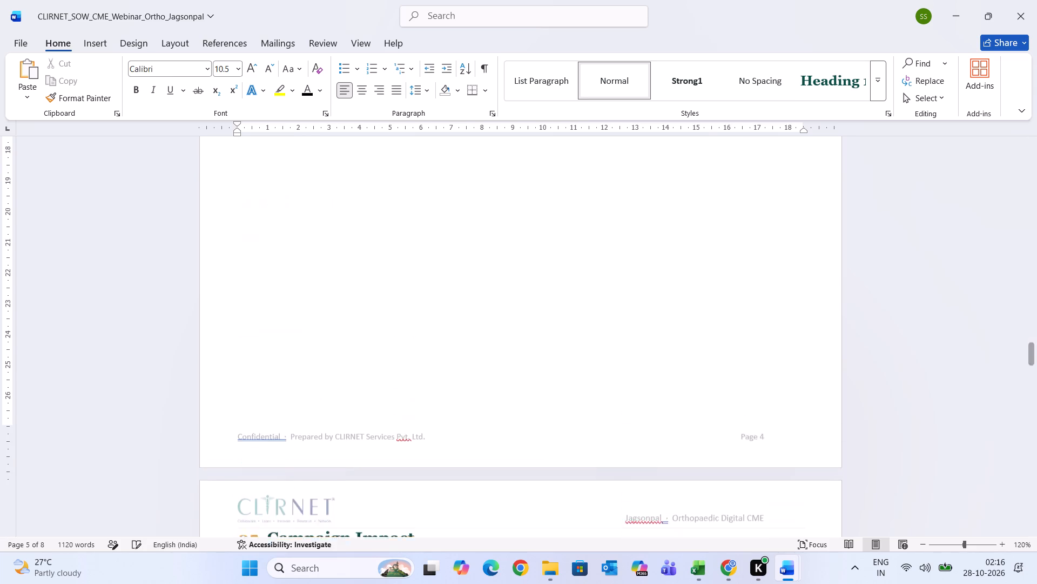
Remove the run of blank lines below the remaining duplicate 05 Campaign Impact heading on page 5.
scroll(254, 460, down, 4)
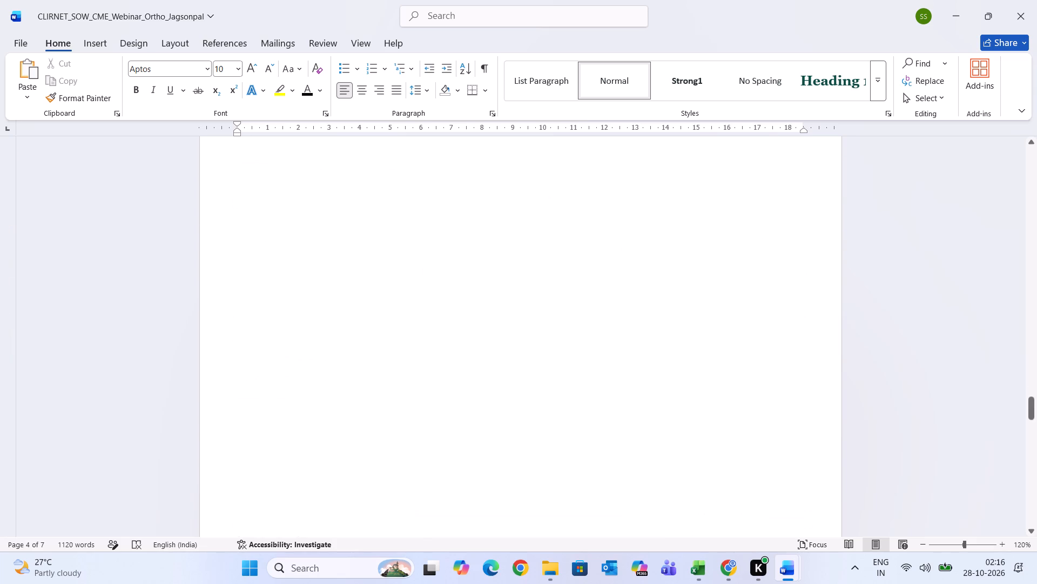
scroll(254, 460, down, 1)
scroll(254, 460, left, 1)
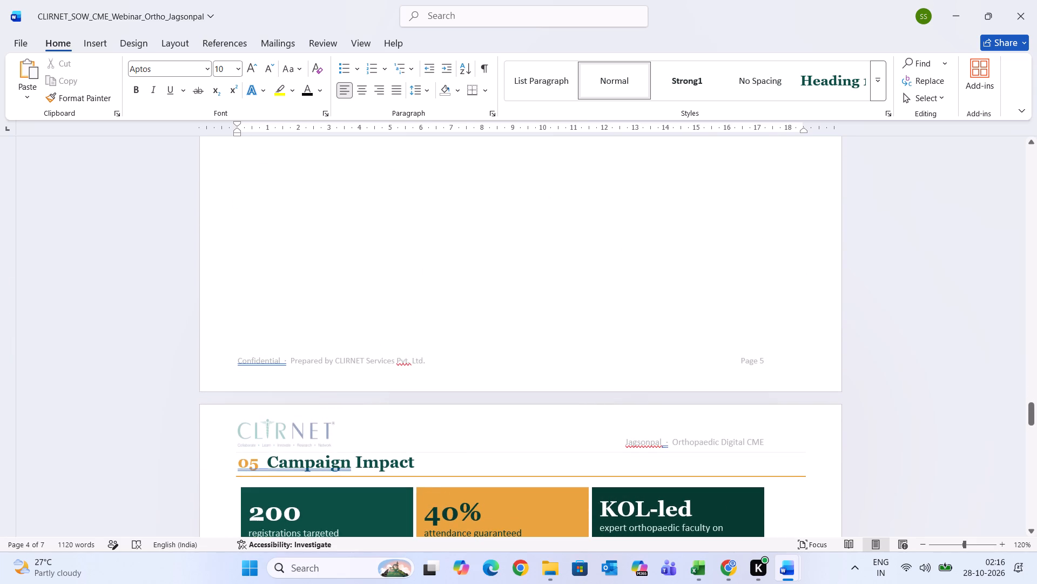
double_click(233, 327)
click(266, 416)
click(266, 416)
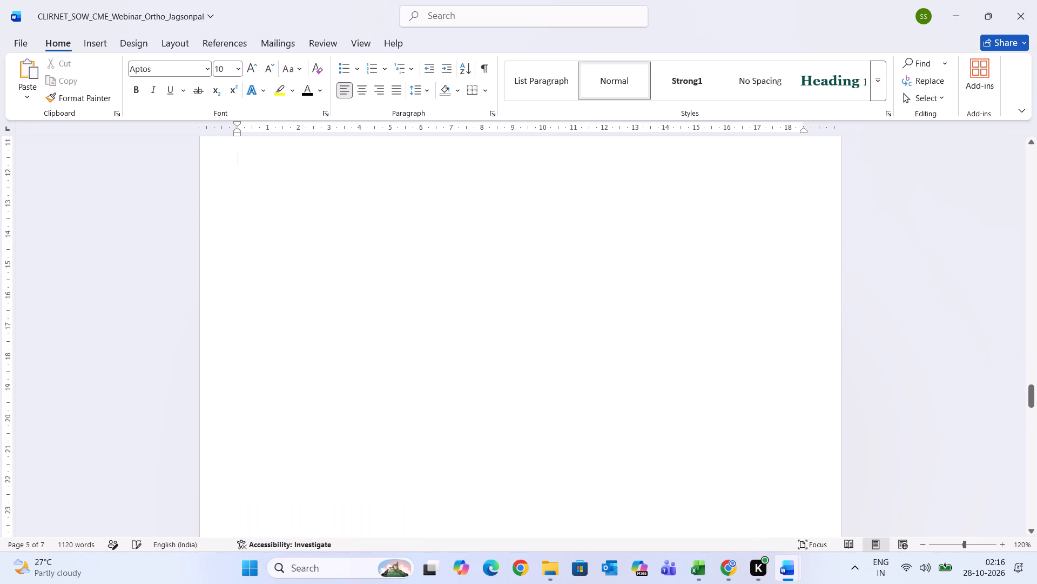
double_click(263, 446)
key(BackSpace)
key(BackSpace)
key(BackSpace)
key(BackSpace)
key(BackSpace)
key(BackSpace)
key(BackSpace)
key(BackSpace)
key(BackSpace)
key(BackSpace)
key(BackSpace)
key(BackSpace)
key(BackSpace)
key(BackSpace)
key(BackSpace)
key(BackSpace)
key(BackSpace)
key(BackSpace)
key(BackSpace)
key(BackSpace)
key(BackSpace)
key(BackSpace)
key(BackSpace)
key(BackSpace)
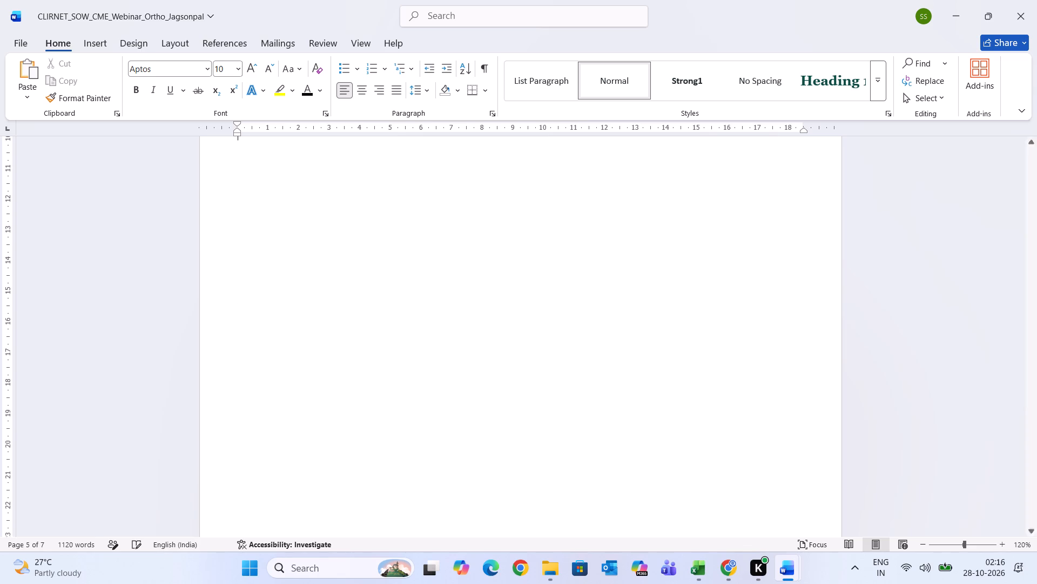
key(BackSpace)
key(BackSpace)
key(BackSpace)
key(BackSpace)
key(BackSpace)
key(BackSpace)
key(BackSpace)
key(BackSpace)
key(BackSpace)
key(BackSpace)
key(BackSpace)
key(BackSpace)
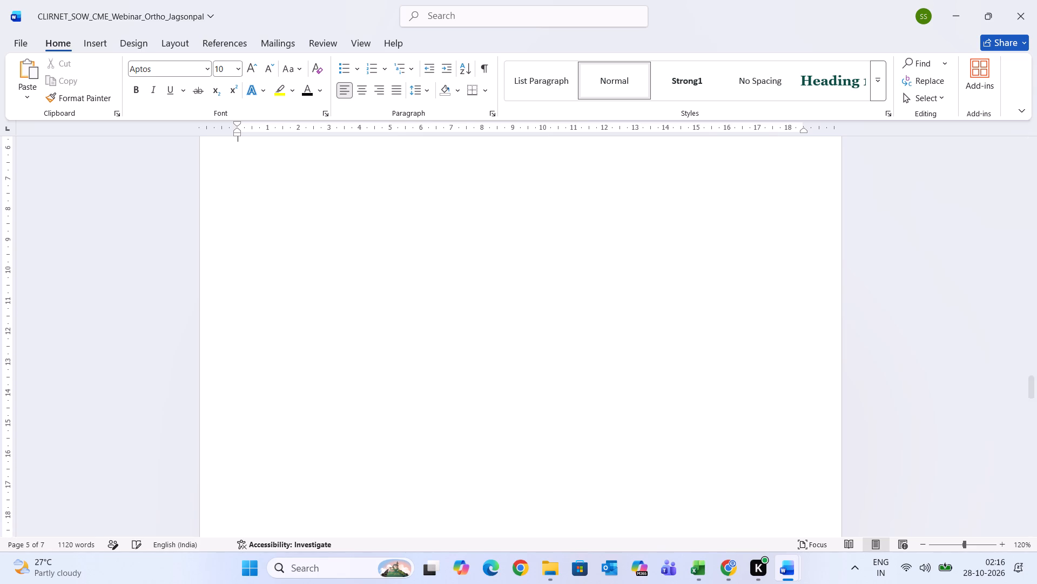
key(BackSpace)
key(BackSpace)
key(BackSpace)
key(BackSpace)
key(BackSpace)
key(BackSpace)
key(BackSpace)
key(BackSpace)
key(BackSpace)
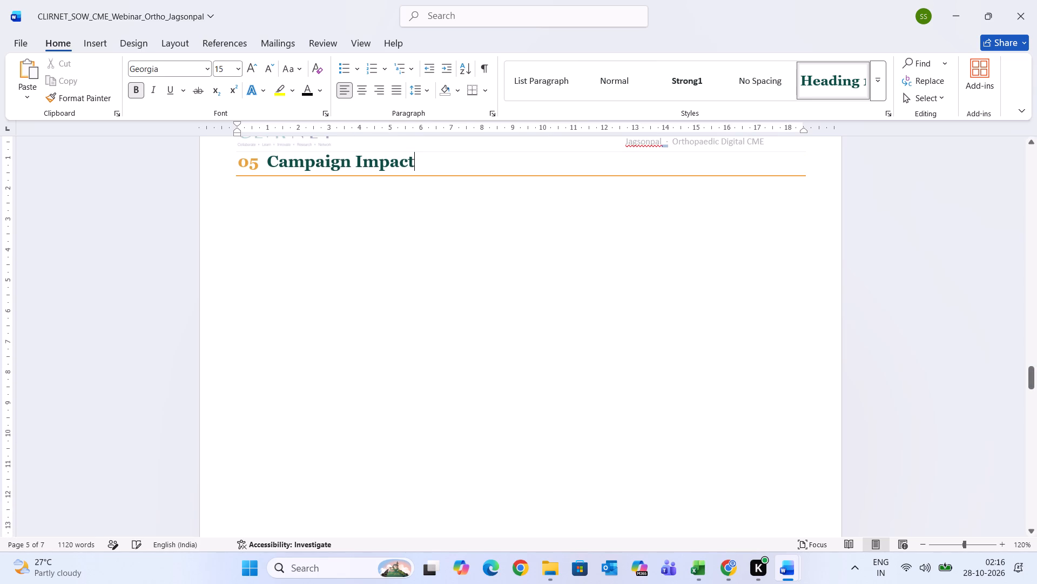
Delete the remaining duplicate Georgia 05 Campaign Impact heading and its orange rule above the section's original heading.
key(BackSpace)
key(BackSpace)
key(BackSpace)
key(BackSpace)
key(BackSpace)
key(BackSpace)
key(BackSpace)
key(BackSpace)
key(BackSpace)
key(BackSpace)
key(BackSpace)
key(BackSpace)
key(BackSpace)
key(BackSpace)
key(BackSpace)
key(BackSpace)
key(BackSpace)
key(BackSpace)
key(BackSpace)
key(BackSpace)
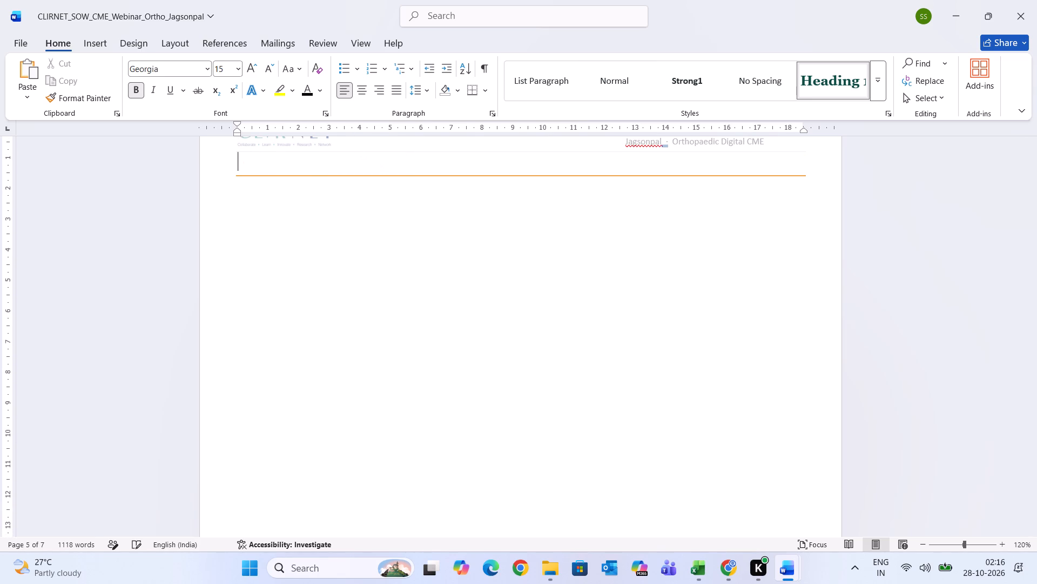
key(BackSpace)
key(BackSpace)
key(BackSpace)
key(BackSpace)
key(BackSpace)
scroll(273, 570, up, 2)
click(270, 448)
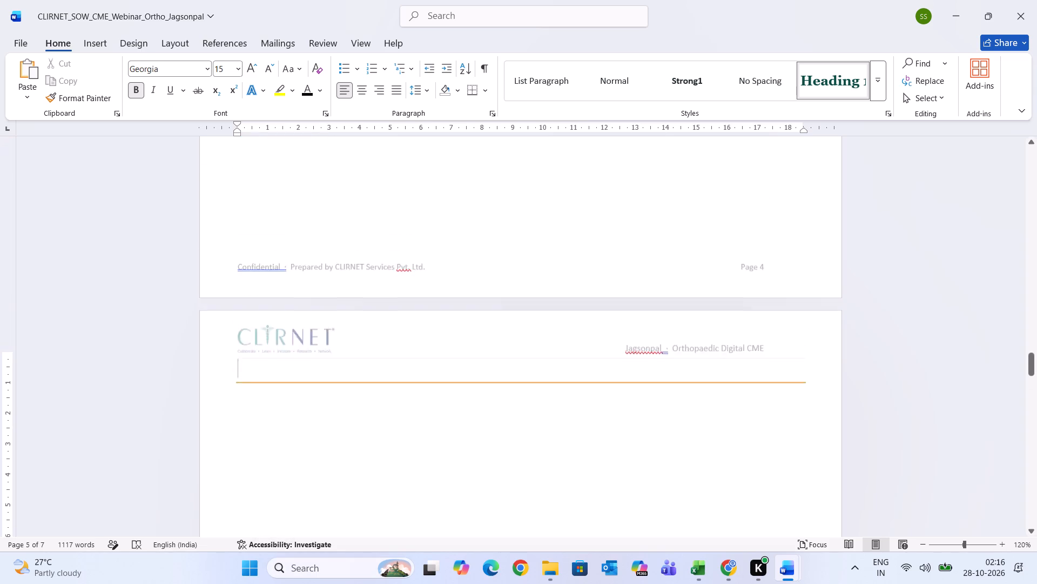
scroll(270, 448, up, 1)
scroll(270, 448, down, 1)
right_click(270, 448)
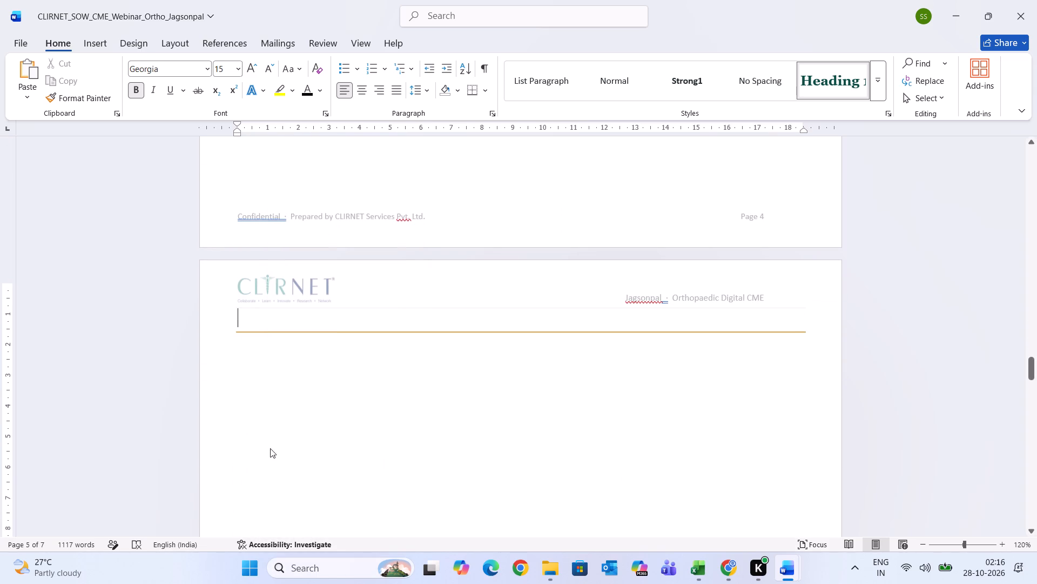
click(247, 341)
click(243, 328)
drag(231, 331, 727, 334)
key(BackSpace)
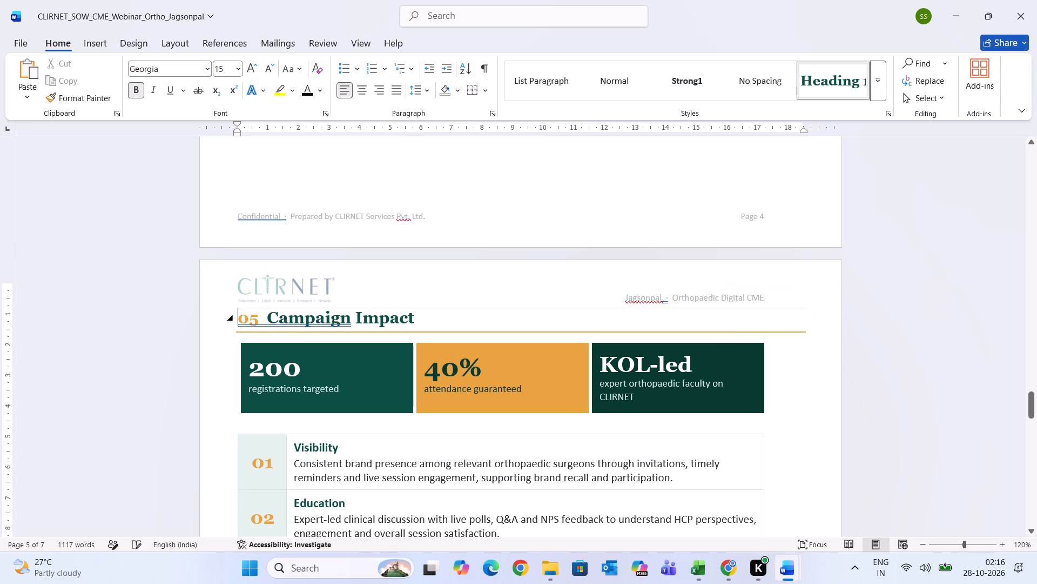
scroll(727, 334, up, 1)
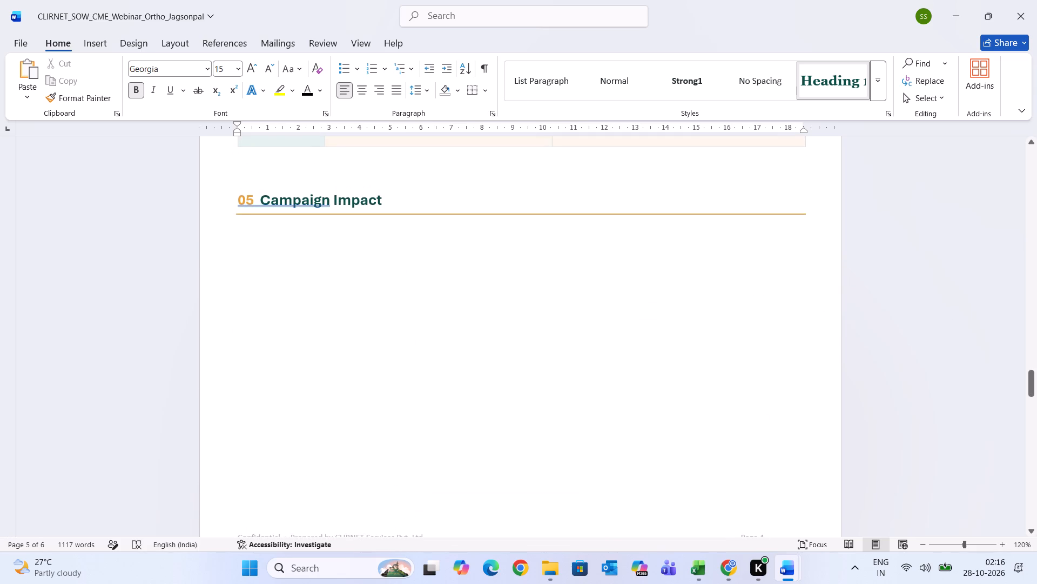
scroll(727, 334, up, 1)
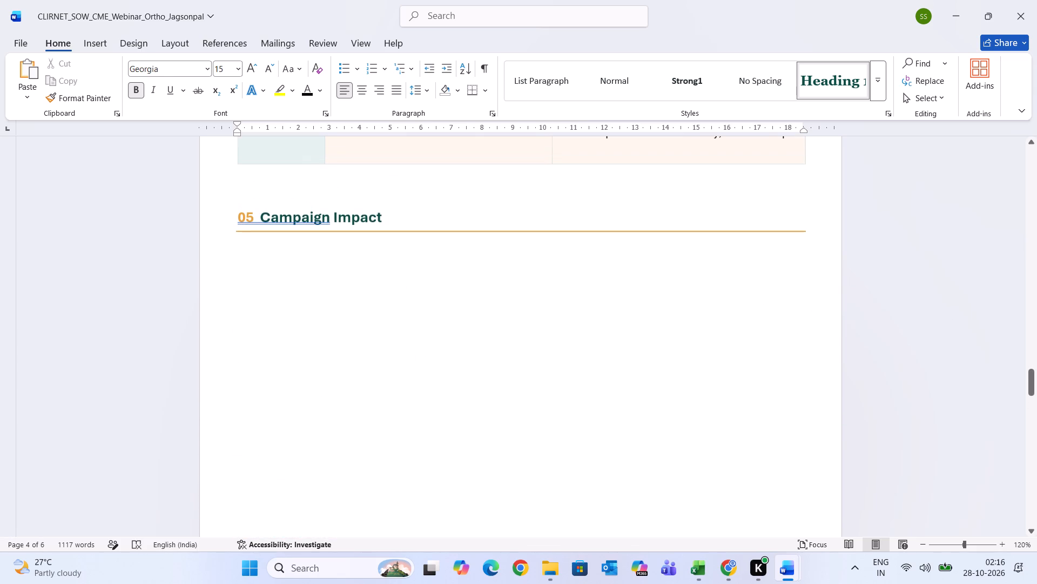
click(295, 274)
scroll(295, 274, down, 3)
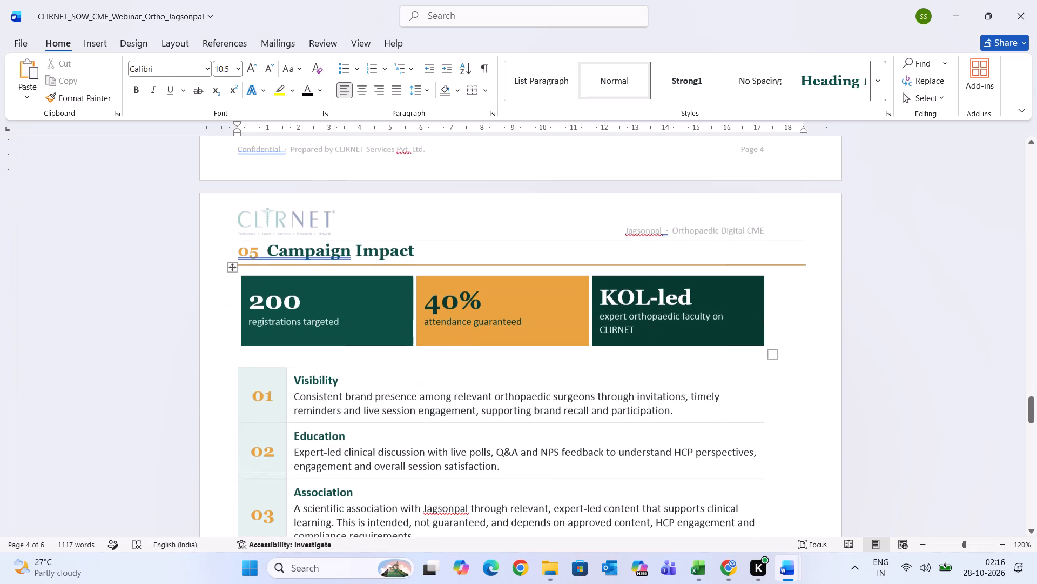
scroll(295, 274, down, 1)
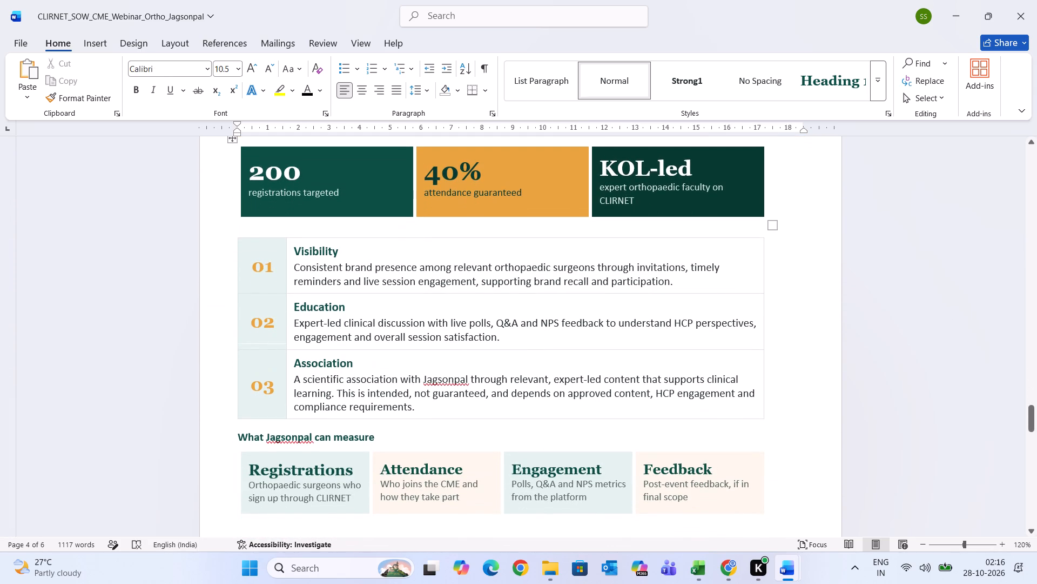
drag(254, 253, 404, 386)
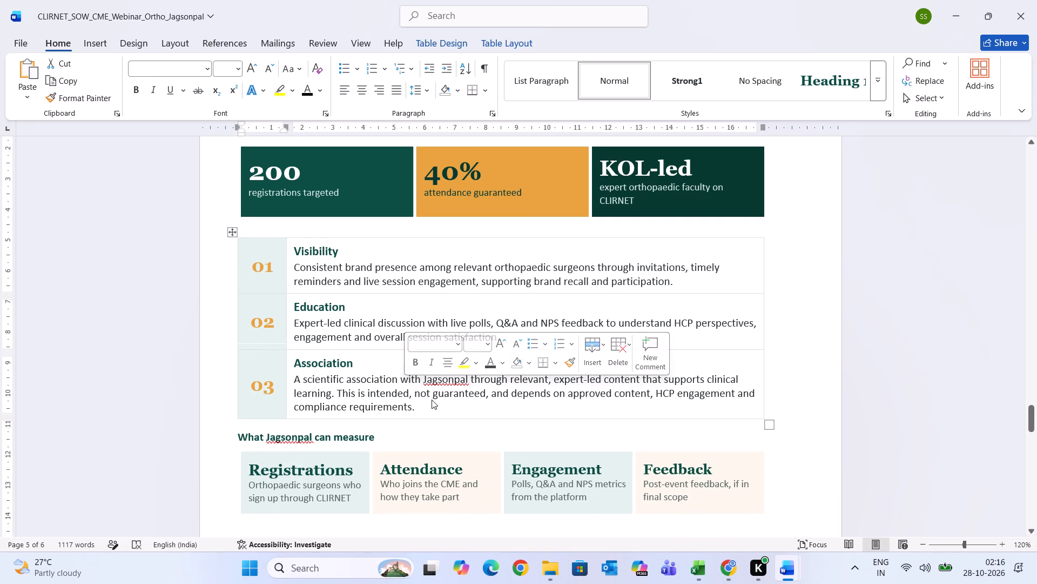
click(432, 400)
scroll(432, 400, down, 1)
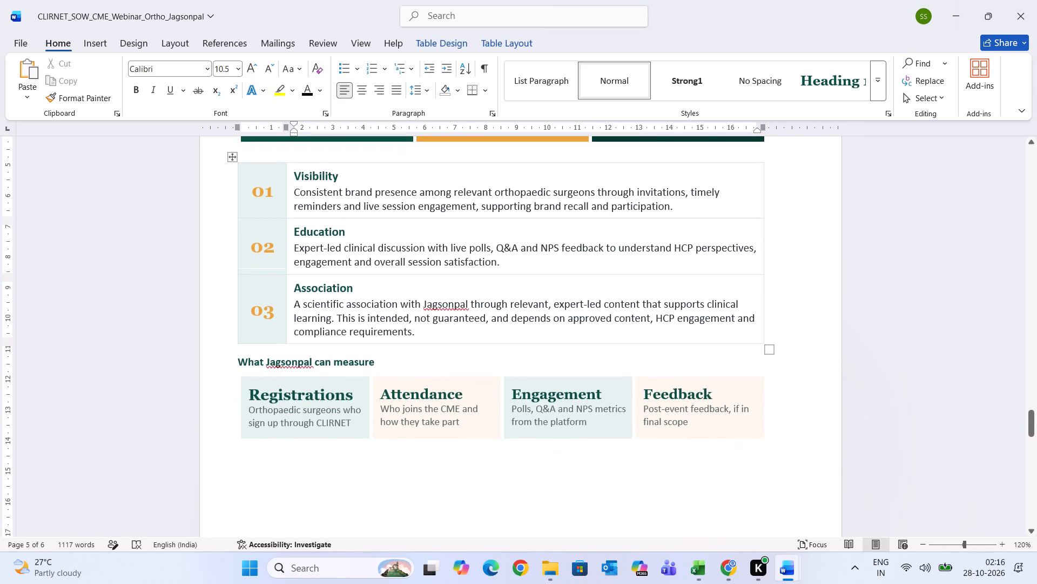
scroll(432, 400, down, 3)
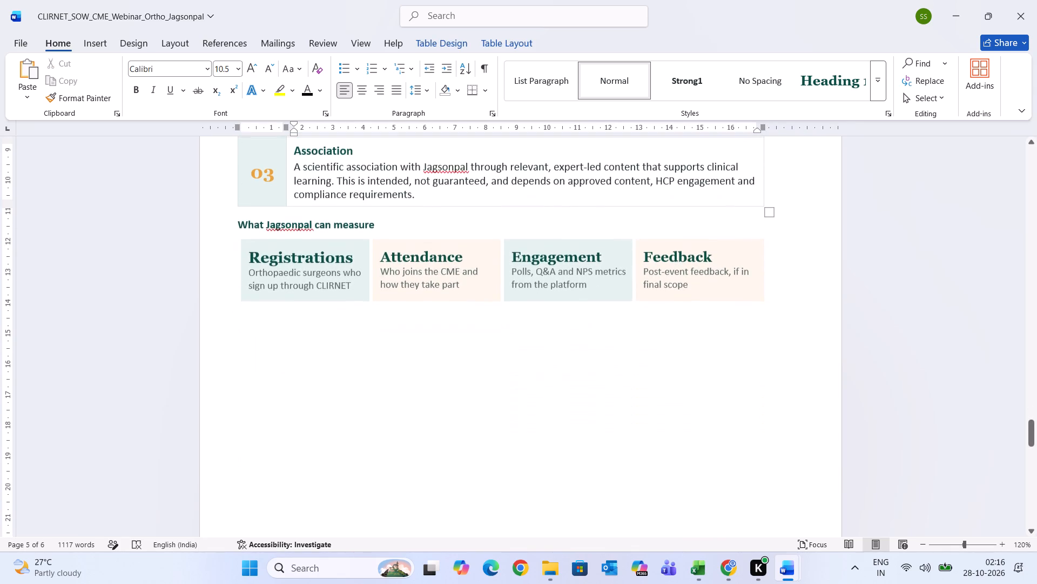
scroll(432, 400, down, 1)
scroll(432, 400, up, 1)
scroll(432, 400, down, 1)
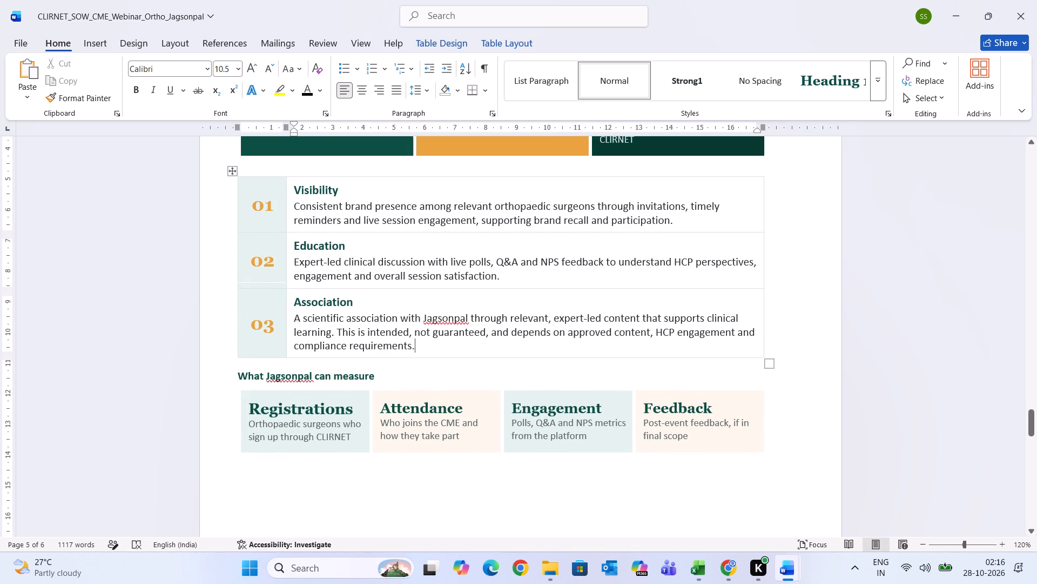
drag(725, 443, 287, 132)
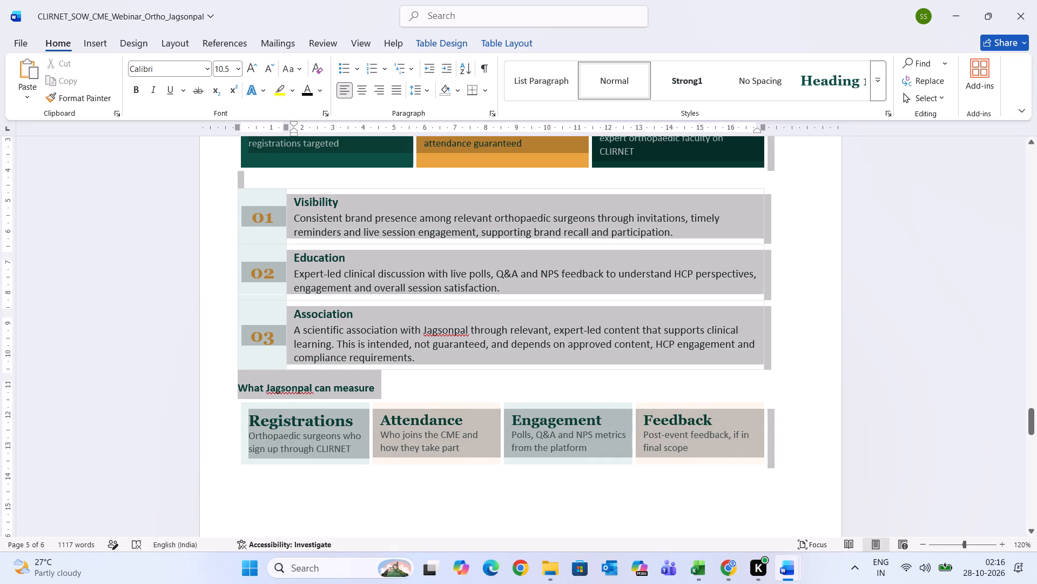
drag(287, 132, 257, 219)
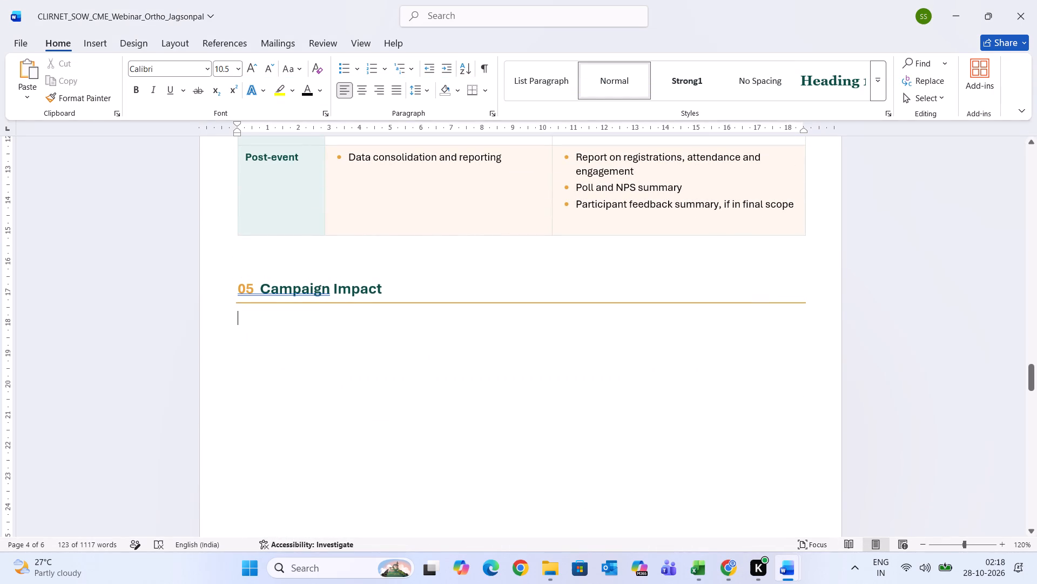
key(ctrl+v)
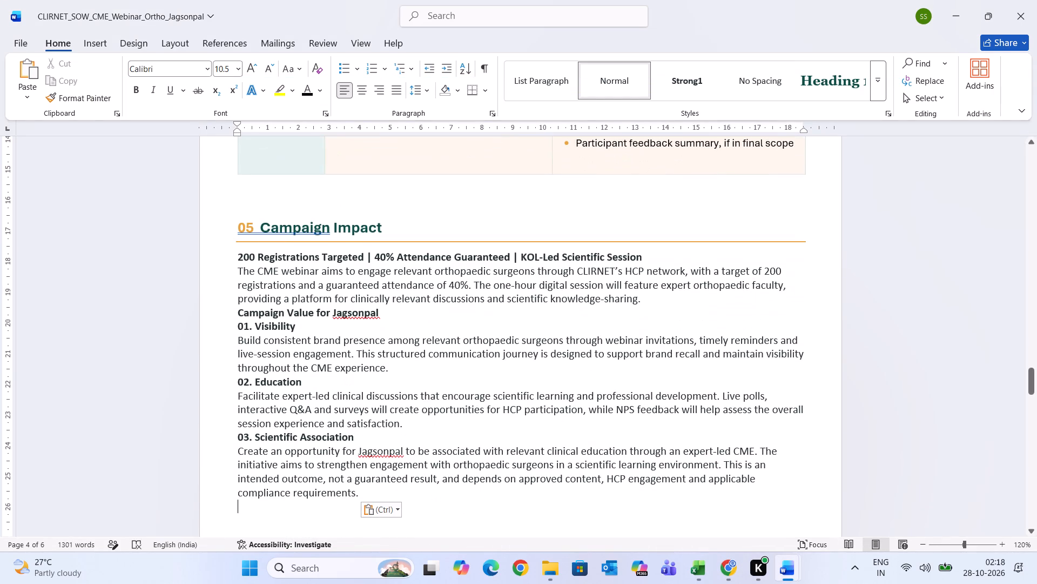
Insert a blank line above each of the Campaign Value for Jagsonpal, 01. Visibility, 02. Education and 03. Scientific Association subheadings.
click(235, 311)
key(Return)
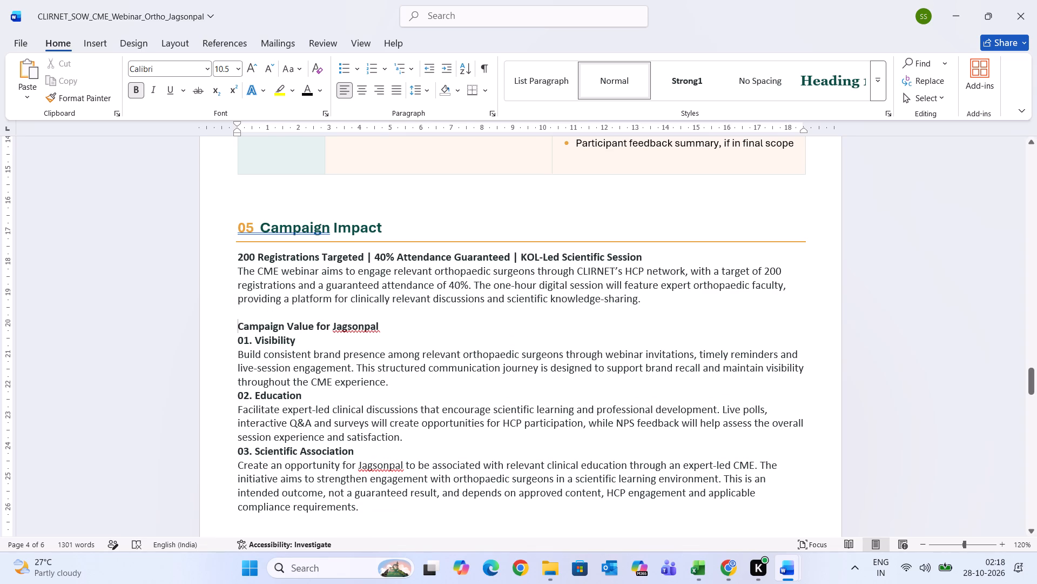
click(235, 393)
key(Return)
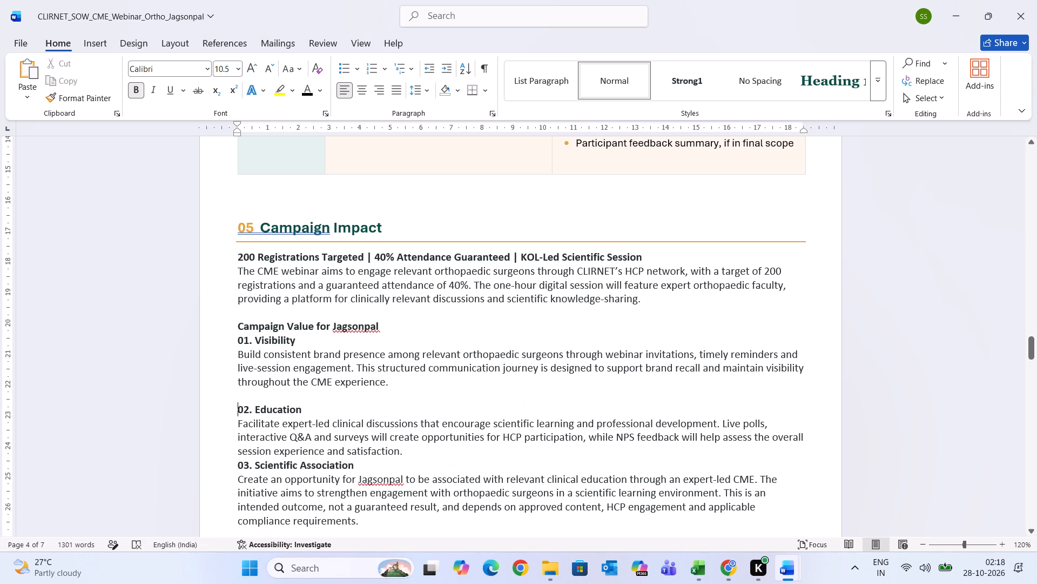
click(239, 338)
key(Return)
scroll(239, 338, down, 1)
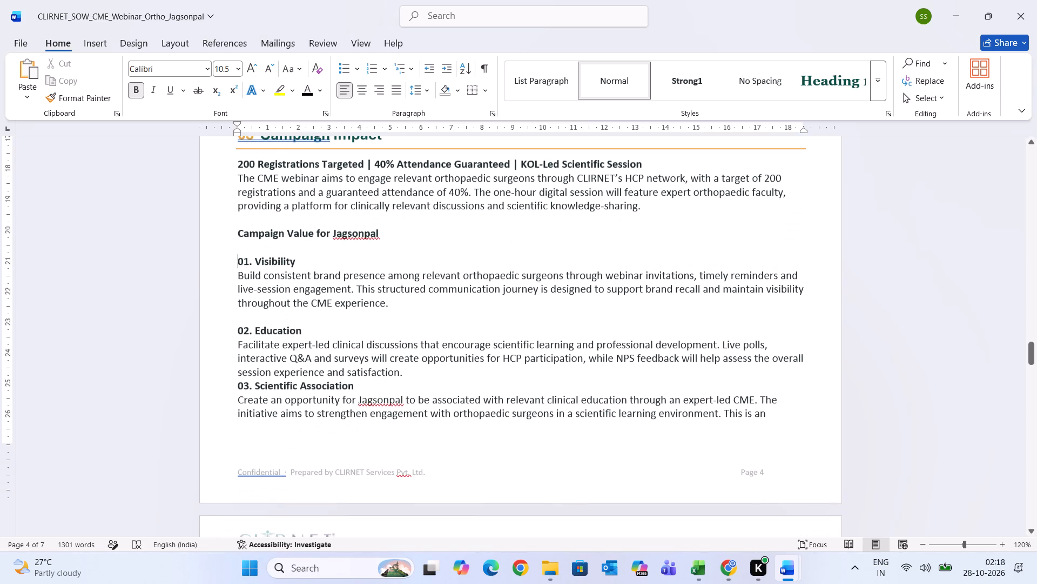
click(237, 387)
key(Return)
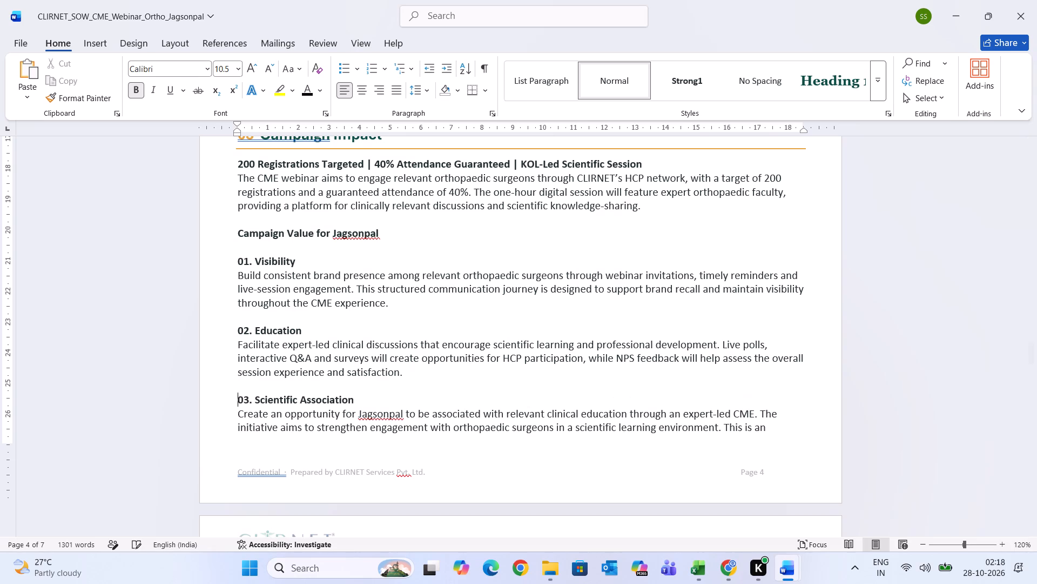
scroll(501, 402, up, 1)
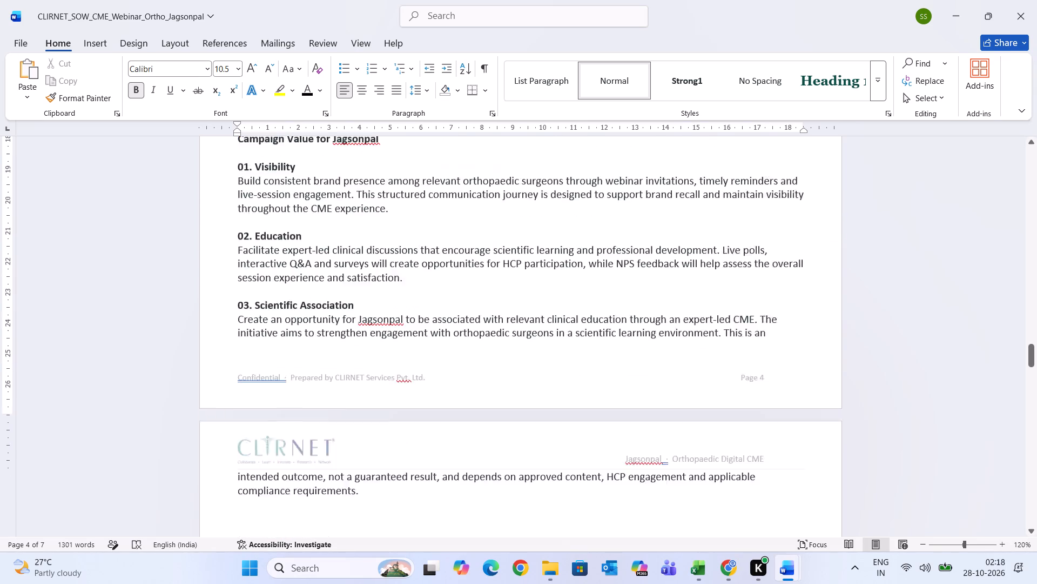
scroll(501, 402, up, 1)
scroll(359, 329, up, 1)
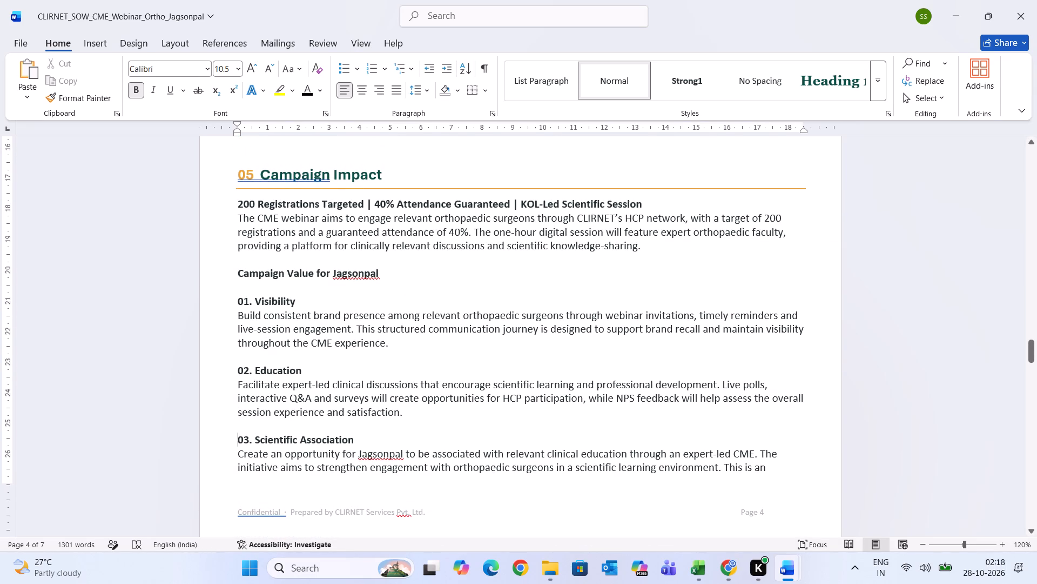
Set the Campaign Impact text, from the 200 Registrations Targeted line through the 03. Scientific Association paragraph, to Aptos at size 10.
drag(238, 204, 353, 545)
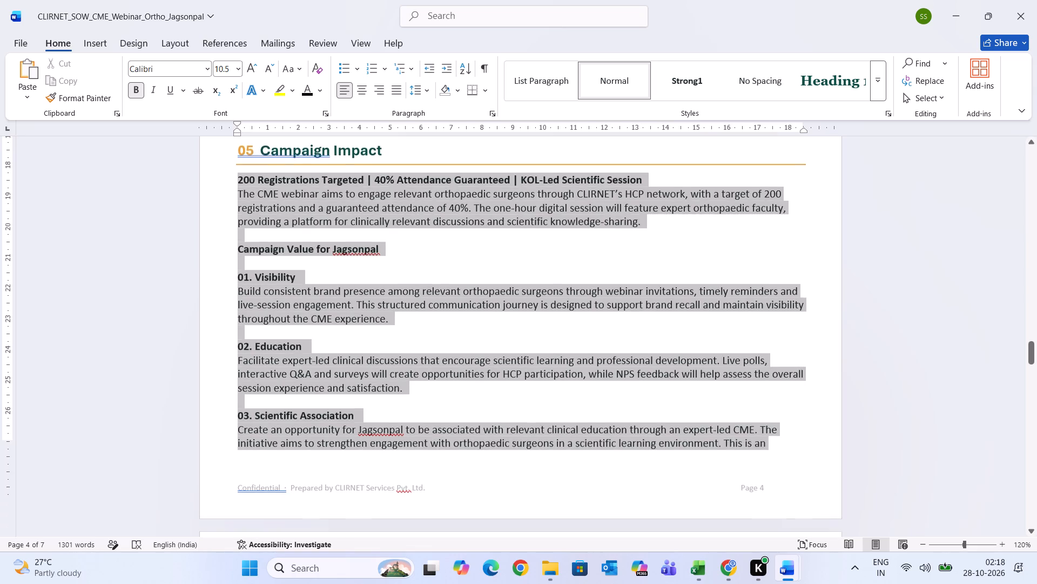
drag(353, 545, 367, 464)
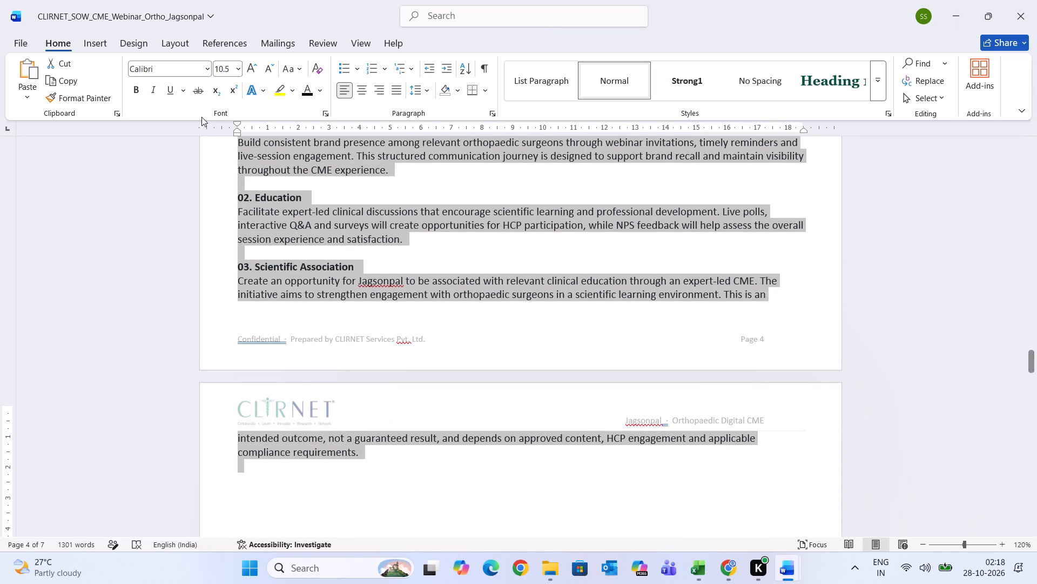
click(270, 72)
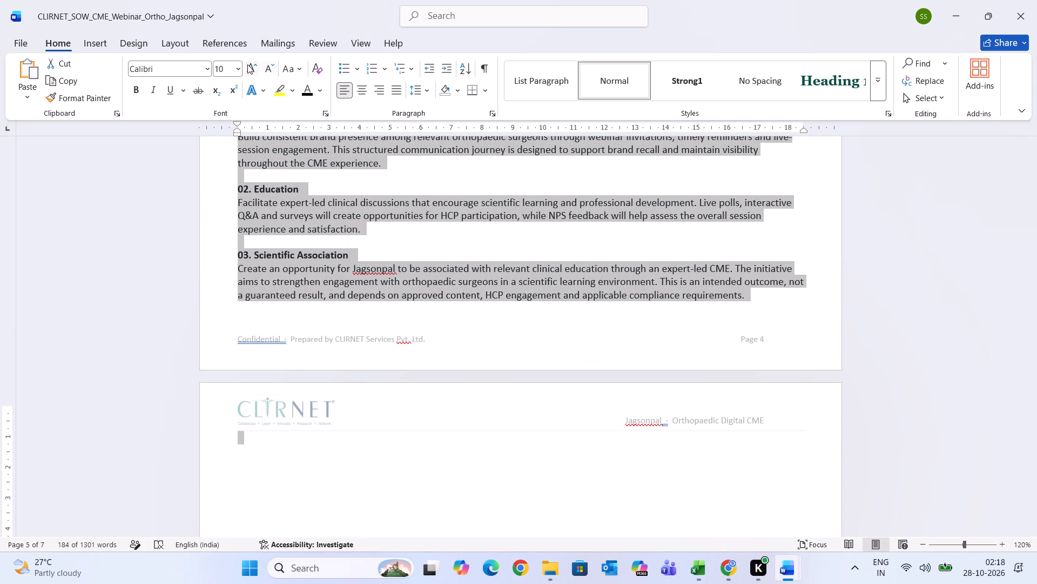
click(204, 71)
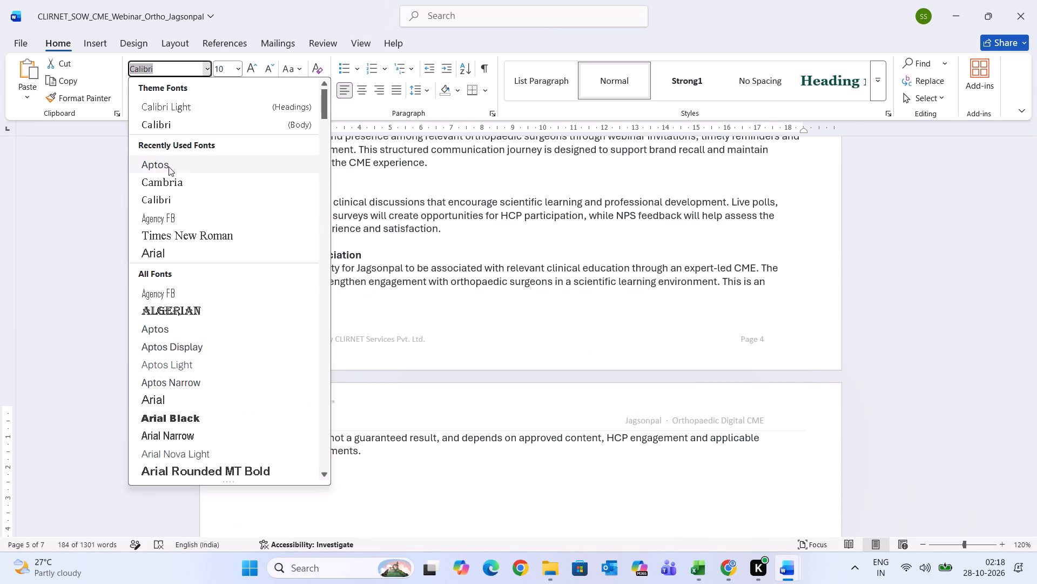
click(169, 167)
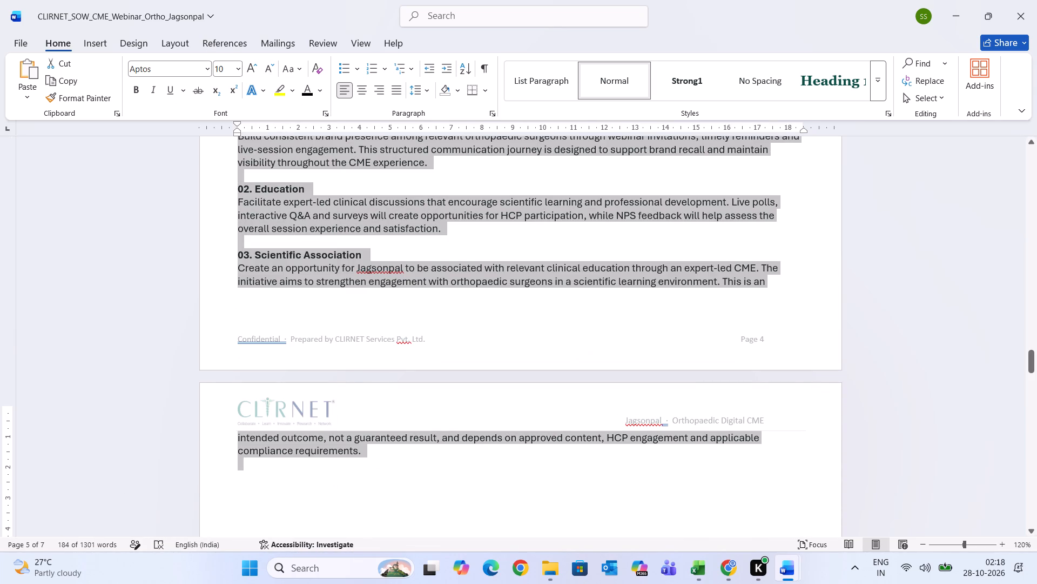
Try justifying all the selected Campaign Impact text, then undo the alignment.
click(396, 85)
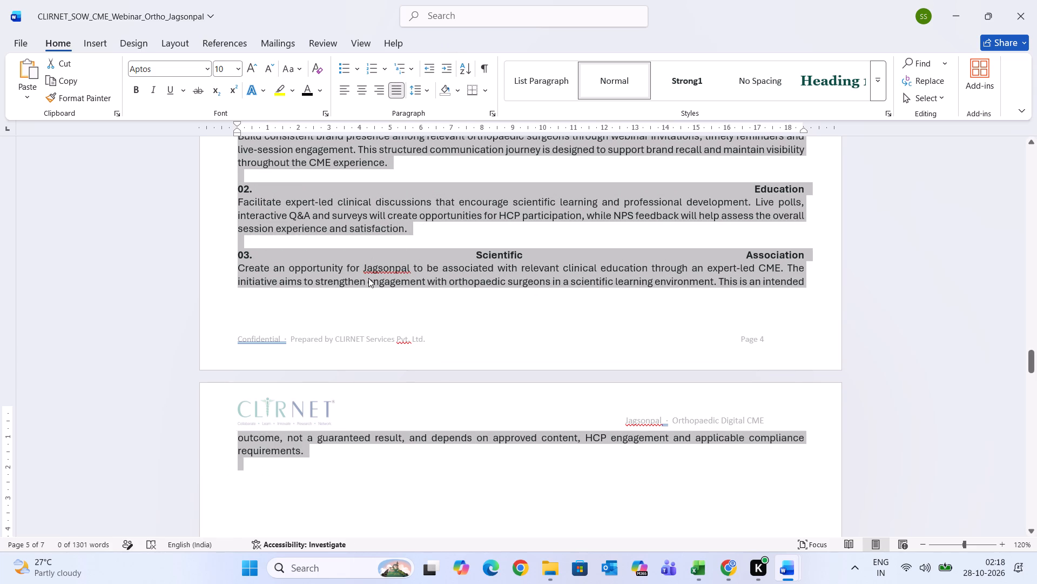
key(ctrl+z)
Justify the paragraph starting "The CME webinar aims to engage" under Campaign Impact and make its text black.
scroll(368, 278, up, 1)
click(484, 295)
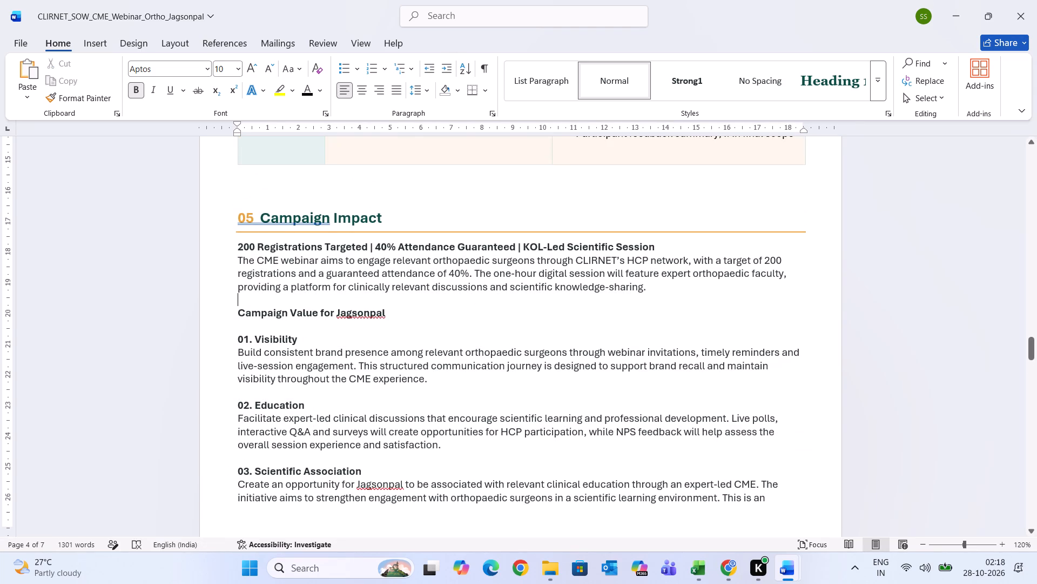
drag(652, 285, 242, 262)
click(396, 92)
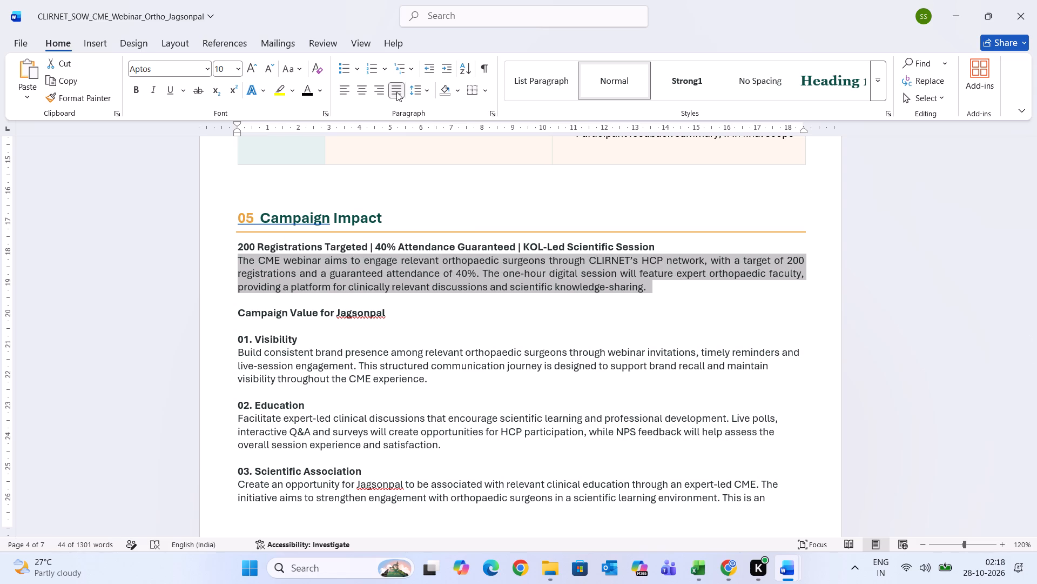
click(308, 92)
click(369, 305)
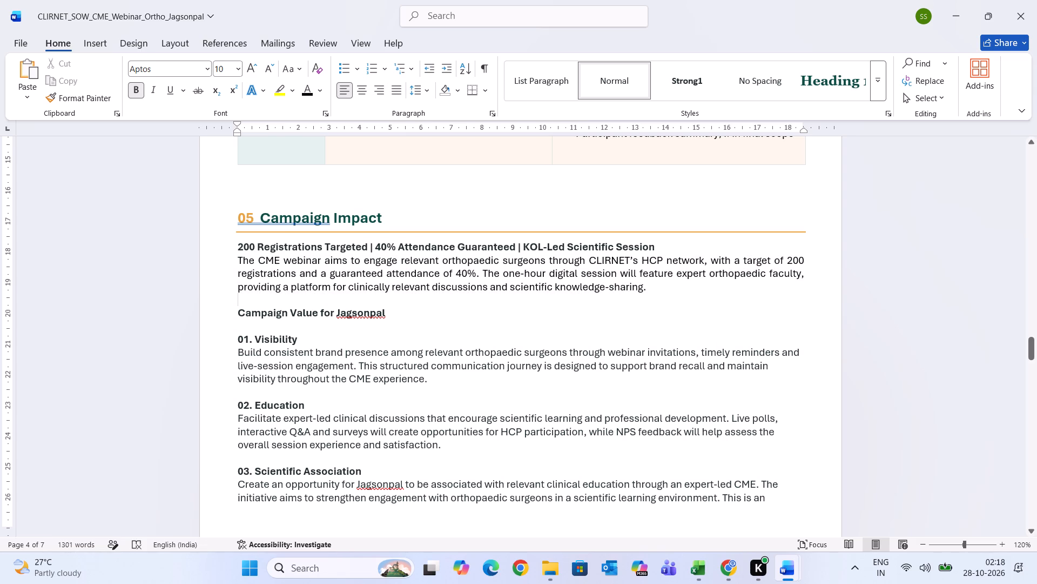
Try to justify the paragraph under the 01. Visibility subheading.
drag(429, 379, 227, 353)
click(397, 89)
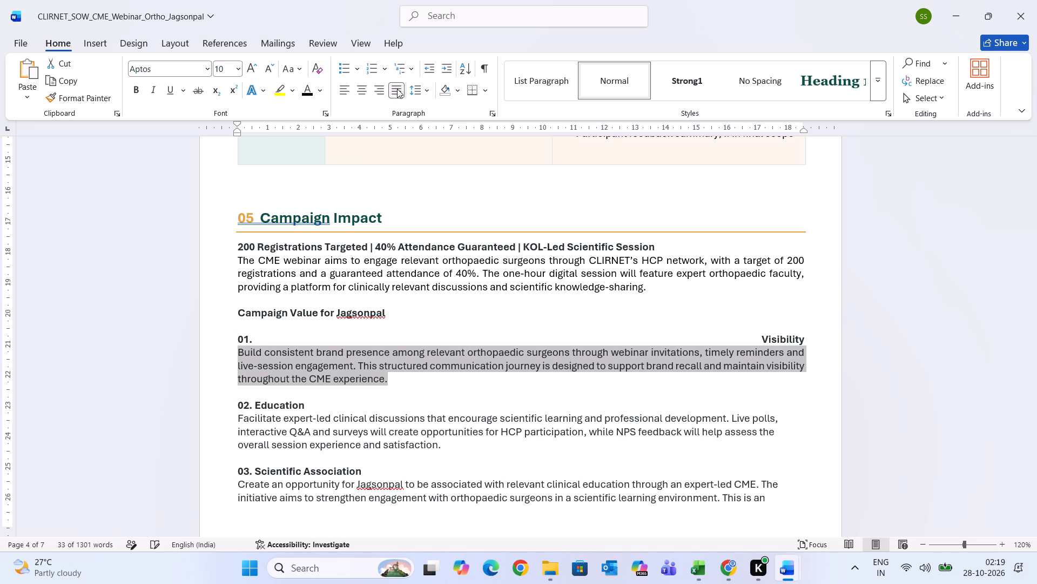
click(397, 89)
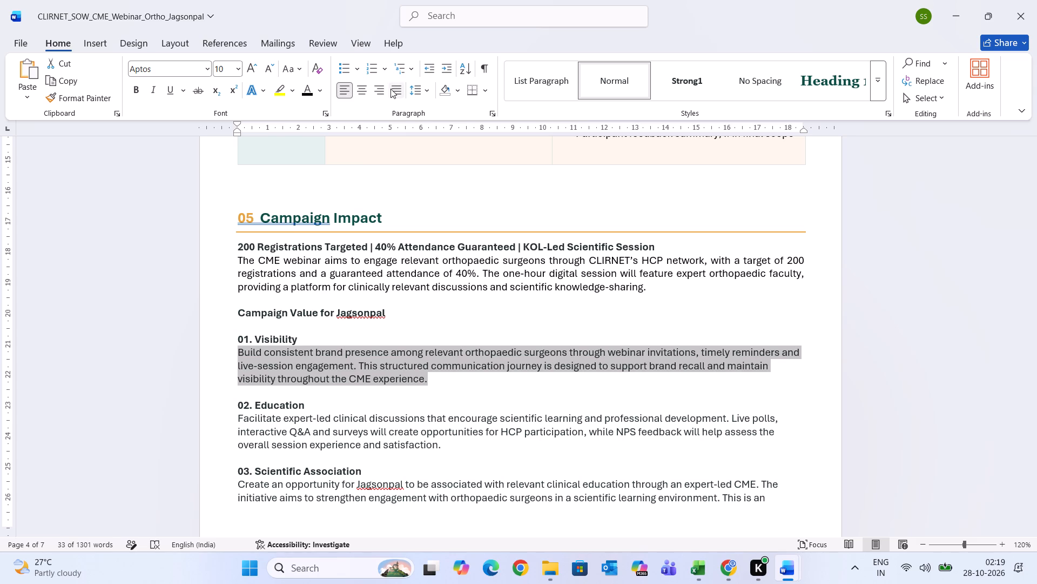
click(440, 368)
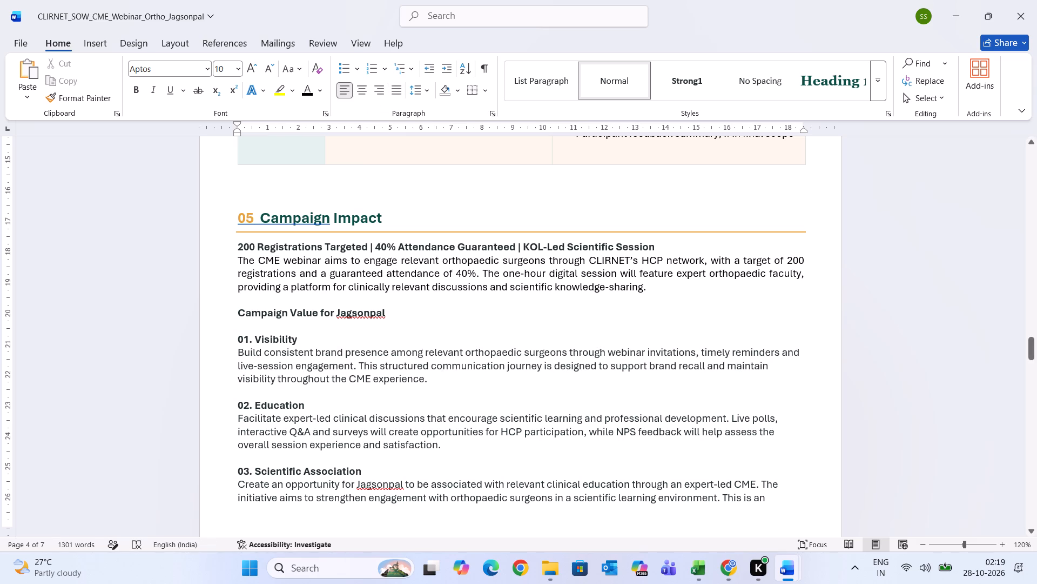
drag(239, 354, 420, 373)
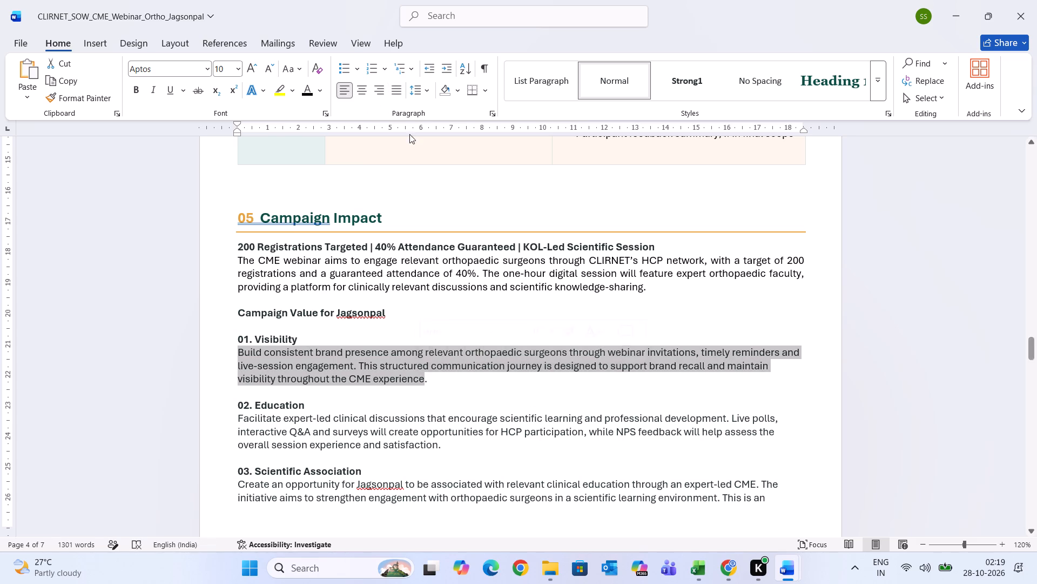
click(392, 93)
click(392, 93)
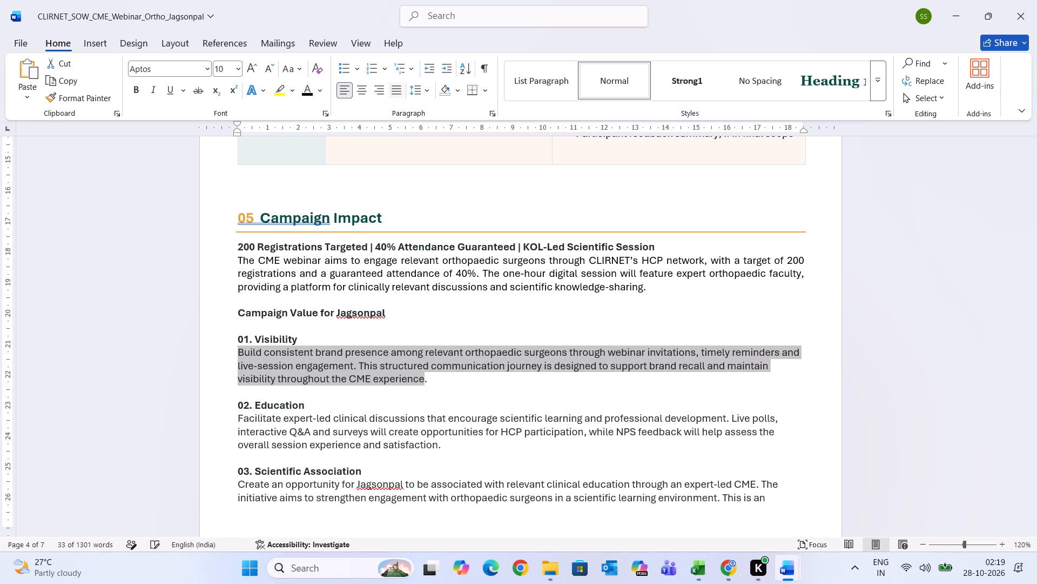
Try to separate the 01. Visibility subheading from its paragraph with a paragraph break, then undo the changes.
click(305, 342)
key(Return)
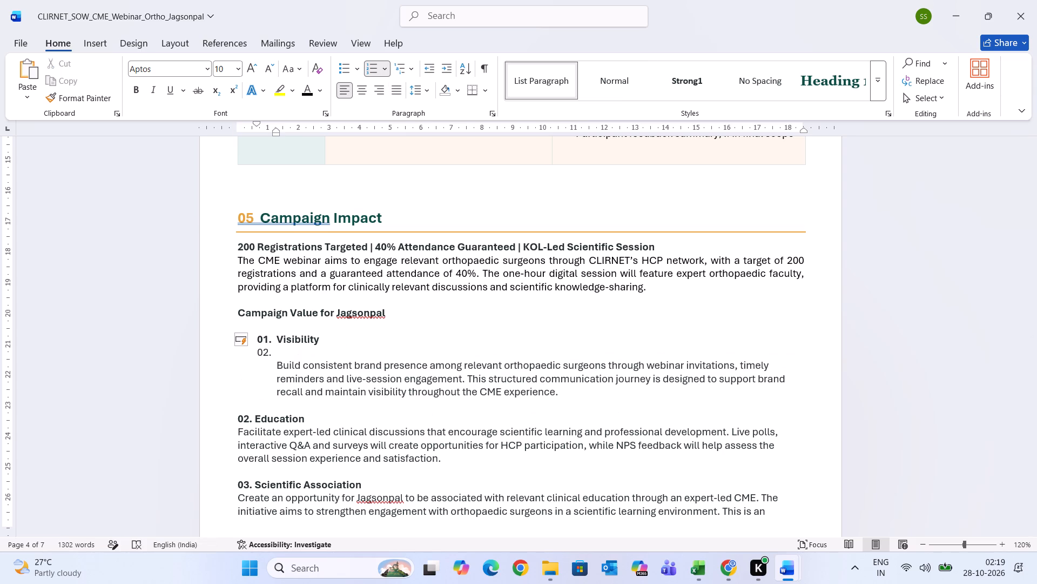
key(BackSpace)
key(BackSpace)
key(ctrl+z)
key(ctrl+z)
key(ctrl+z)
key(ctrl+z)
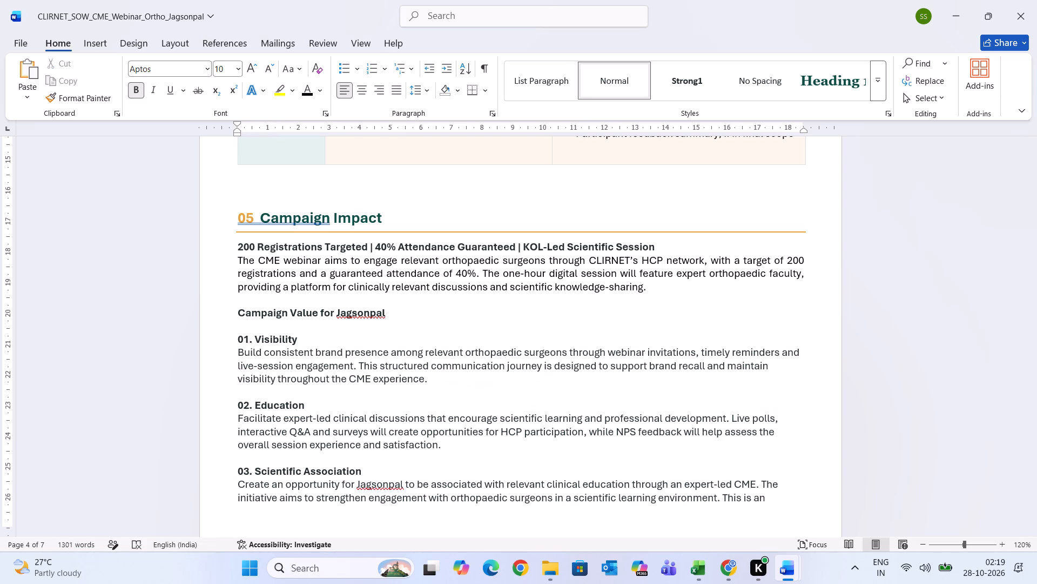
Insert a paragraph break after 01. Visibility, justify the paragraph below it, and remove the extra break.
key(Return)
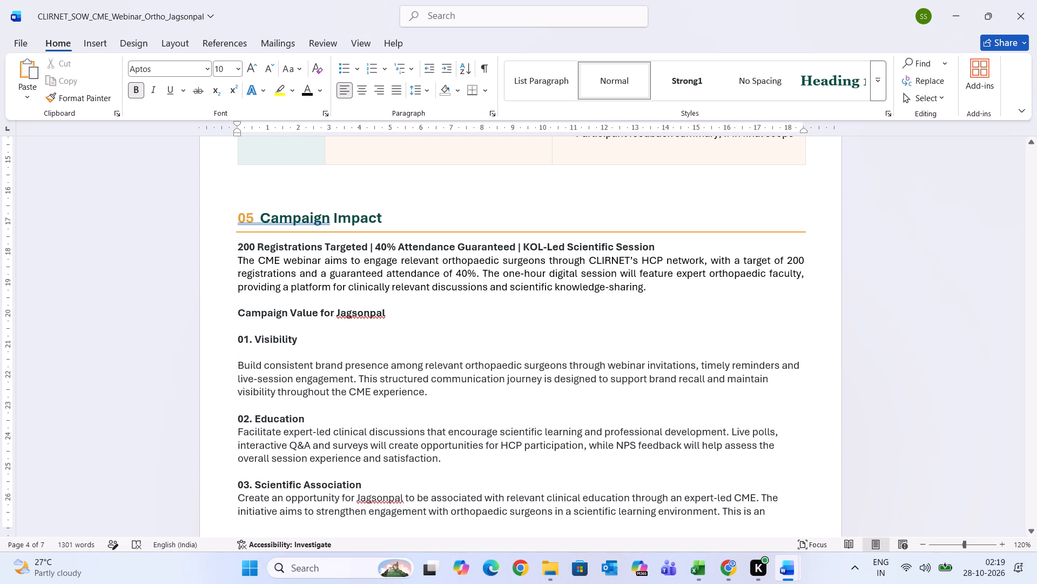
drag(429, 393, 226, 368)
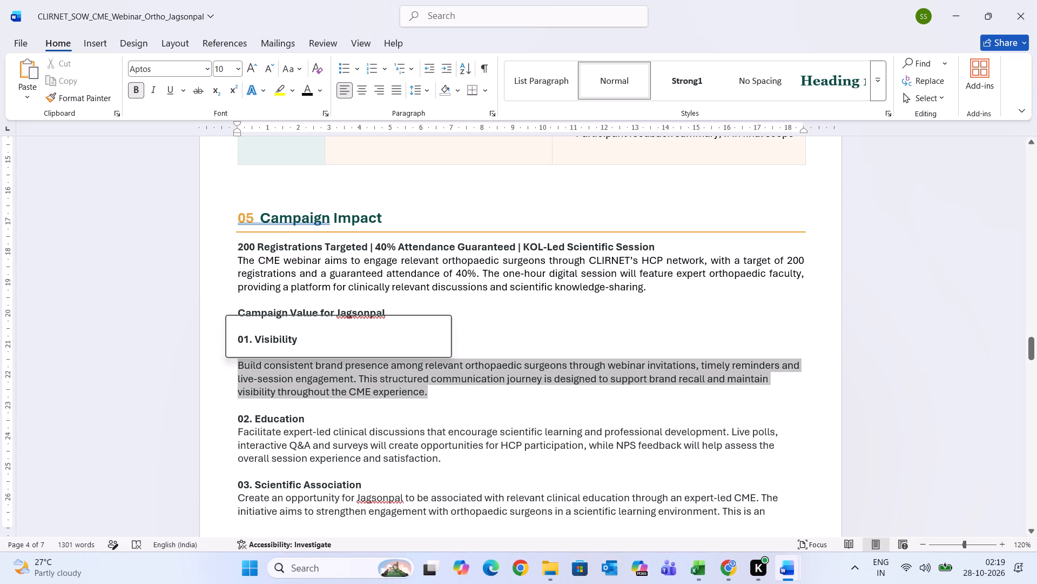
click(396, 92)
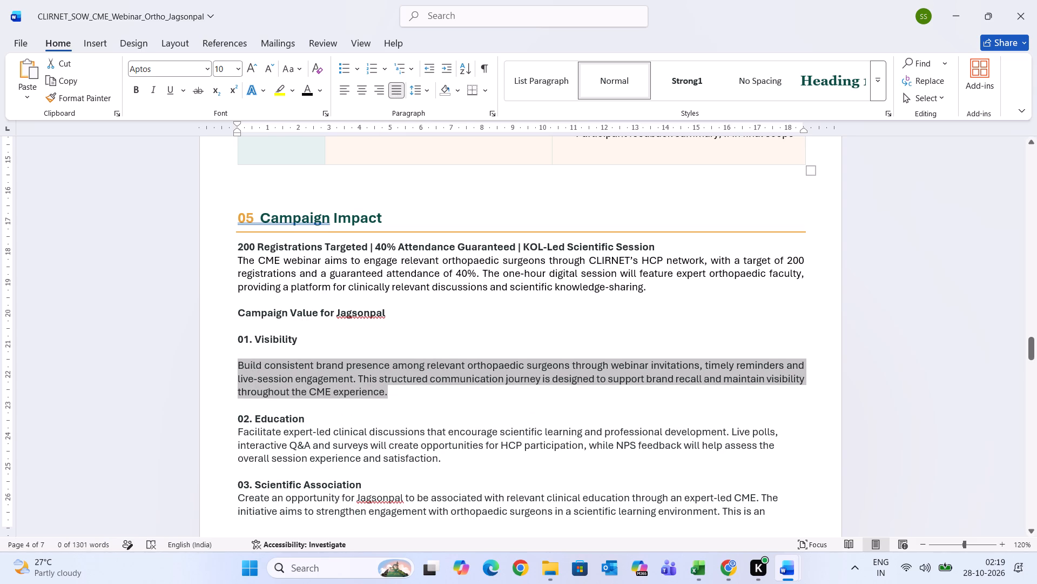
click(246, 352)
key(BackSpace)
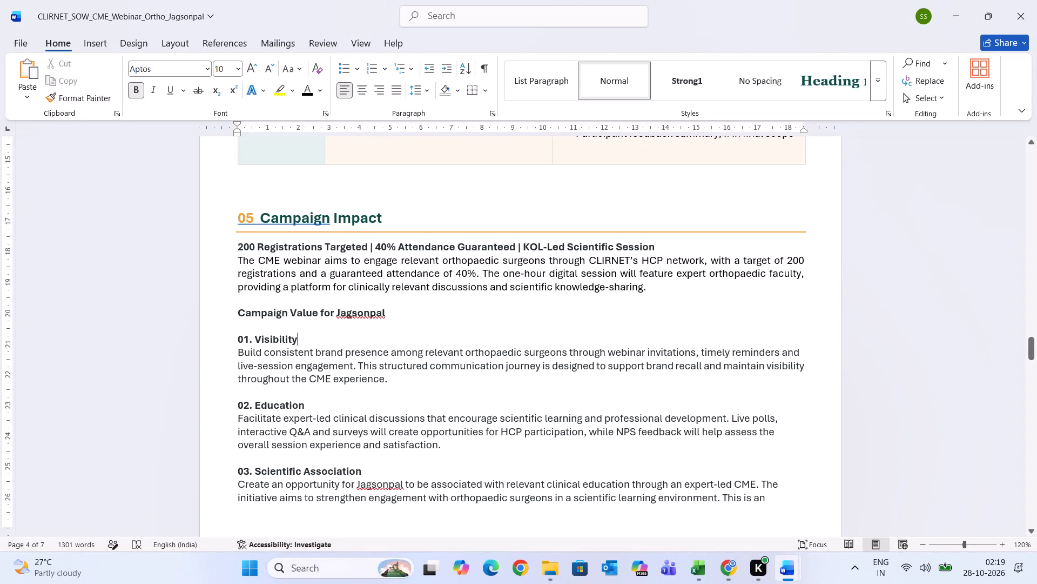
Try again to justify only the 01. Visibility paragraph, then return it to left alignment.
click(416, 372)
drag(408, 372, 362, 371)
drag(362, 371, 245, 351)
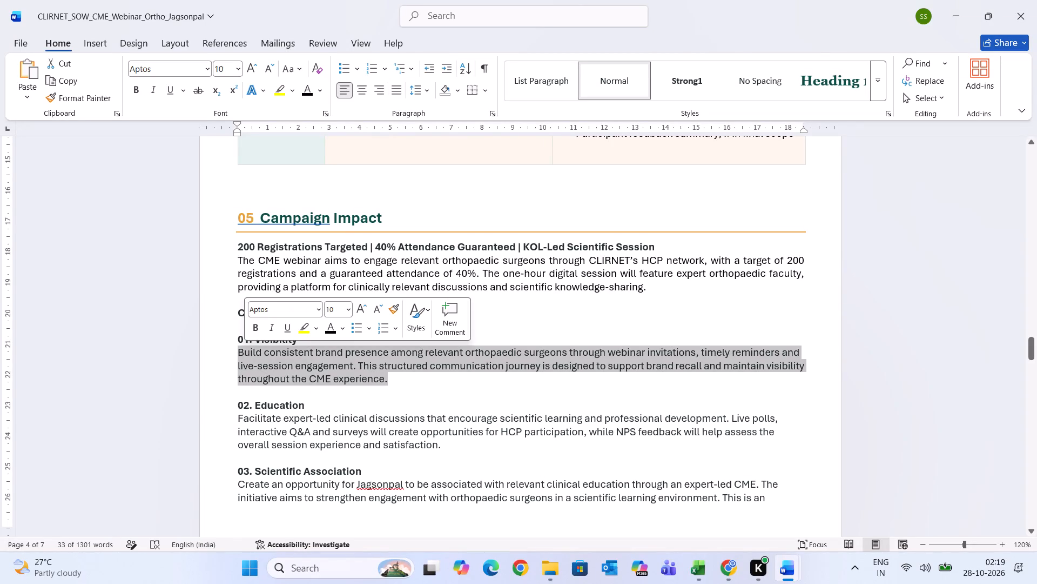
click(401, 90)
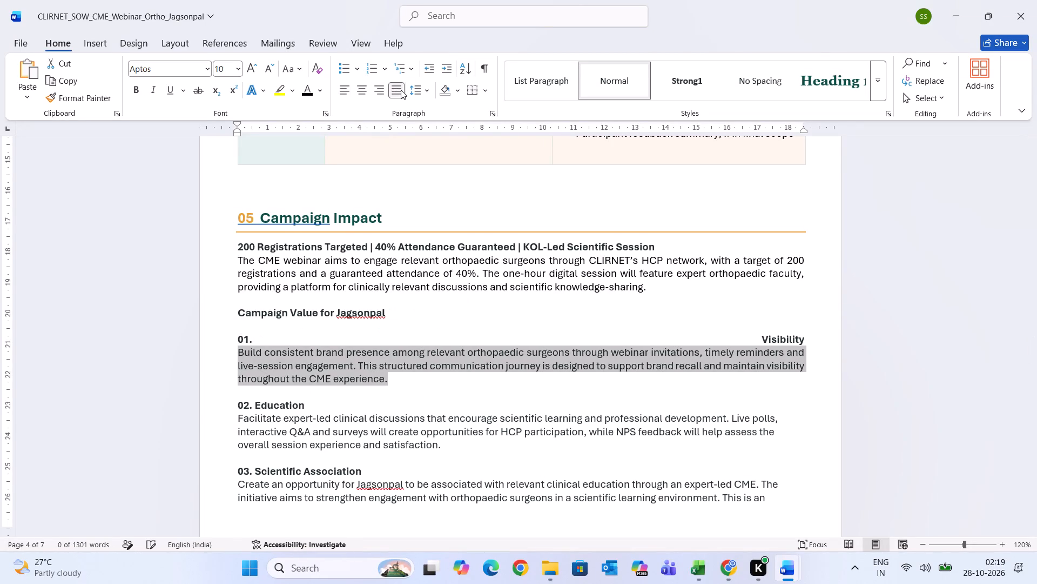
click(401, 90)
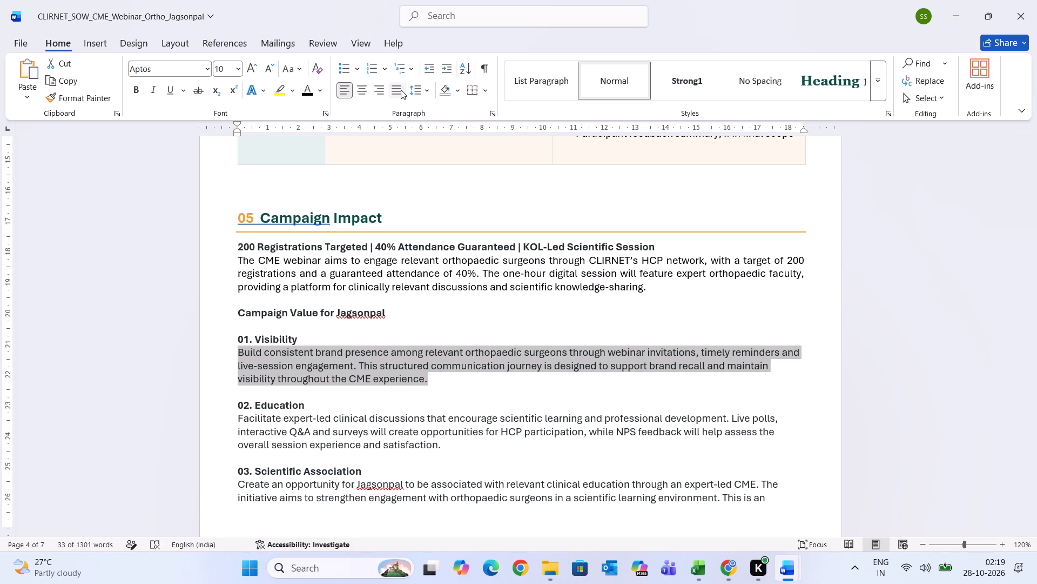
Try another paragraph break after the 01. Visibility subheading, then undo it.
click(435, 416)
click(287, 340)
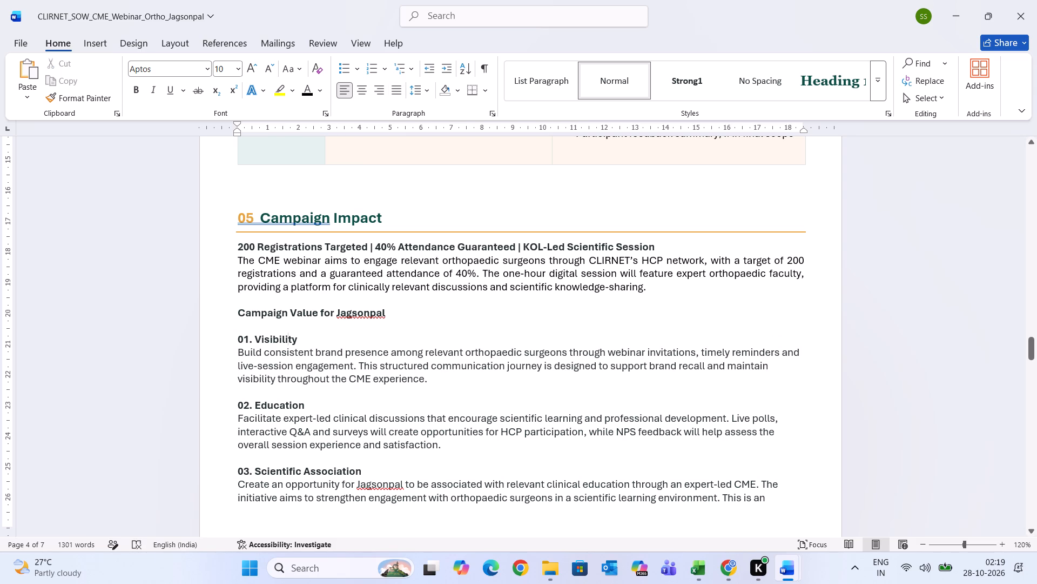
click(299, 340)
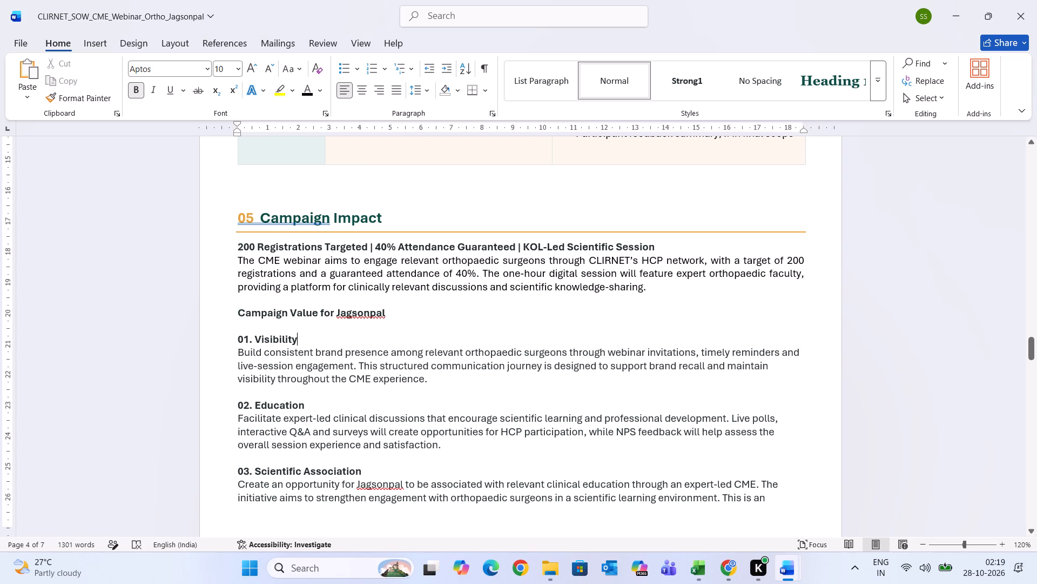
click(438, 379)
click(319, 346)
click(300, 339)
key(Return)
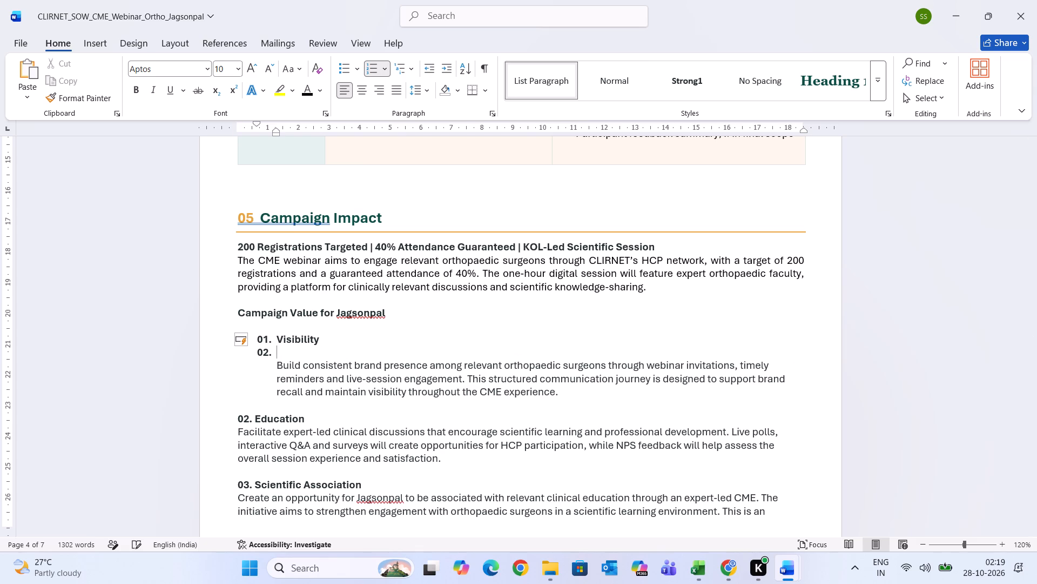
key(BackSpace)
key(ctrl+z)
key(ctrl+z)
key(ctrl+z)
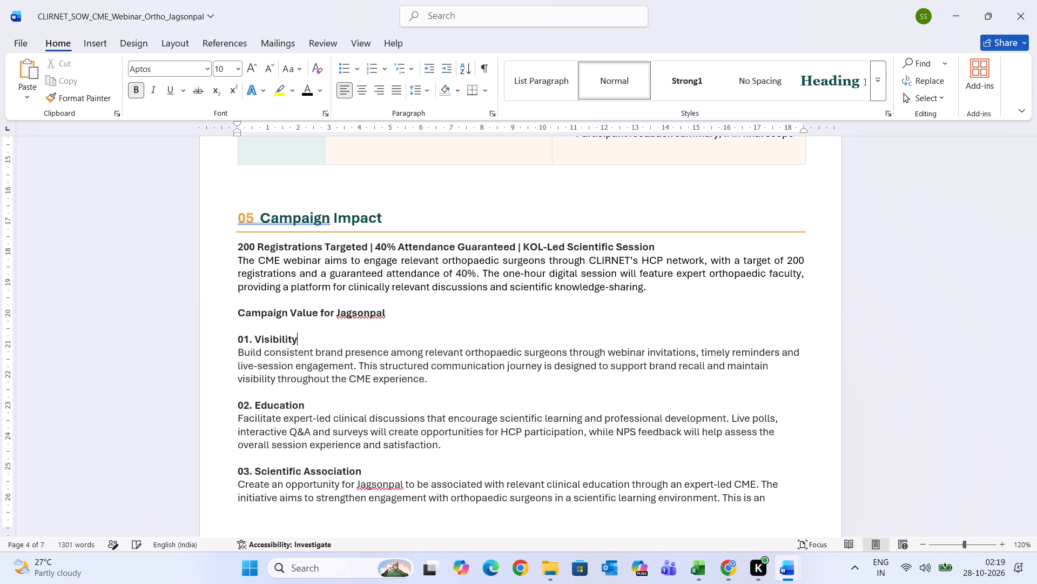
Make the paragraph under the 01. Visibility subheading black.
click(237, 353)
drag(237, 353, 355, 364)
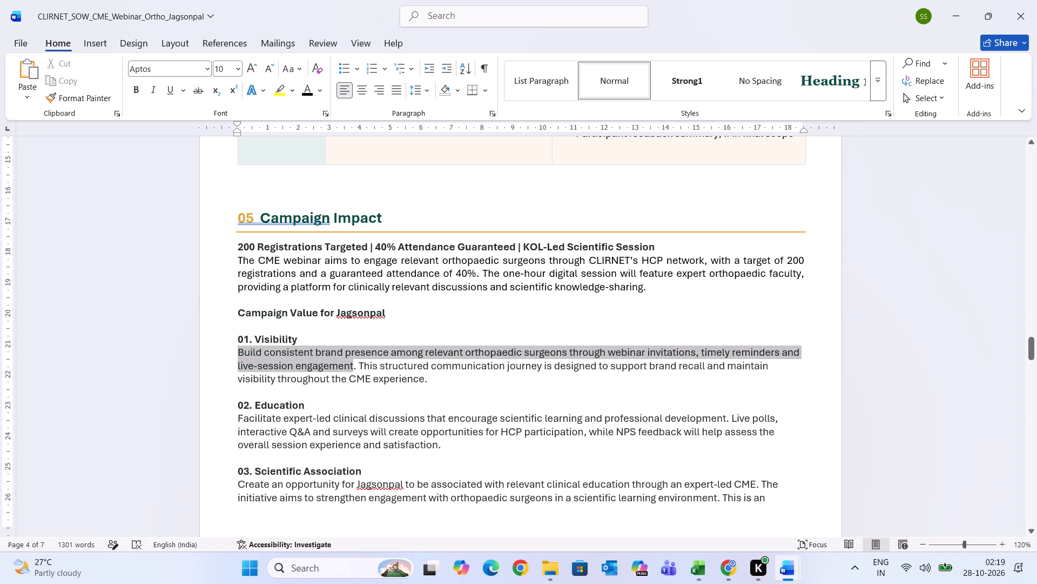
drag(355, 364, 437, 384)
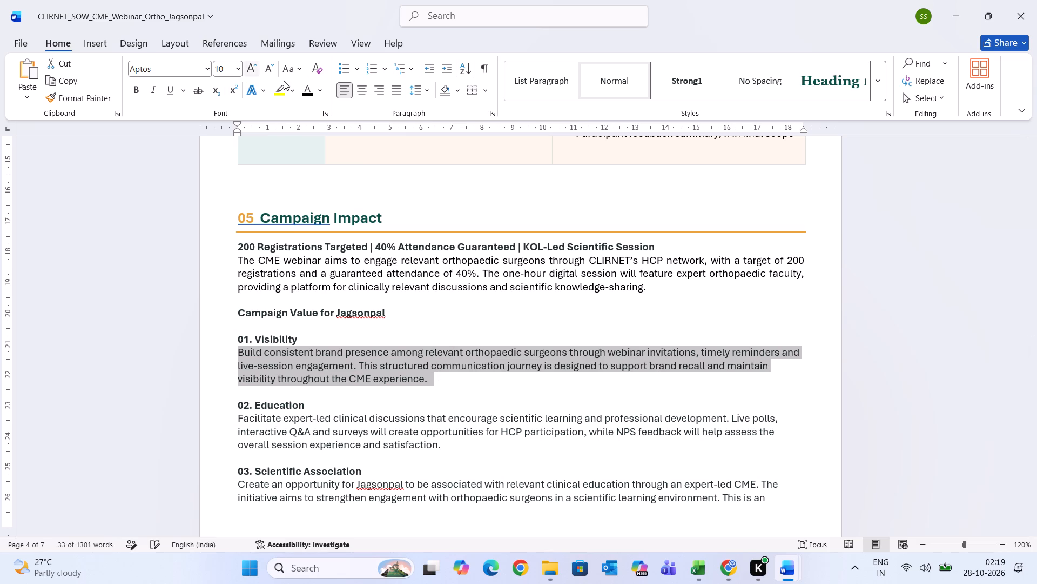
click(307, 92)
click(429, 85)
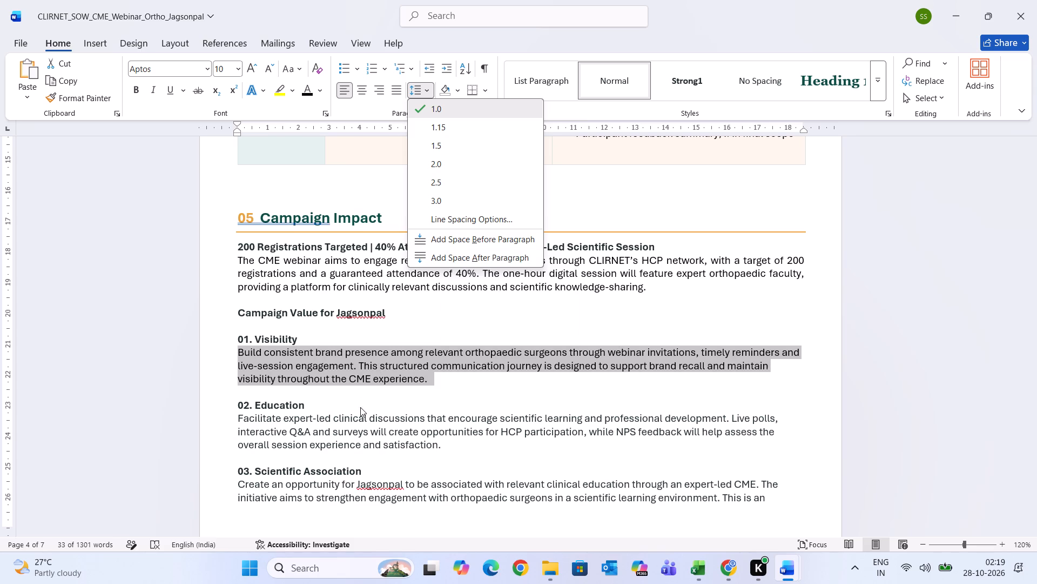
click(416, 449)
Justify the paragraph under the 02. Education subheading and close the gap between 02. and Education.
drag(448, 448, 182, 410)
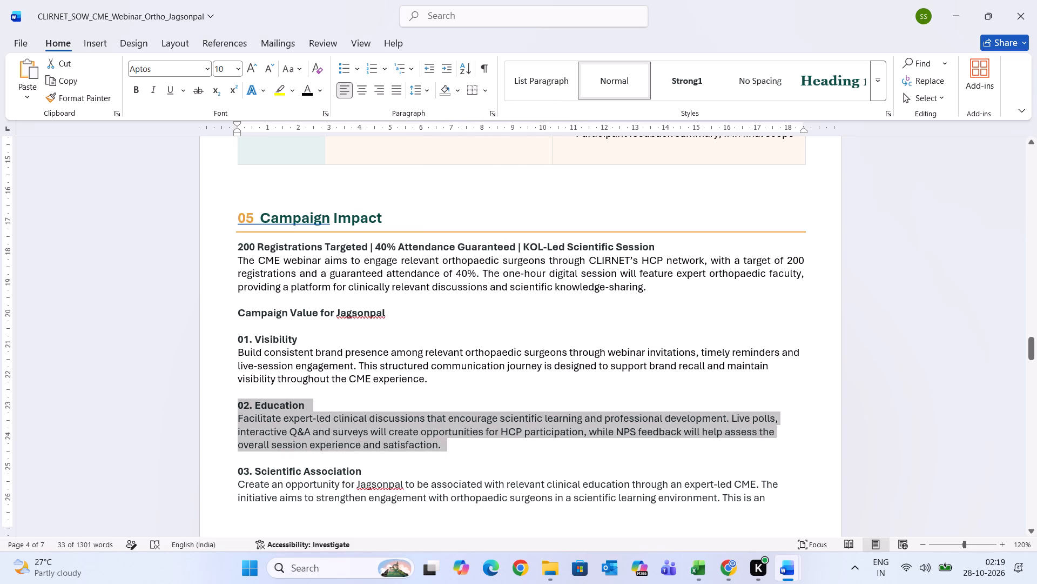
drag(182, 410, 212, 416)
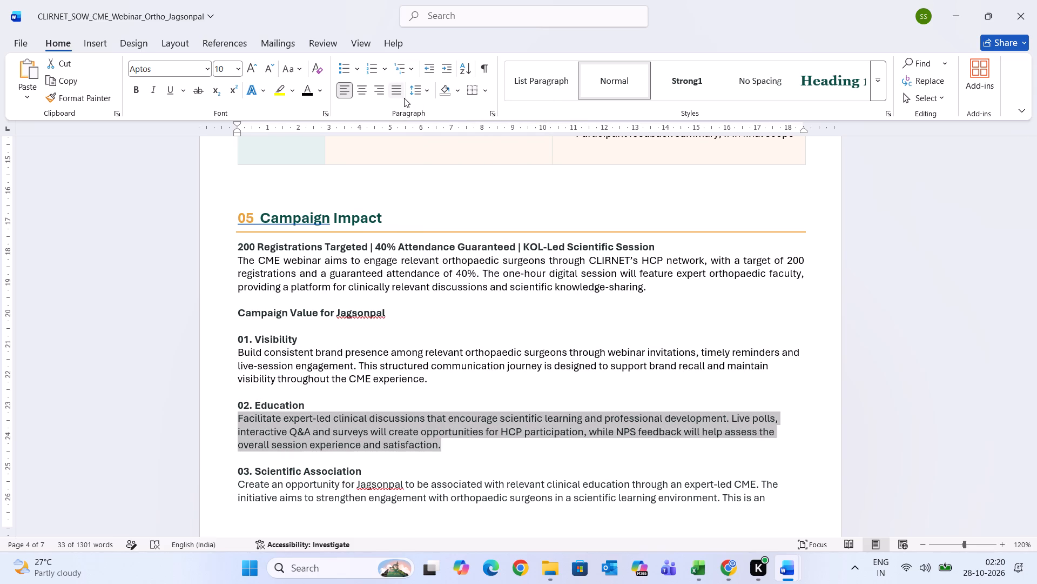
click(398, 97)
click(300, 393)
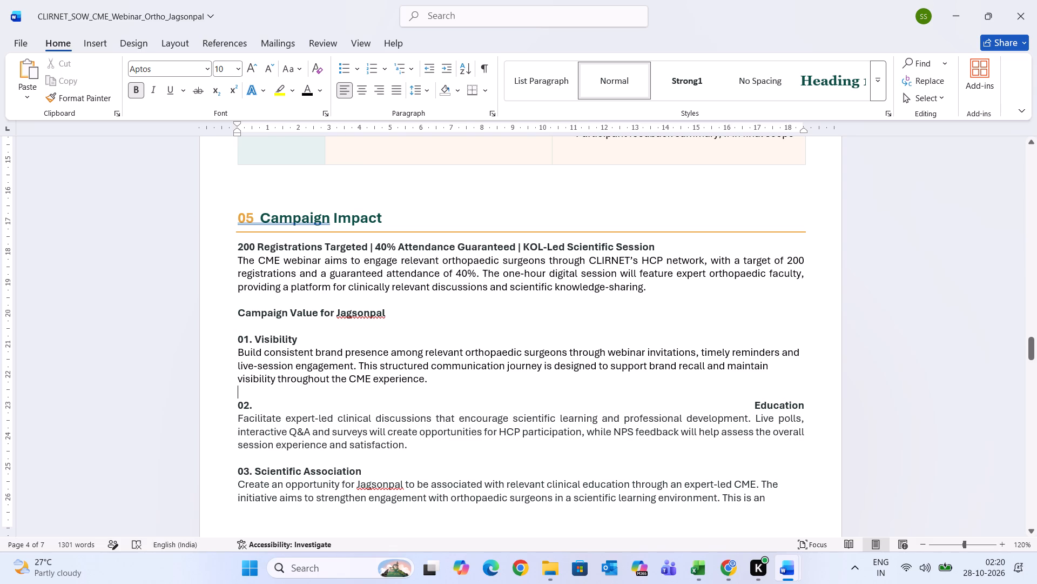
click(752, 397)
click(756, 410)
key(BackSpace)
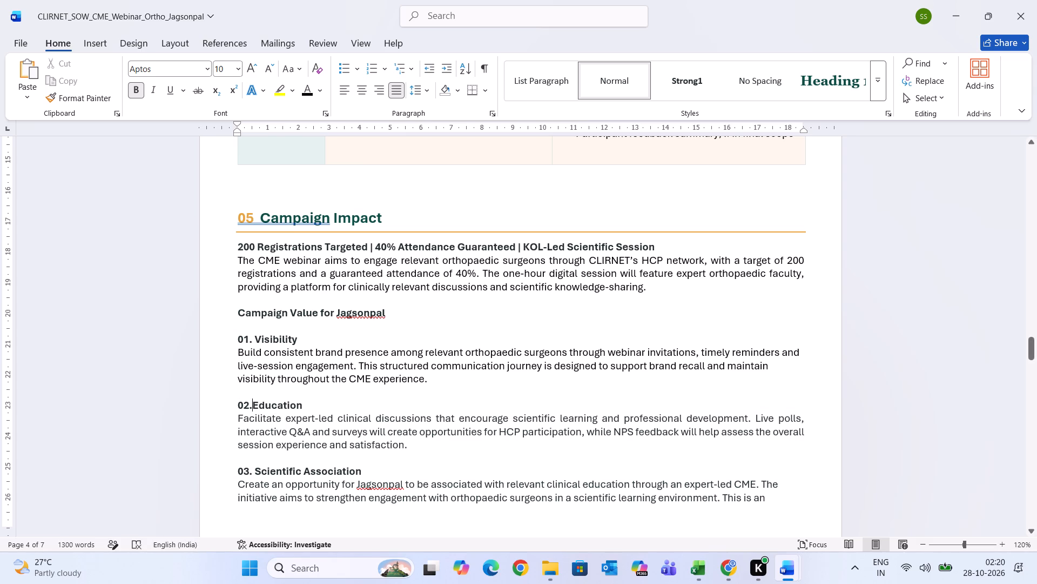
Justify the paragraph under the 01. Visibility subheading and remove the space between 01. and Visibility.
click(257, 342)
drag(431, 381, 238, 353)
click(398, 85)
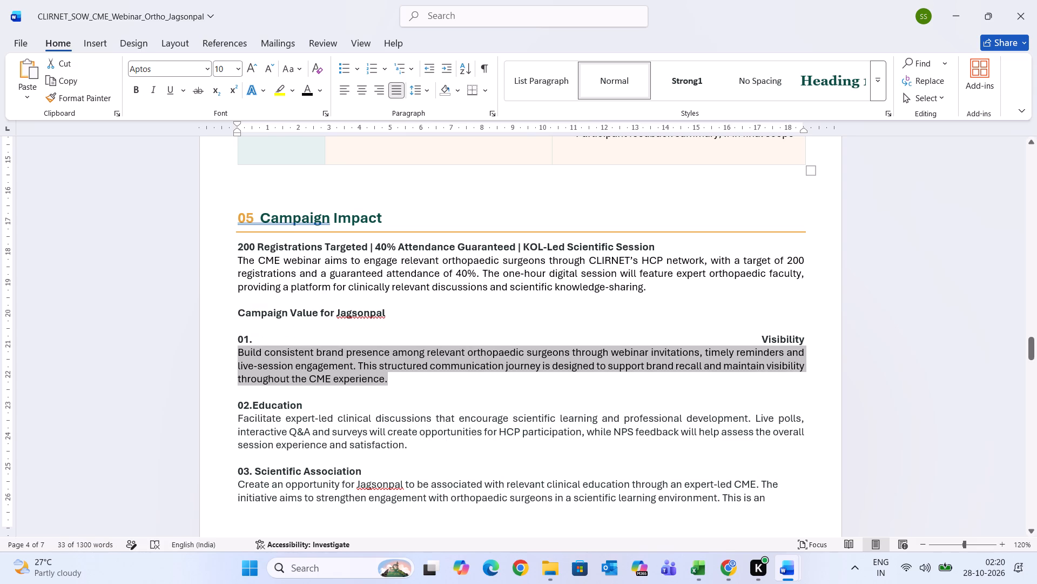
click(764, 330)
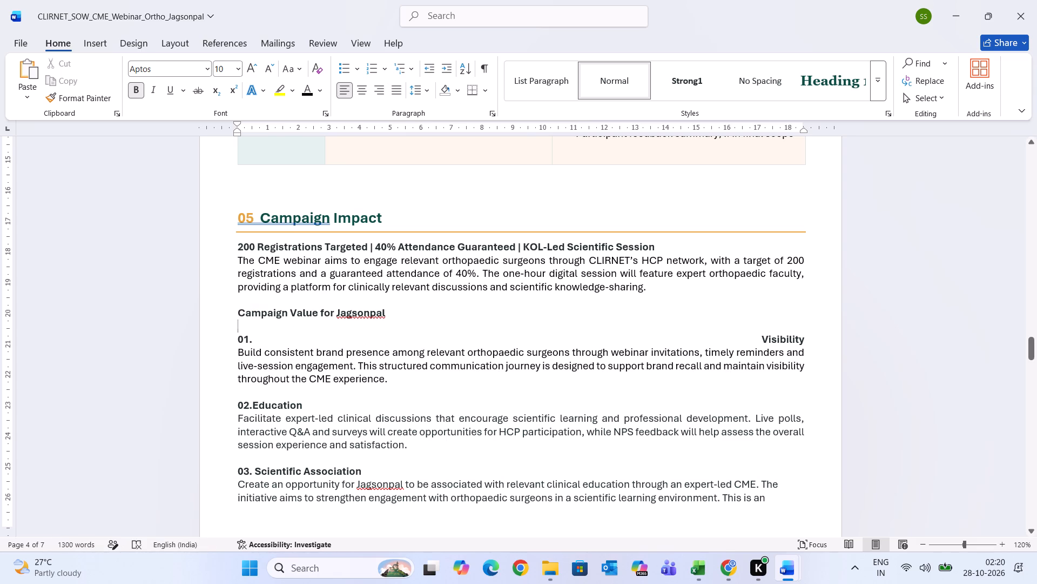
click(763, 338)
key(BackSpace)
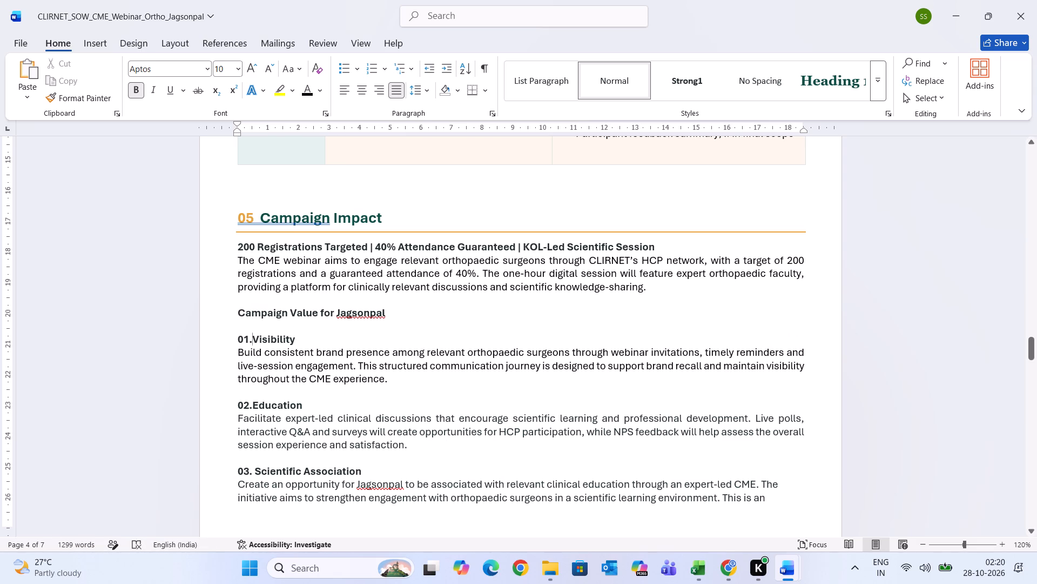
Make the paragraph under the 02.Education subheading black.
drag(415, 446, 235, 418)
click(306, 88)
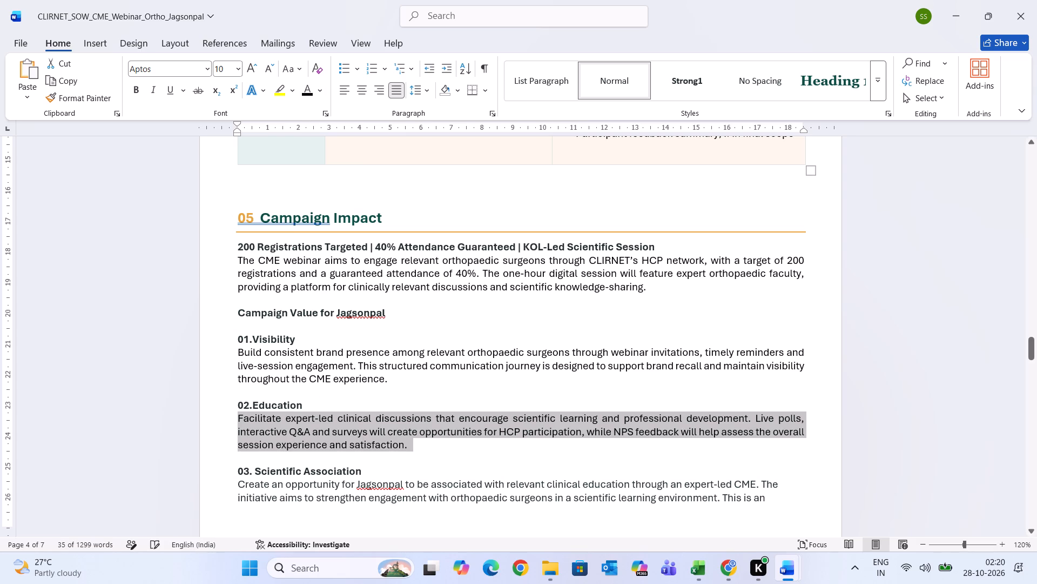
click(368, 391)
Delete the bold line "200 Registrations Targeted | 40% Attendance Guaranteed | KOL-Led Scientific Session" under the Campaign Impact heading.
scroll(368, 391, down, 1)
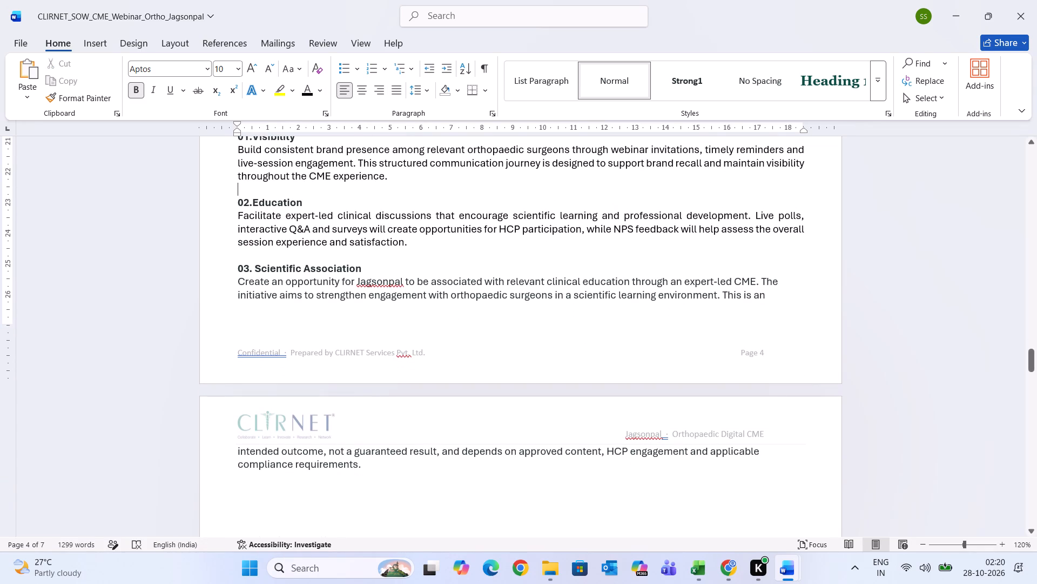
scroll(243, 249, up, 1)
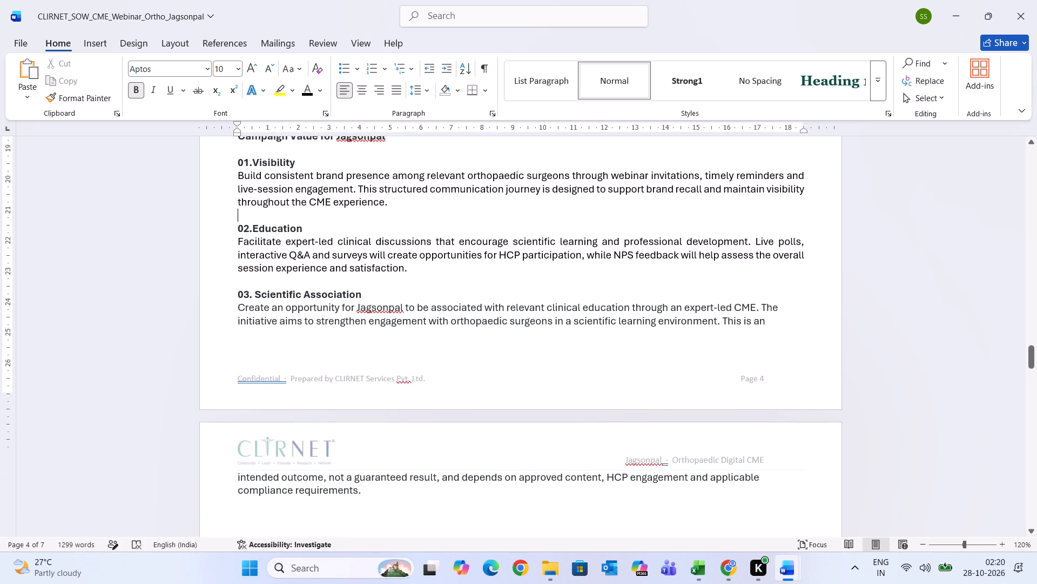
scroll(243, 249, up, 1)
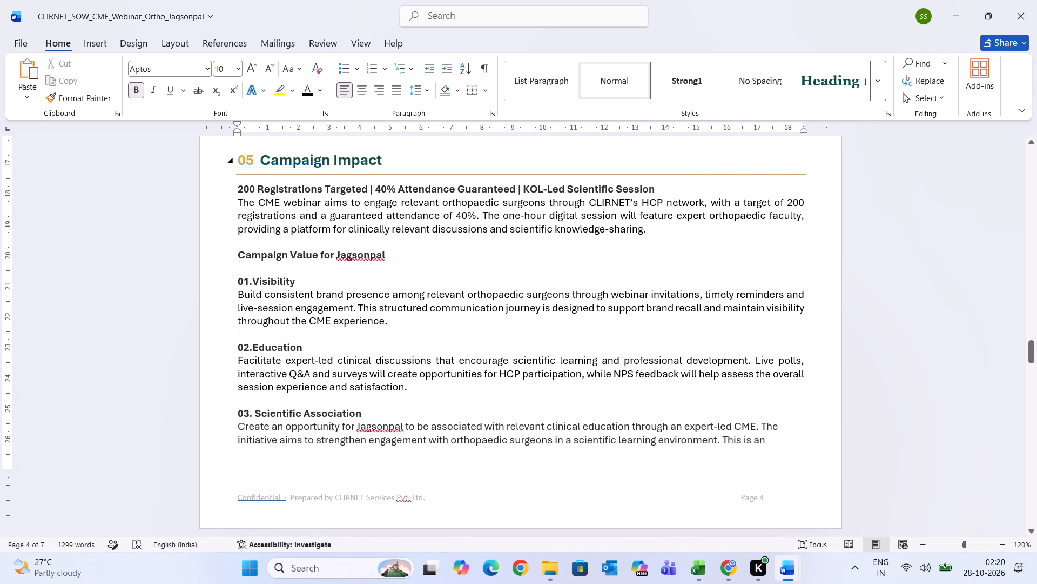
drag(665, 185, 243, 191)
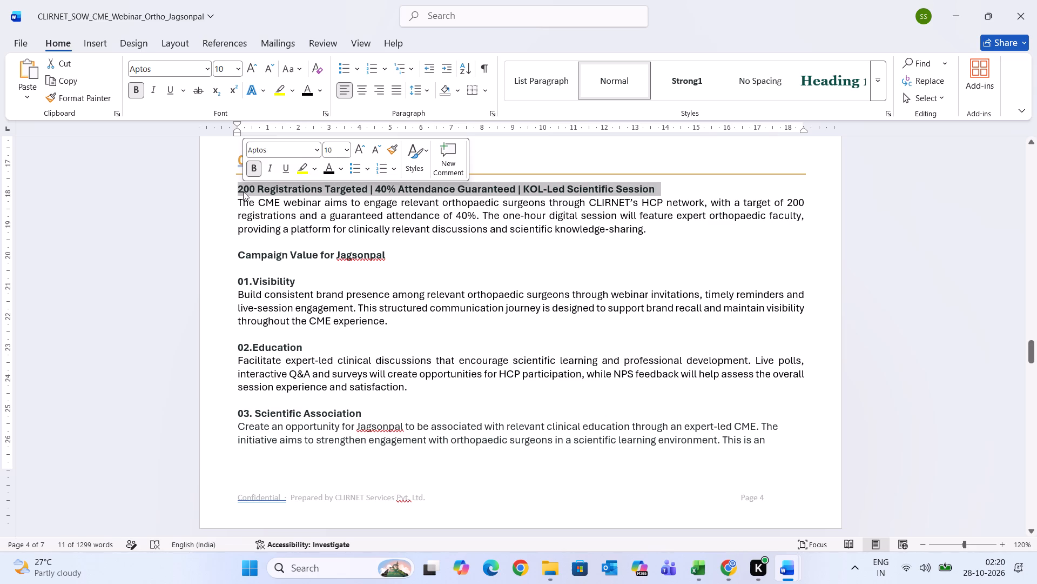
key(BackSpace)
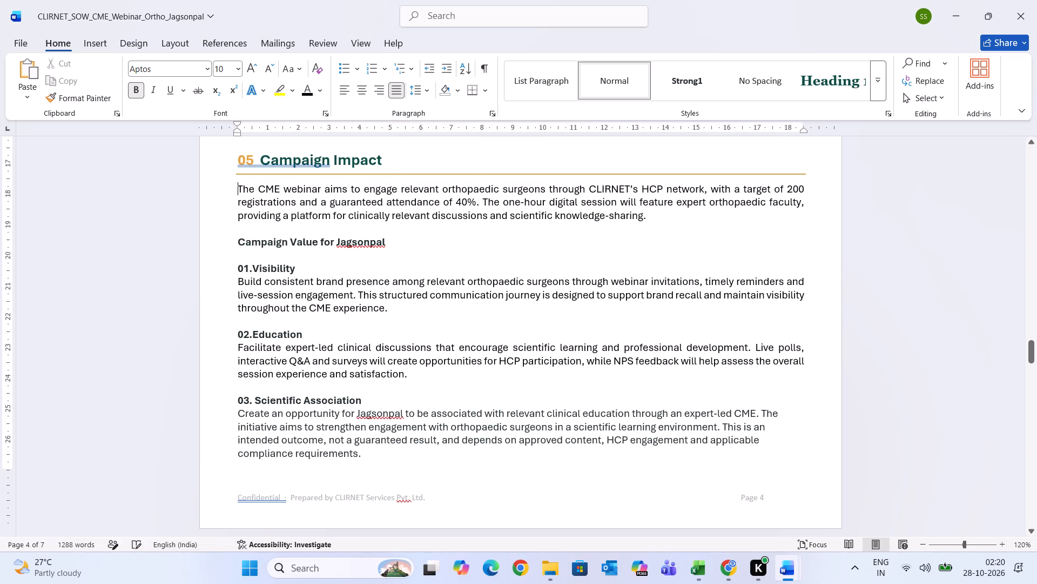
Justify the paragraph under the 03. Scientific Association subheading and make its text black.
scroll(243, 191, down, 1)
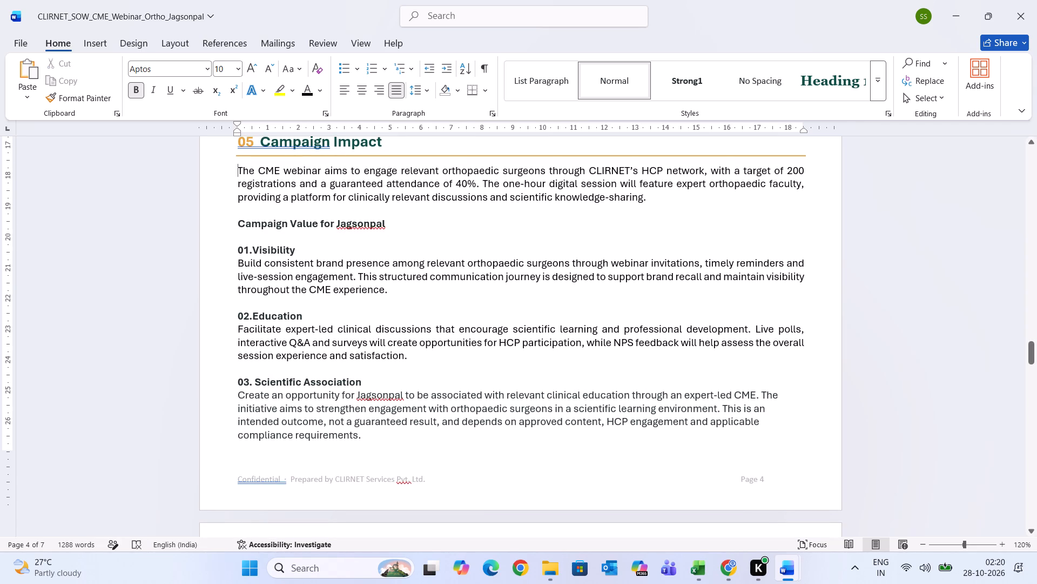
drag(369, 434, 234, 397)
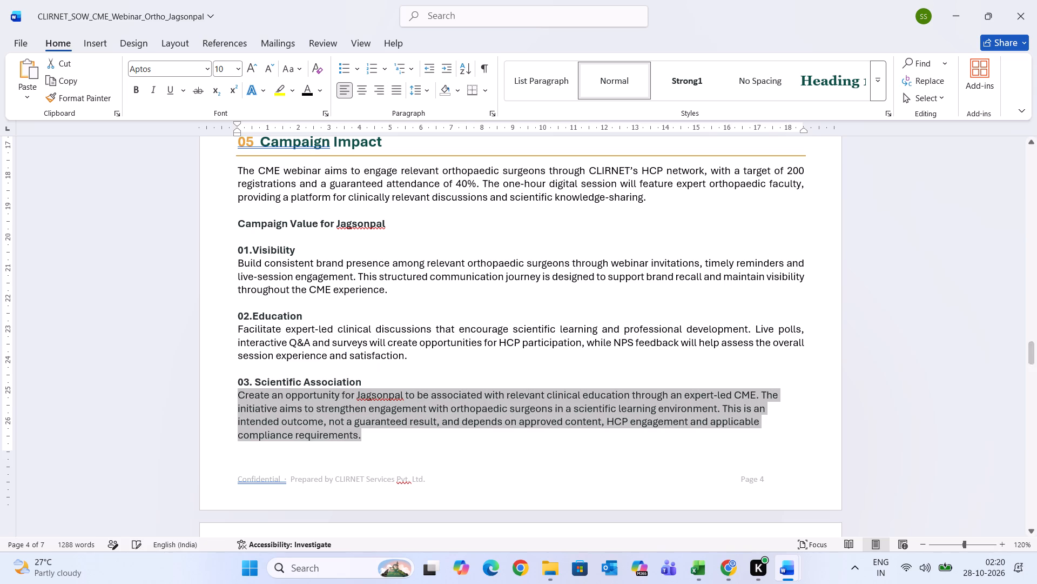
click(395, 91)
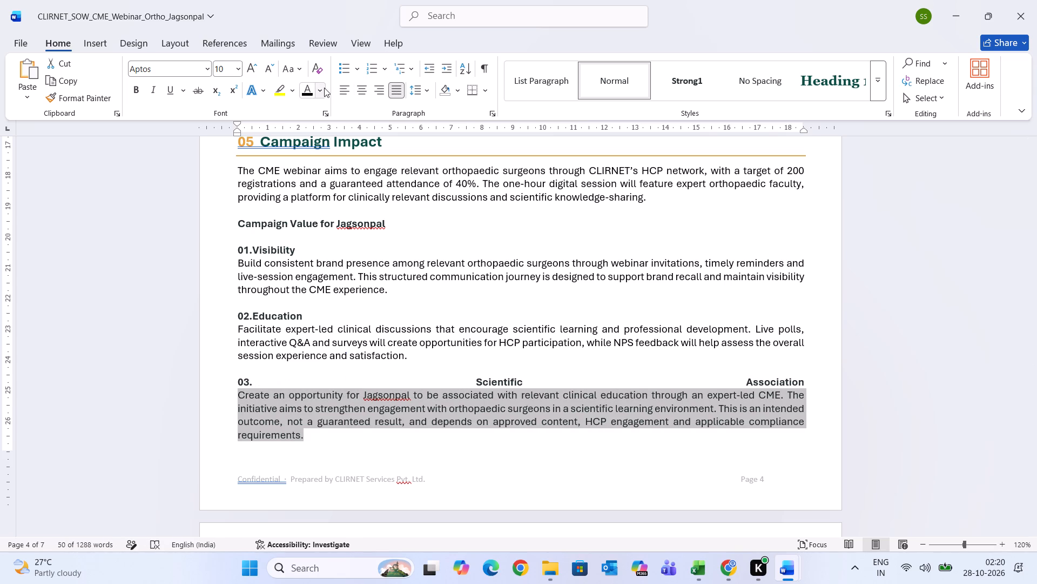
click(307, 92)
Remove the stretched spaces in the third Campaign Impact subheading so it reads 03.ScientificAssociation.
click(475, 383)
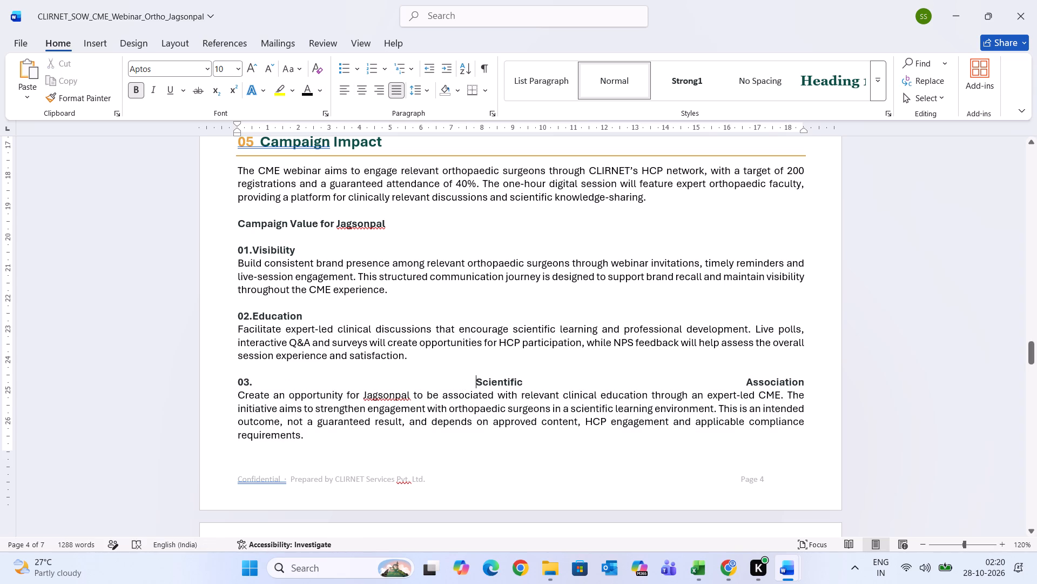
key(BackSpace)
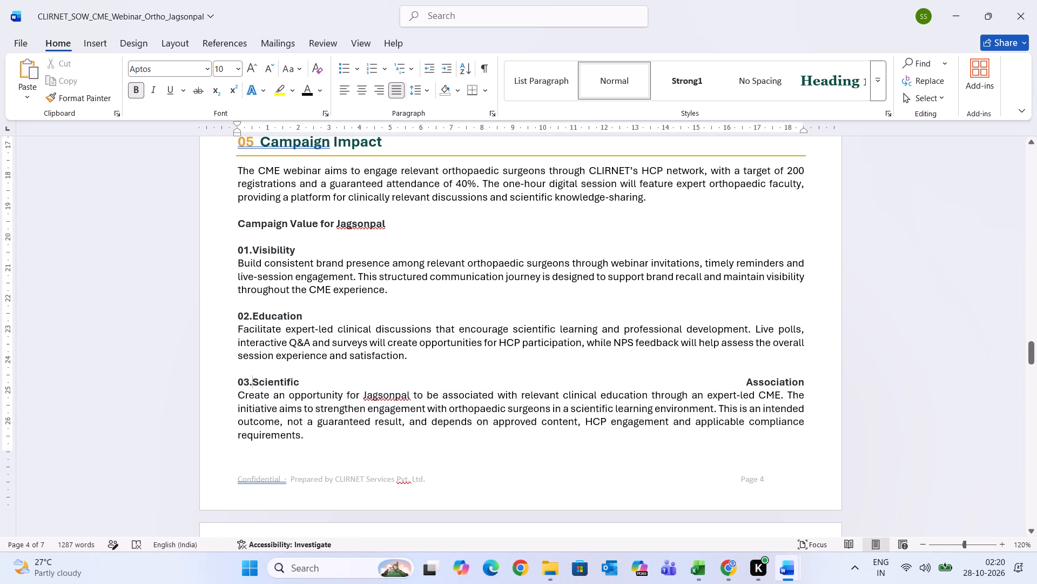
click(742, 377)
key(BackSpace)
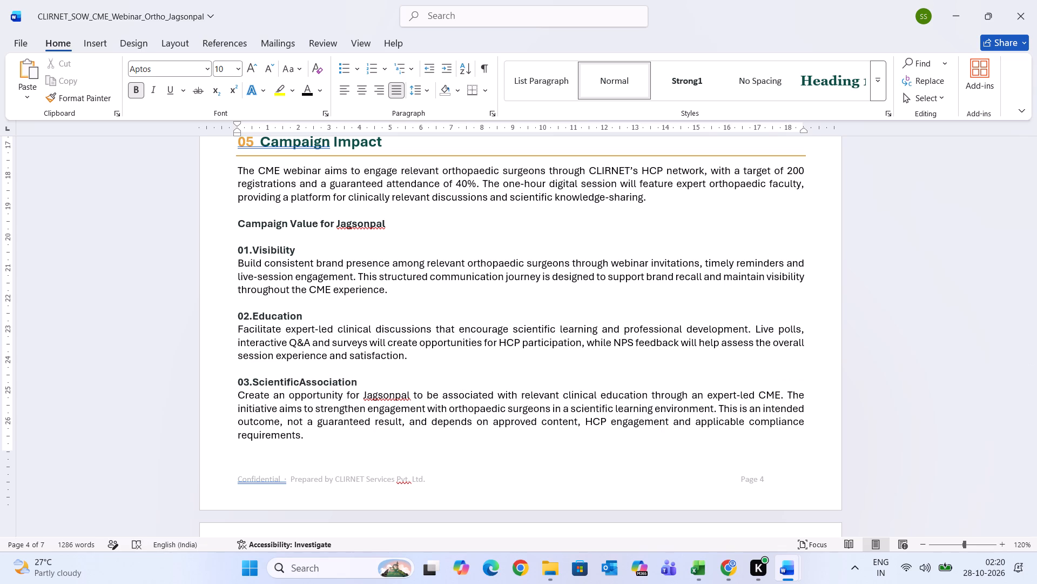
key(space)
key(BackSpace)
click(571, 439)
Review the layout of all the proposal's pages in a zoomed-out view, comparing the new Campaign Impact section with the old one.
scroll(571, 439, down, 1)
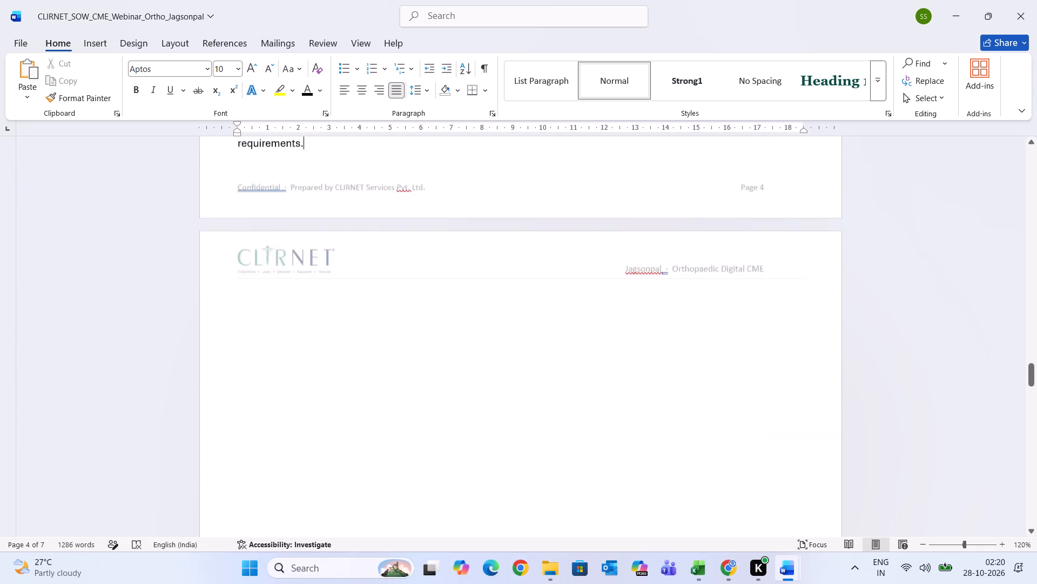
scroll(571, 439, down, 1)
scroll(571, 439, up, 3)
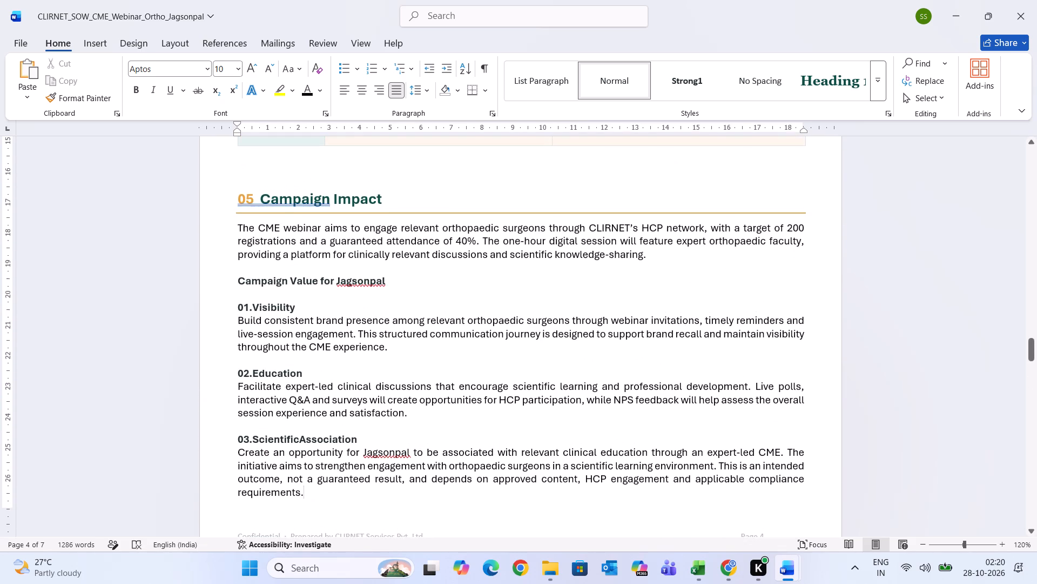
scroll(571, 439, up, 4)
ctrl+scroll(571, 439, down, 4)
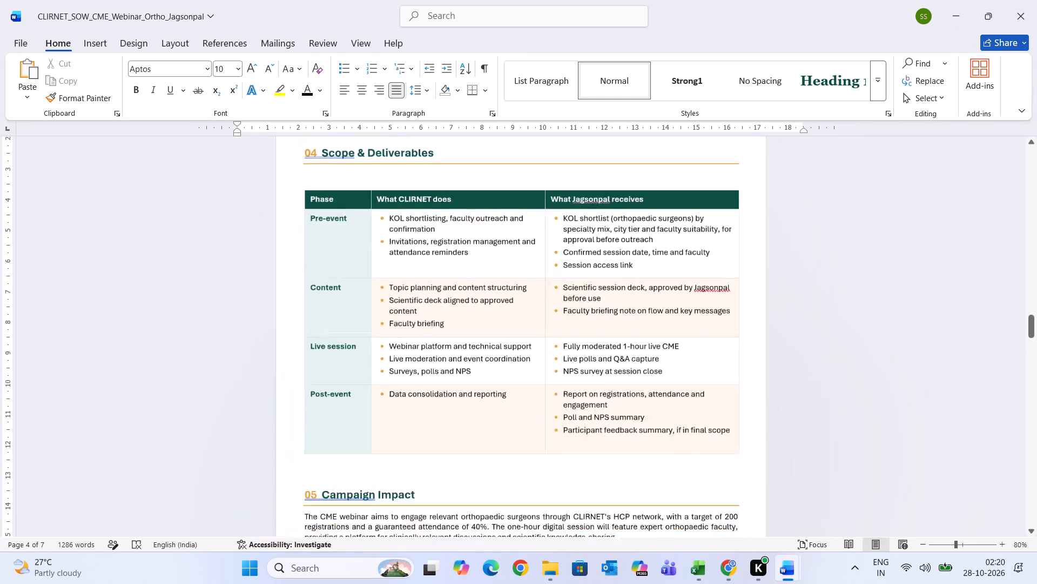
ctrl+scroll(571, 439, down, 3)
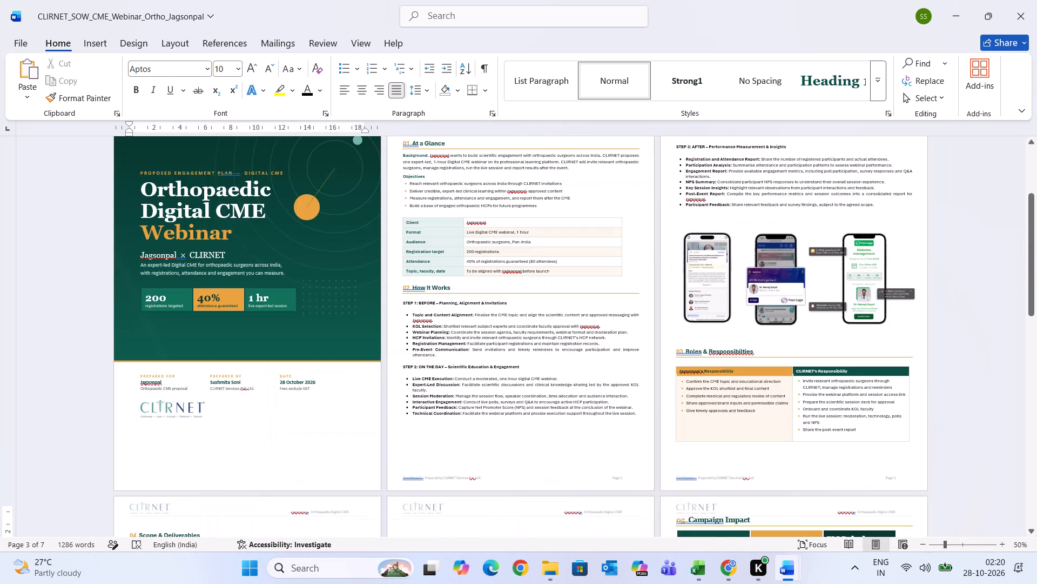
scroll(571, 439, down, 4)
scroll(571, 439, up, 2)
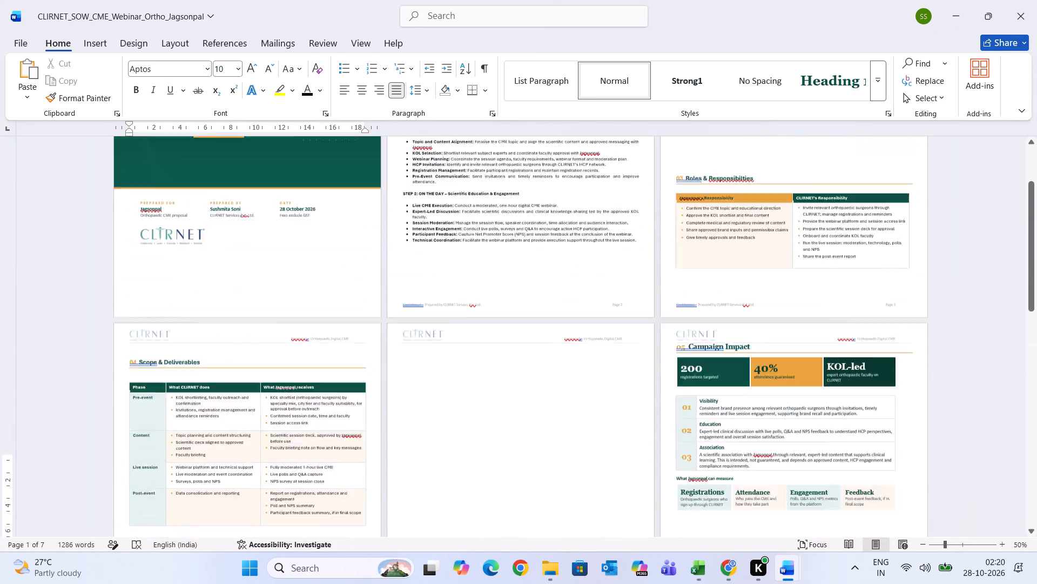
scroll(571, 439, down, 1)
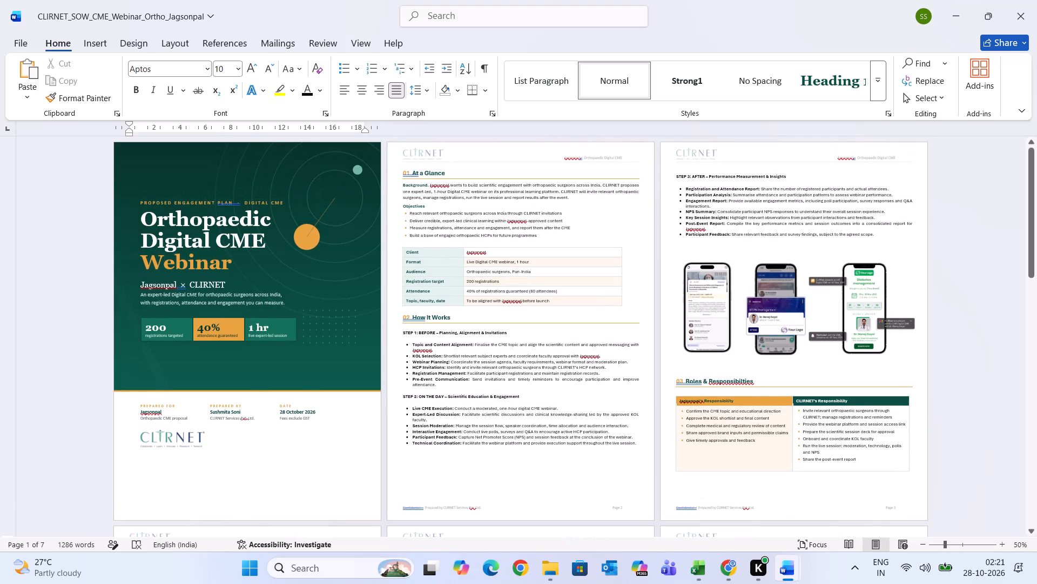
scroll(571, 439, down, 2)
scroll(571, 439, up, 1)
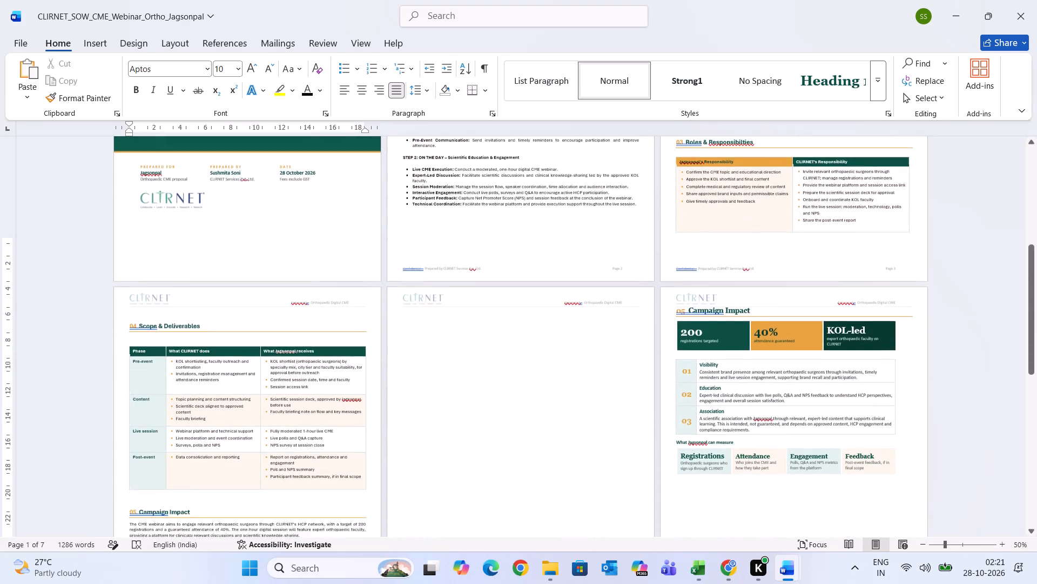
scroll(571, 439, up, 1)
scroll(571, 439, down, 1)
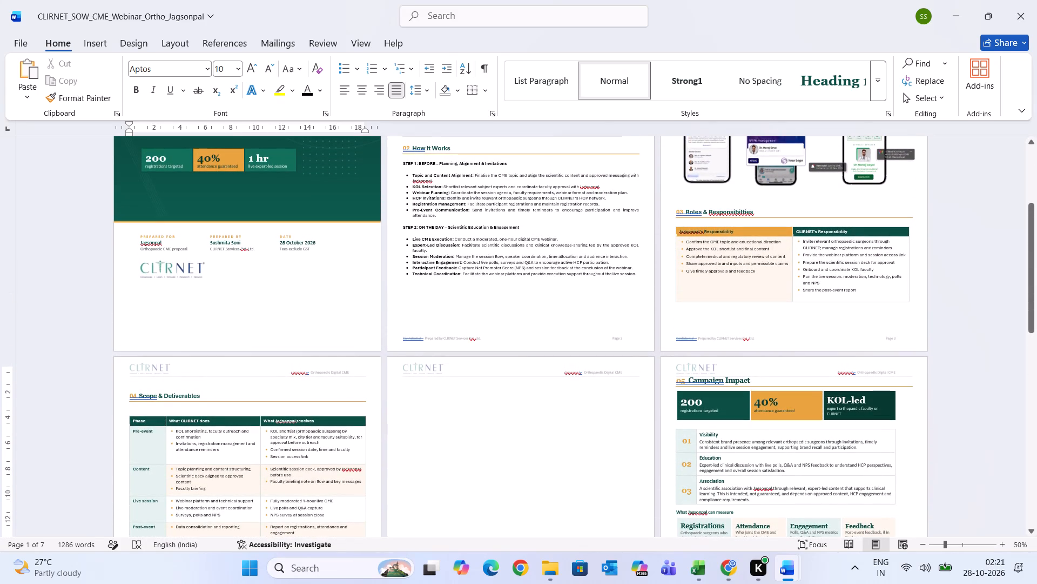
scroll(571, 439, down, 3)
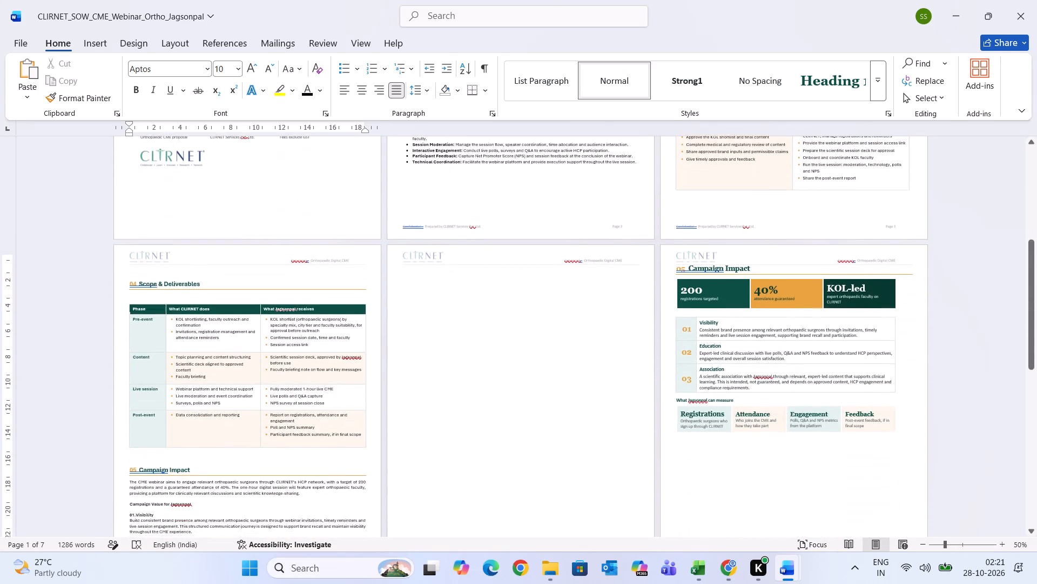
scroll(571, 439, down, 1)
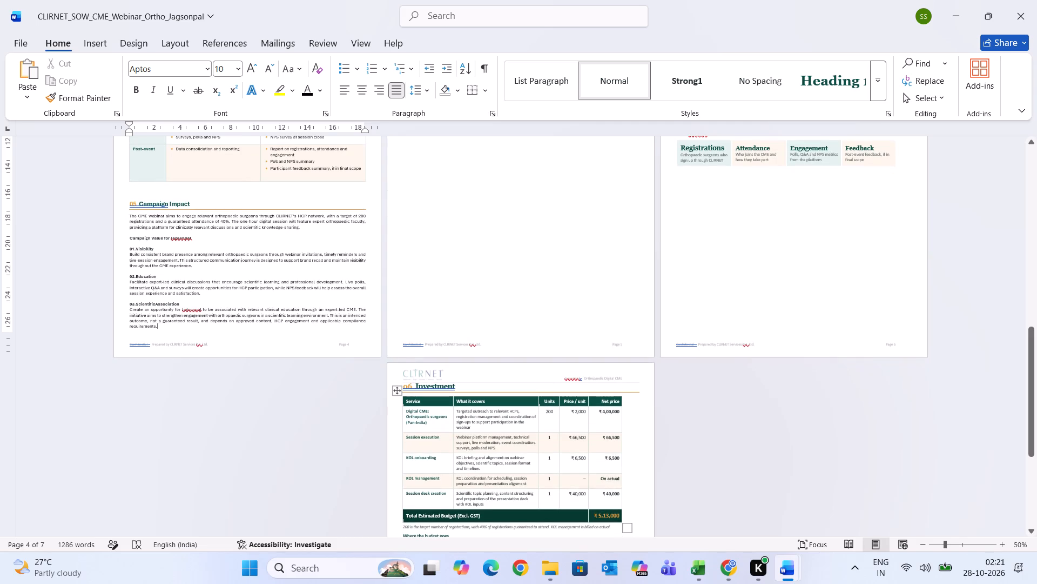
scroll(571, 439, up, 3)
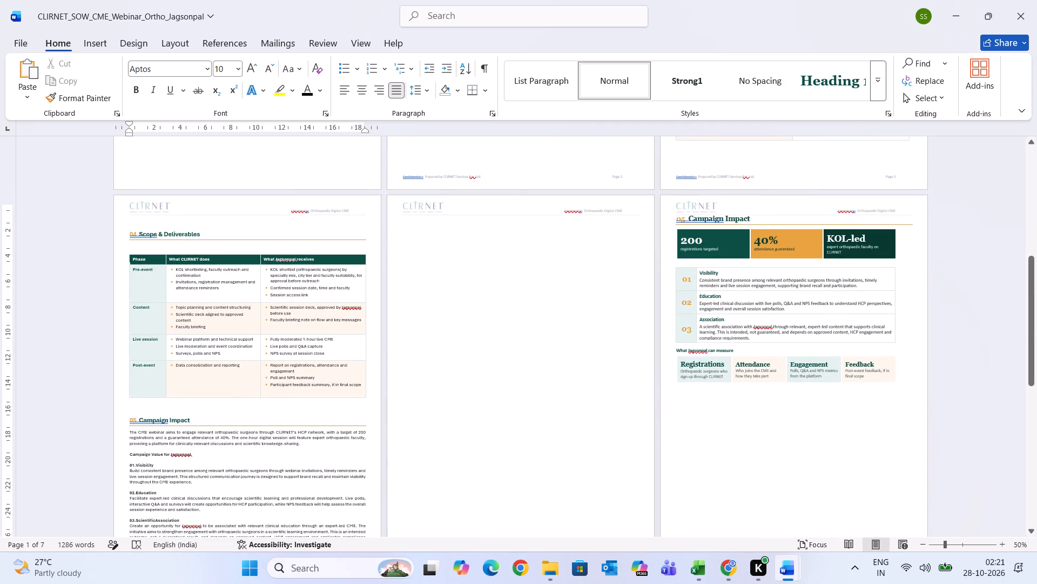
scroll(571, 439, down, 1)
ctrl+scroll(571, 439, up, 4)
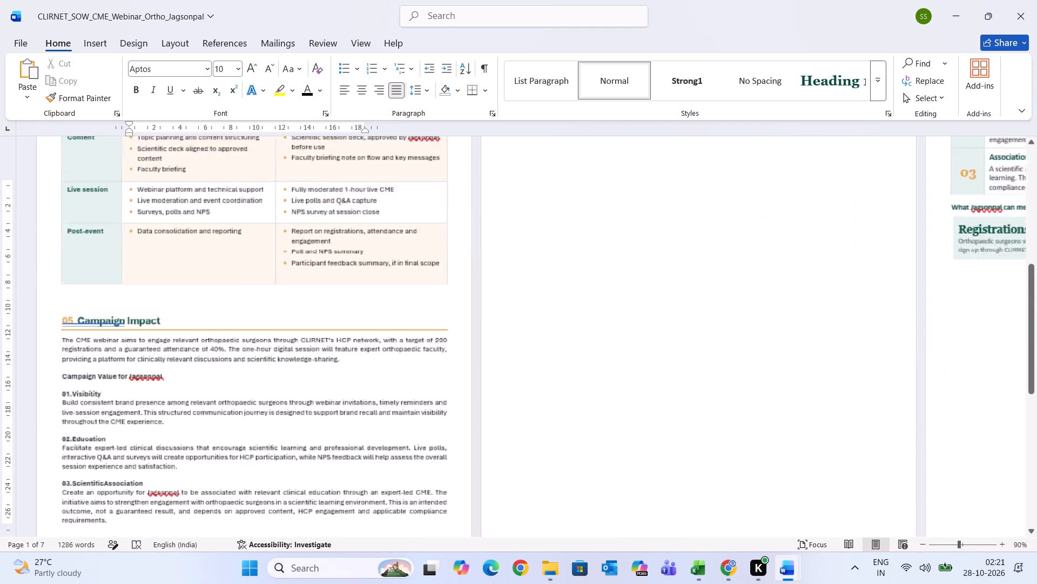
scroll(571, 439, down, 3)
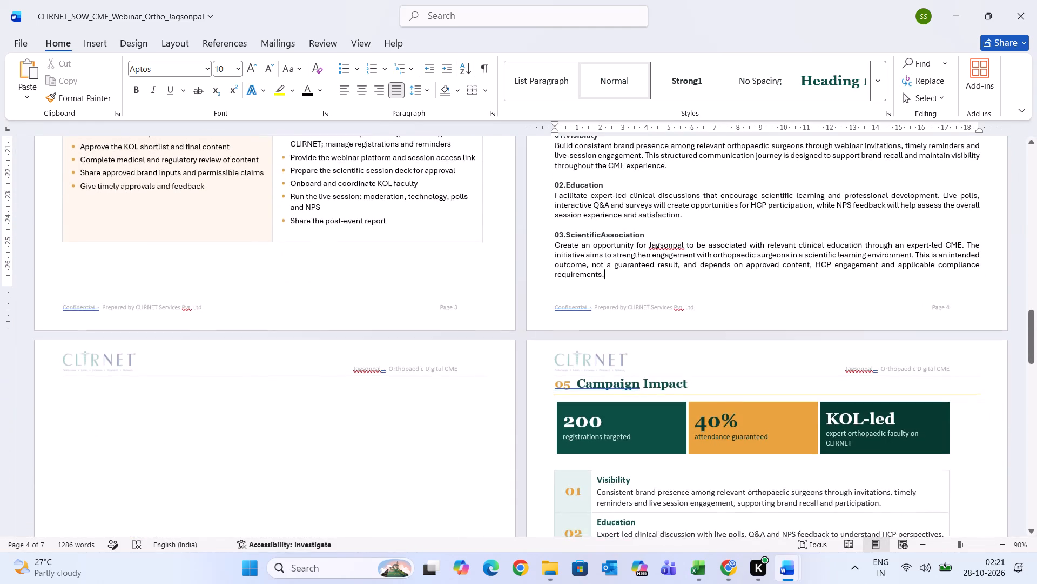
Copy the new 05 Campaign Impact heading onto the blank page 5, leaving one empty line above it.
scroll(571, 439, down, 1)
scroll(445, 429, down, 1)
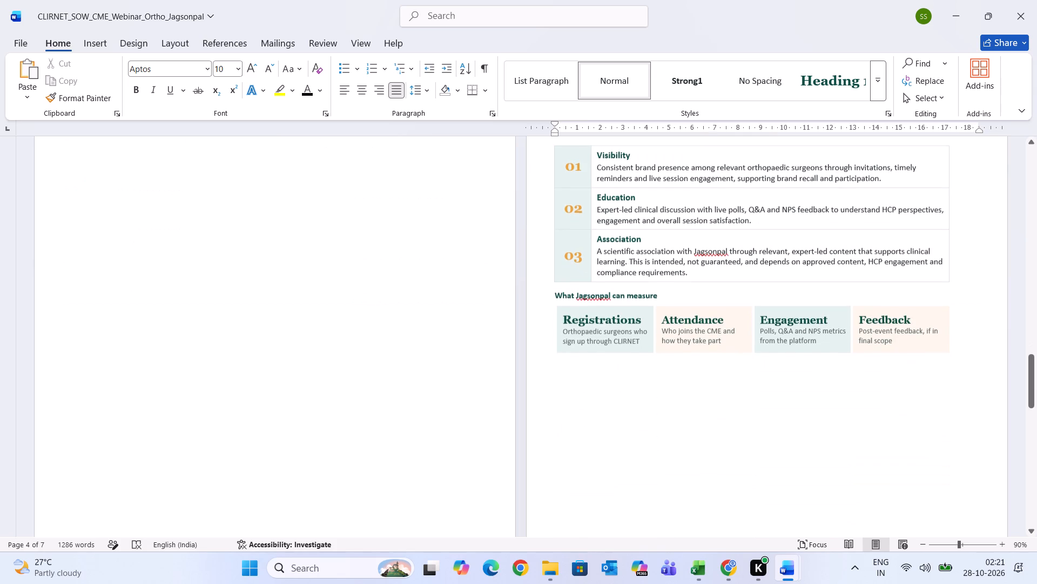
ctrl+scroll(445, 429, up, 3)
scroll(445, 429, up, 2)
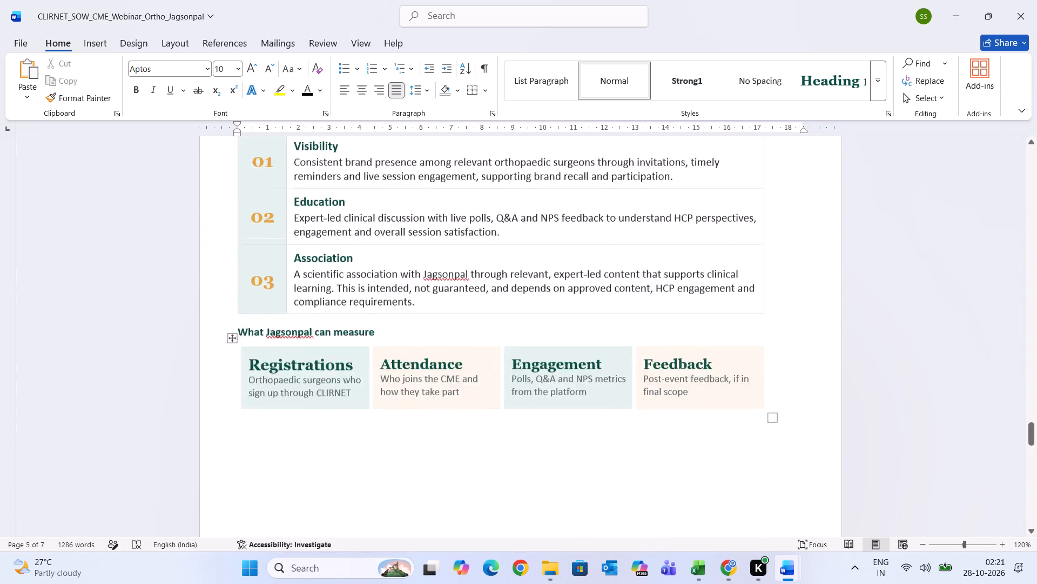
scroll(445, 429, up, 5)
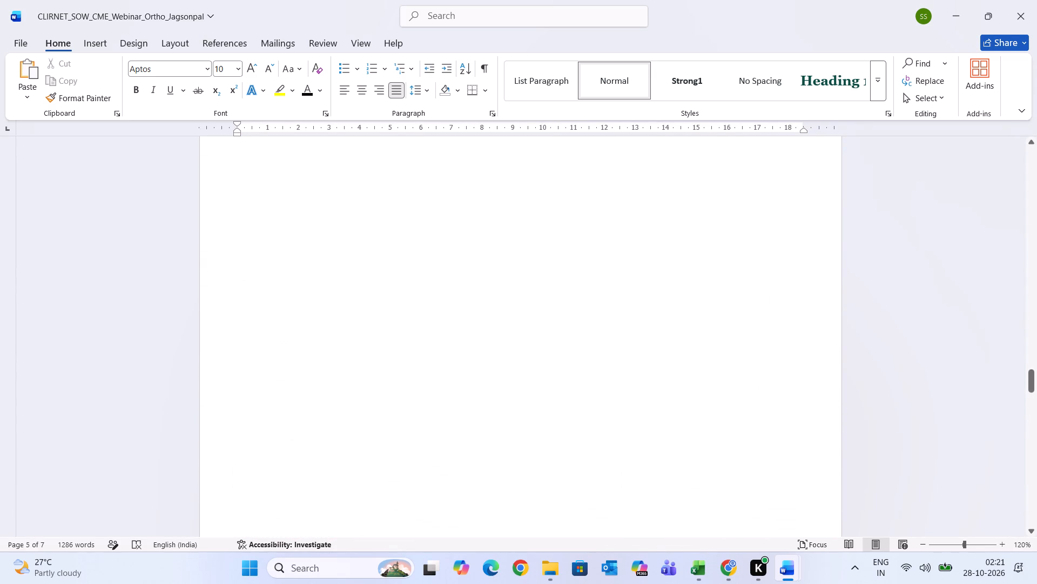
scroll(445, 429, up, 3)
click(276, 462)
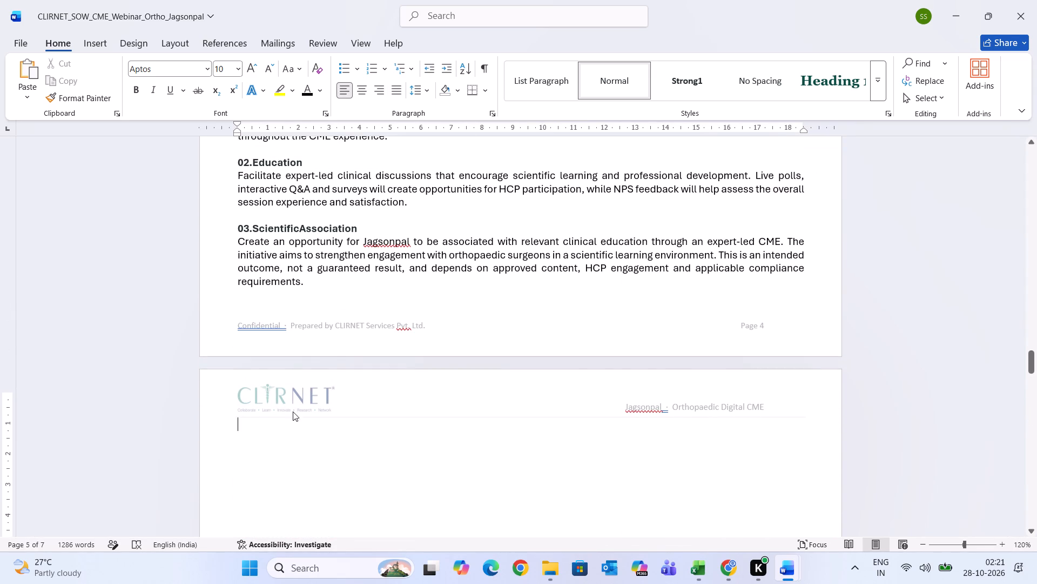
scroll(319, 350, up, 2)
drag(390, 294, 252, 296)
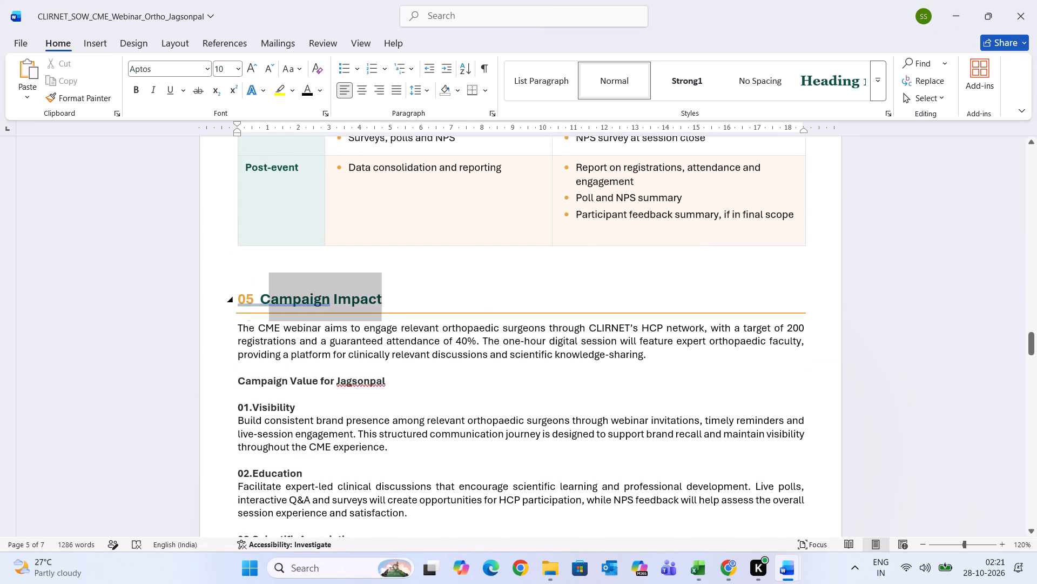
drag(252, 296, 231, 297)
key(ctrl+c)
scroll(231, 297, down, 3)
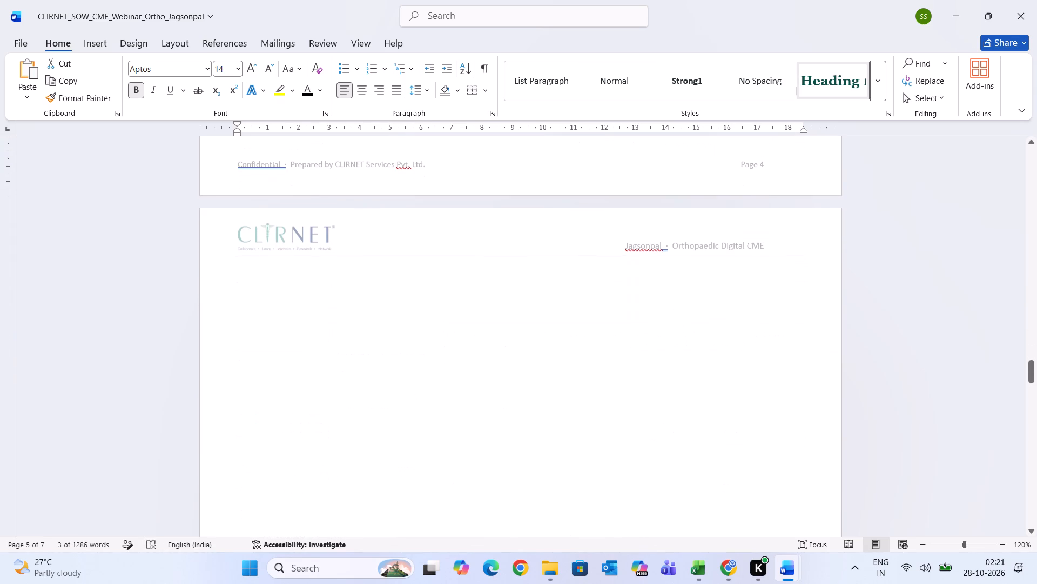
click(246, 279)
key(Return)
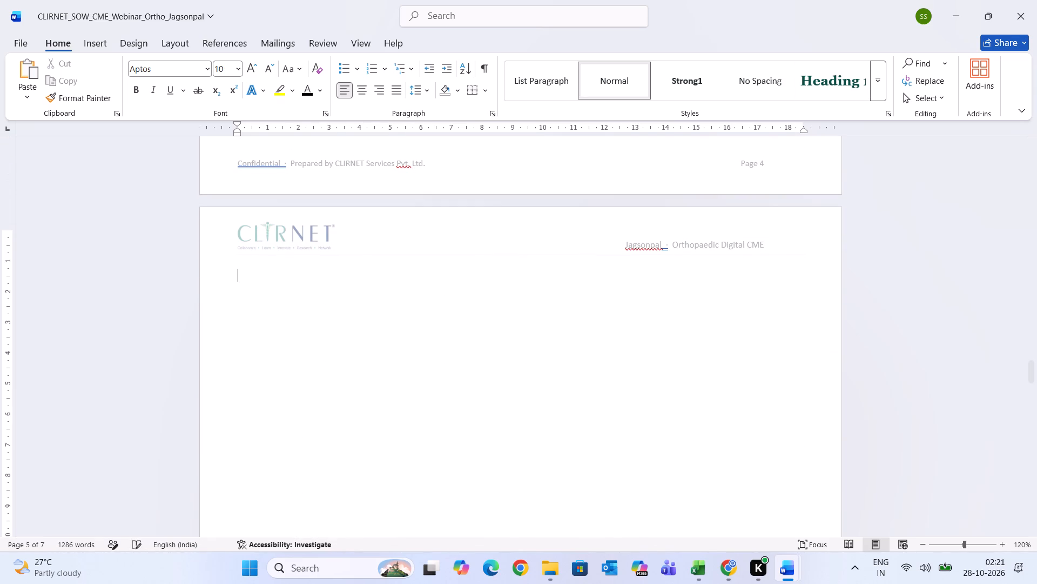
key(ctrl+v)
click(243, 278)
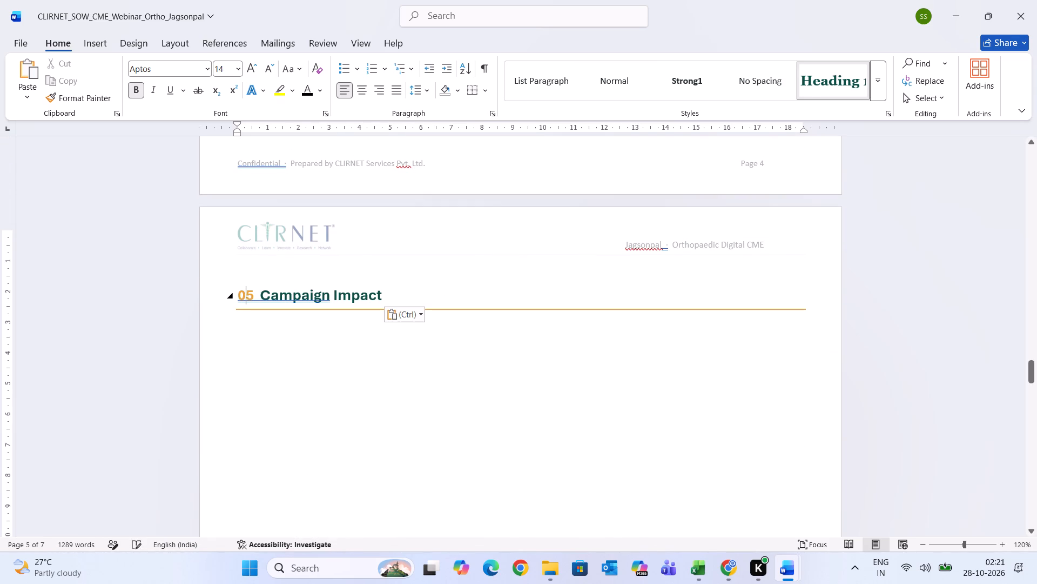
click(237, 294)
key(BackSpace)
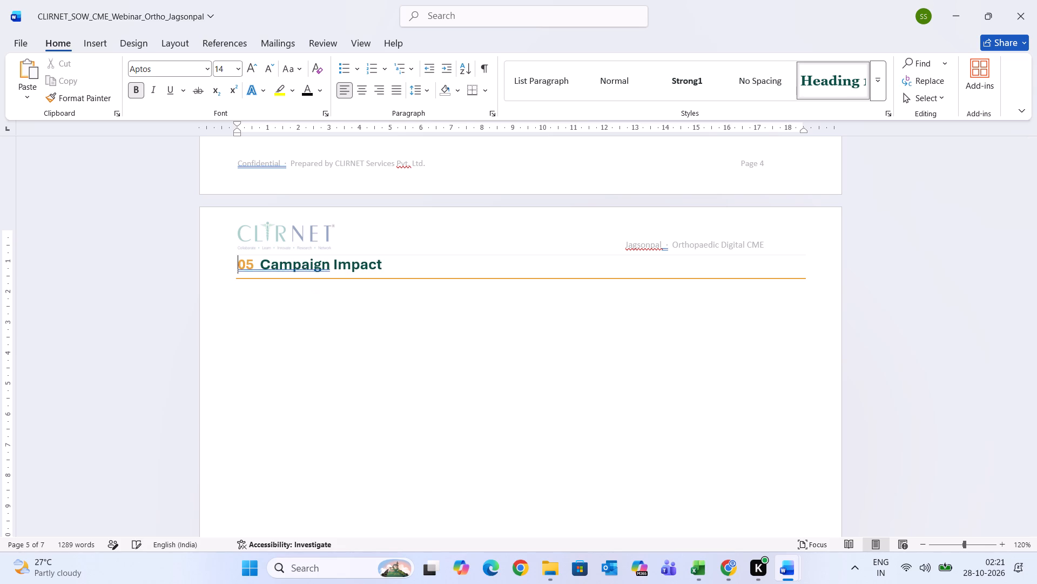
key(Return)
Change the number of the copied heading on page 5 to 06.
click(254, 298)
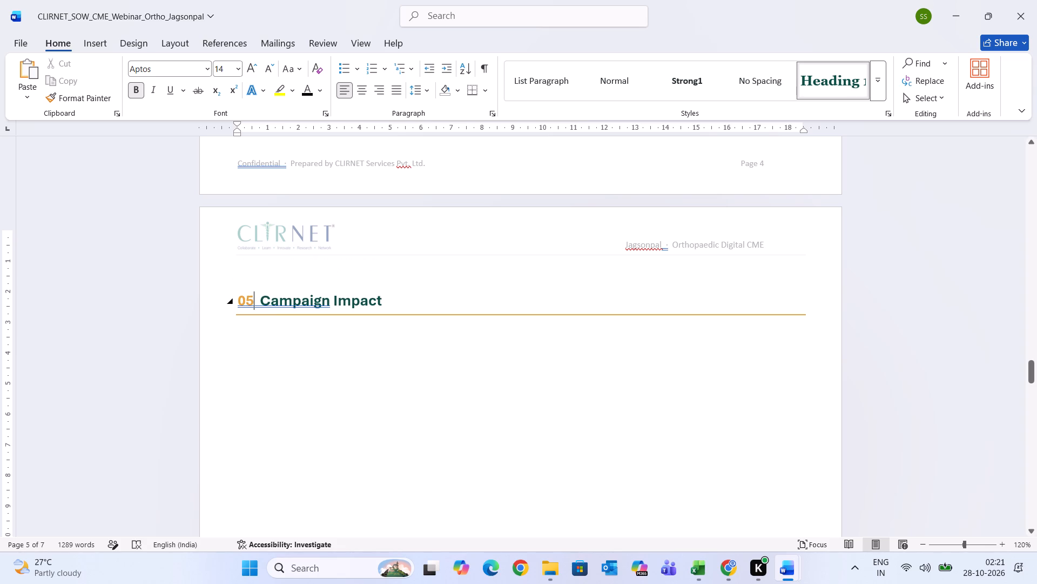
key(BackSpace)
key(6)
Examine the old Campaign Impact page and the Investment section that follow the new 06 heading.
click(380, 376)
scroll(380, 376, down, 2)
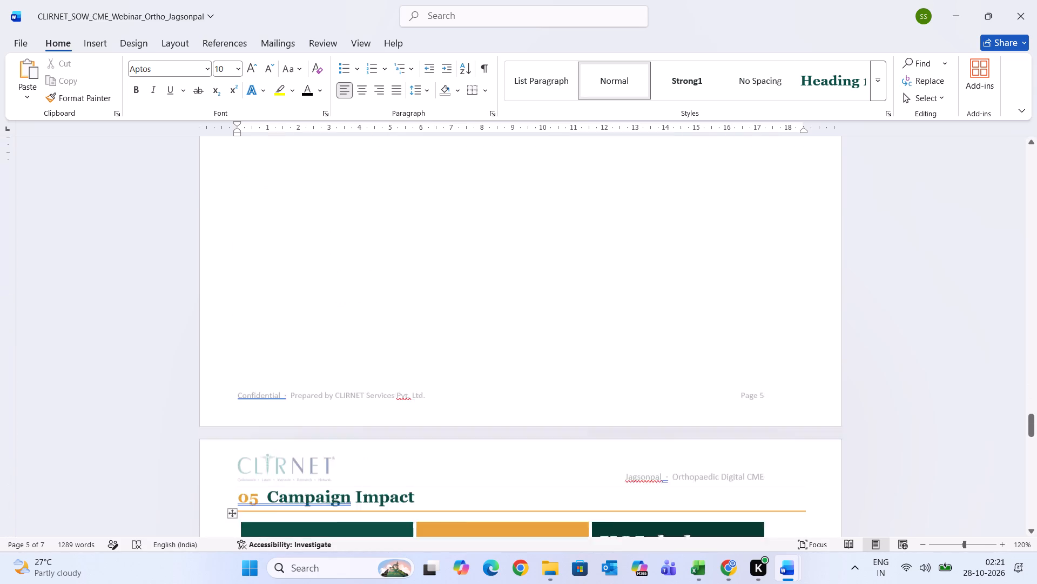
scroll(380, 376, down, 5)
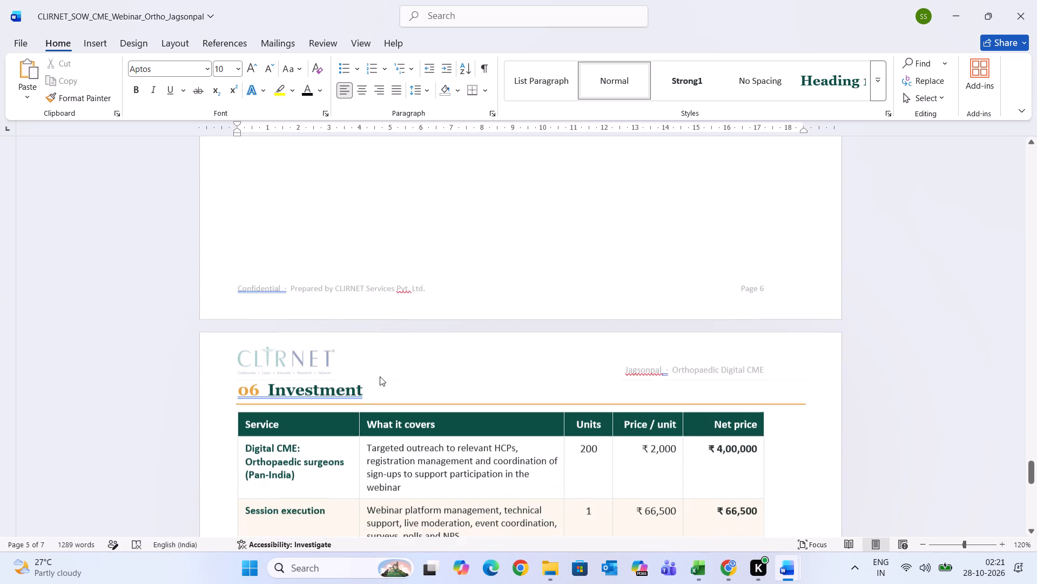
scroll(380, 376, down, 4)
scroll(380, 376, up, 1)
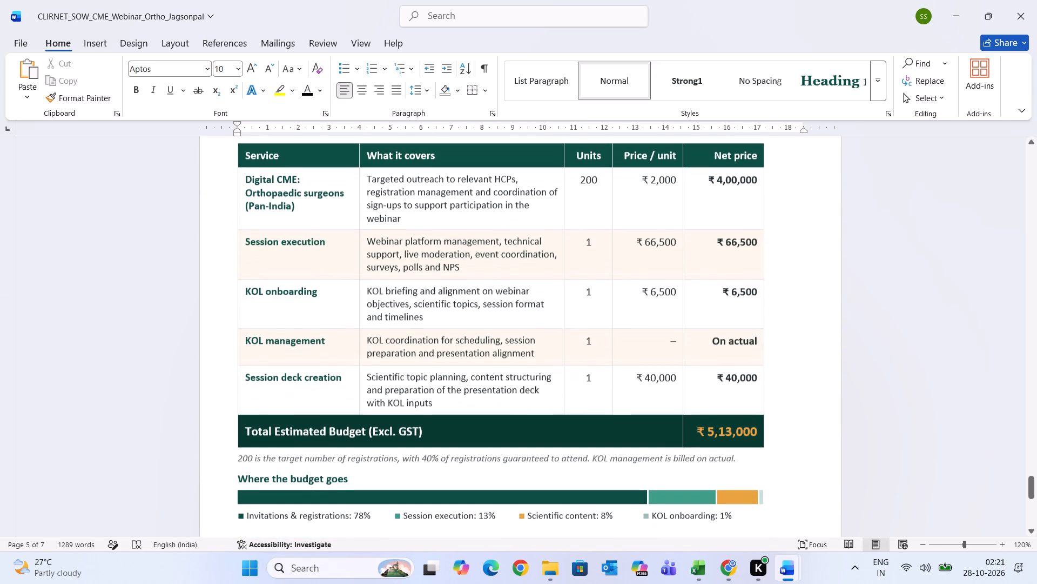
scroll(380, 376, up, 4)
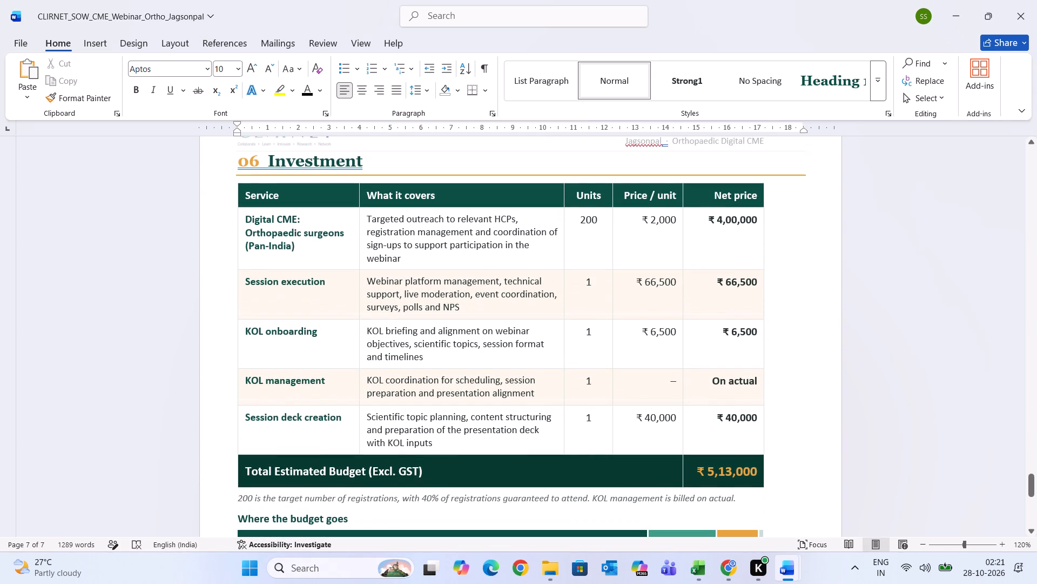
scroll(380, 376, up, 2)
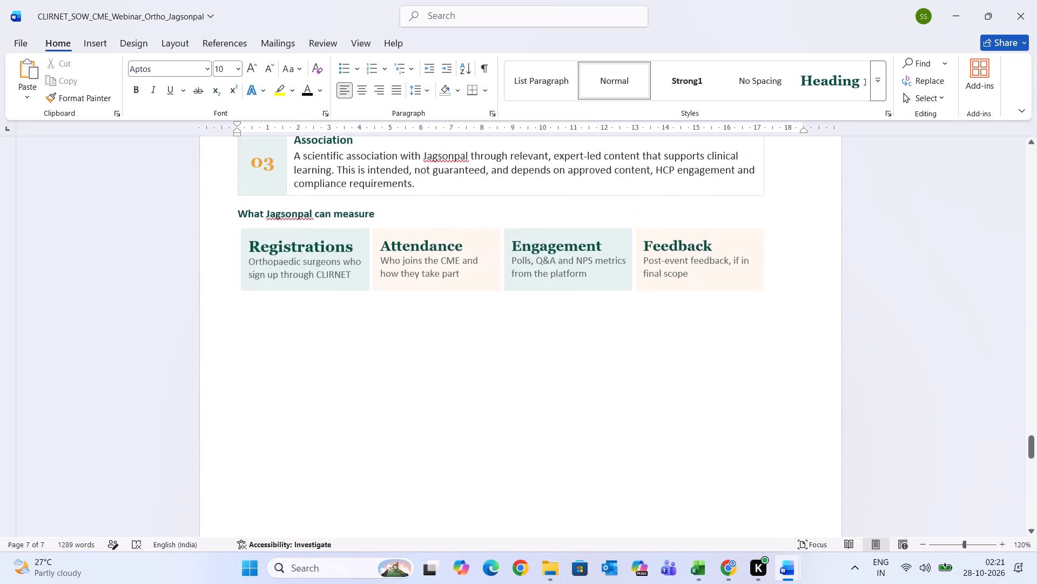
scroll(380, 376, up, 7)
Replace the title of the new 06 heading on page 5 with Budget Breakdown.
click(383, 244)
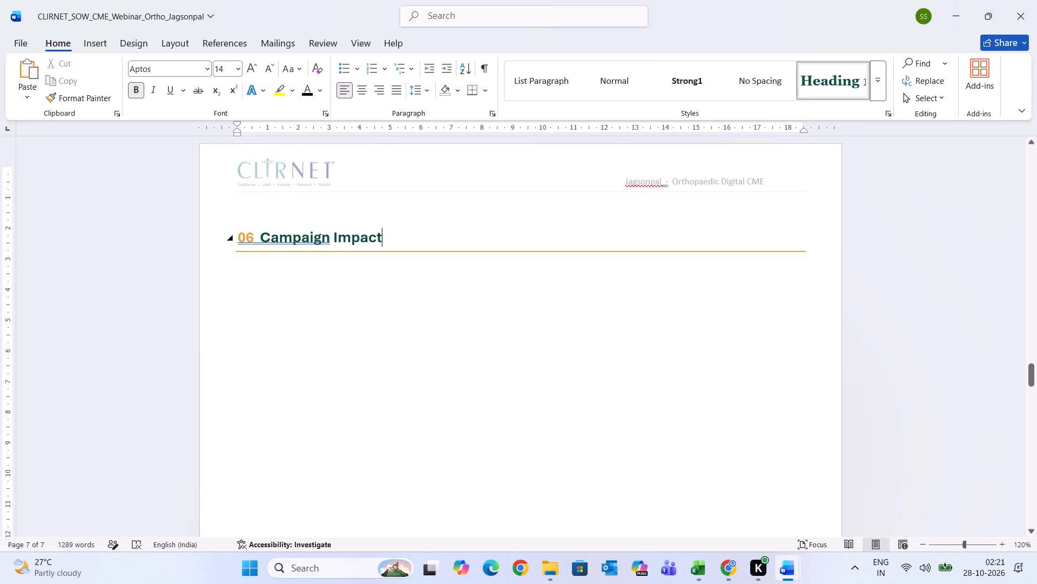
key(BackSpace)
key(BackSpace)
key(BackSpace)
key(BackSpace)
key(BackSpace)
key(BackSpace)
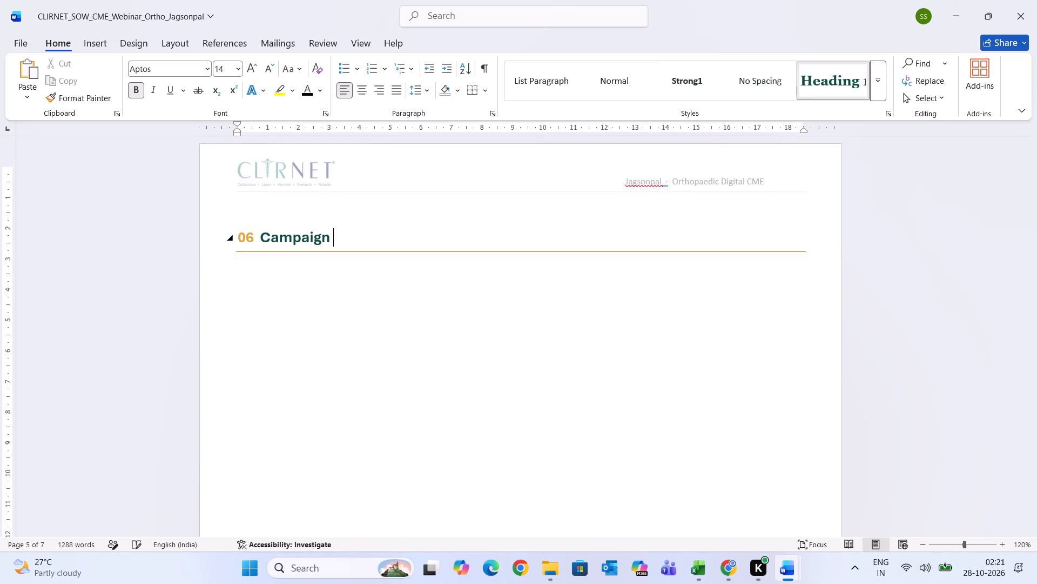
key(shift+b)
key(BackSpace)
key(BackSpace)
key(BackSpace)
key(BackSpace)
key(BackSpace)
key(BackSpace)
key(BackSpace)
key(BackSpace)
key(BackSpace)
key(BackSpace)
key(shift+u)
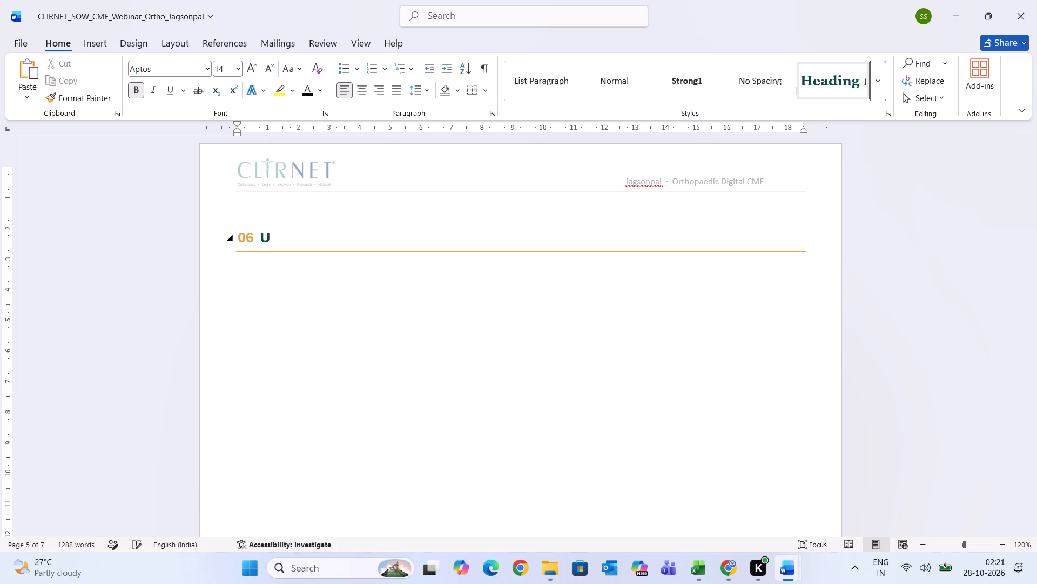
key(BackSpace)
text(Budget)
key(space)
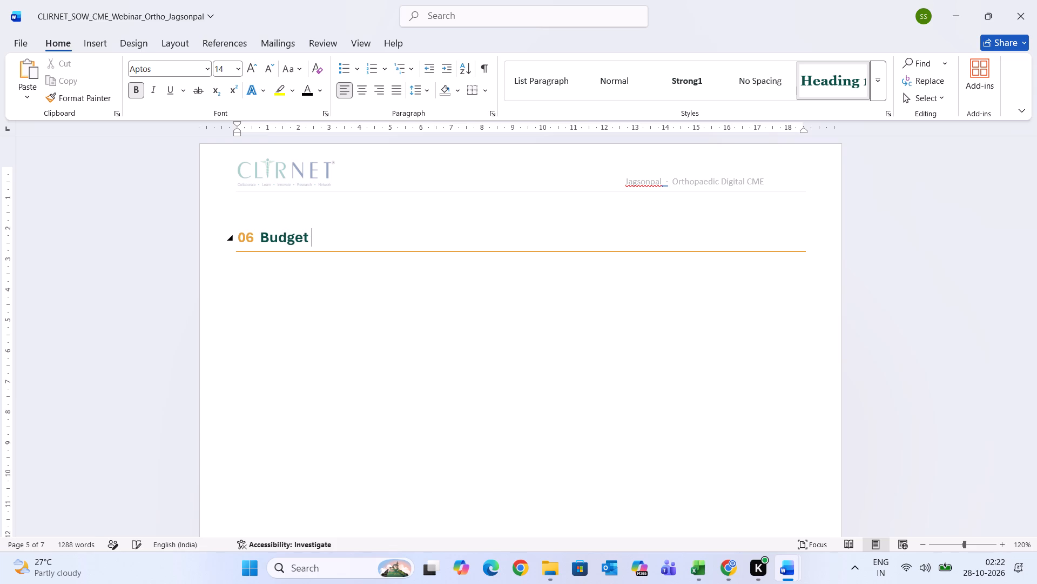
text(Breaks)
key(BackSpace)
text(down)
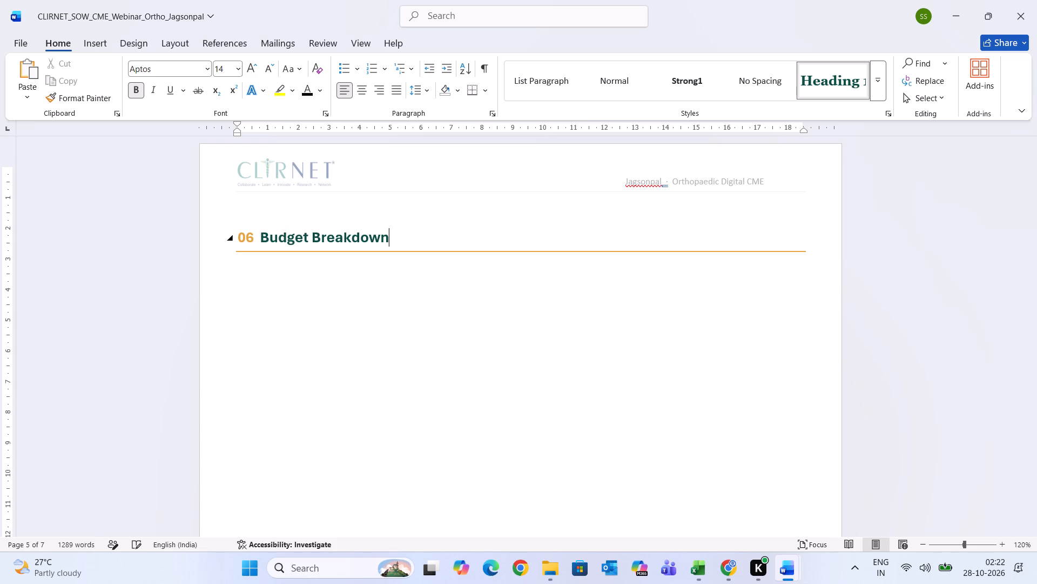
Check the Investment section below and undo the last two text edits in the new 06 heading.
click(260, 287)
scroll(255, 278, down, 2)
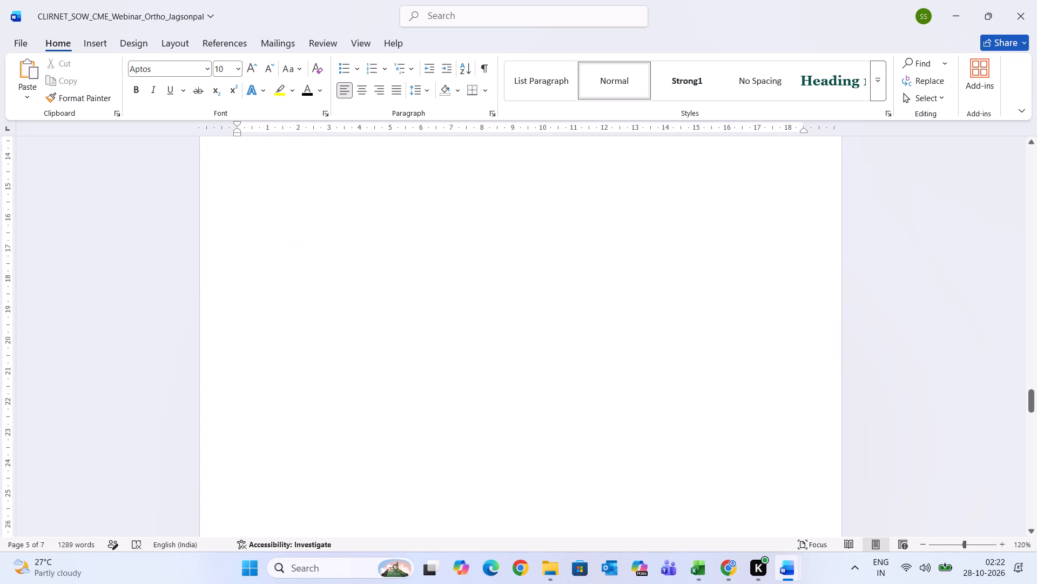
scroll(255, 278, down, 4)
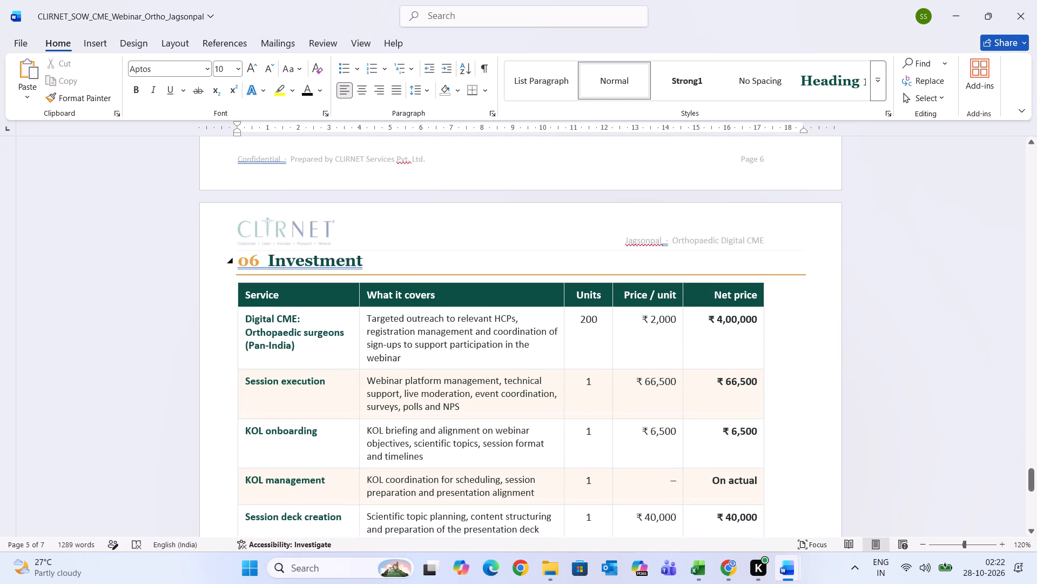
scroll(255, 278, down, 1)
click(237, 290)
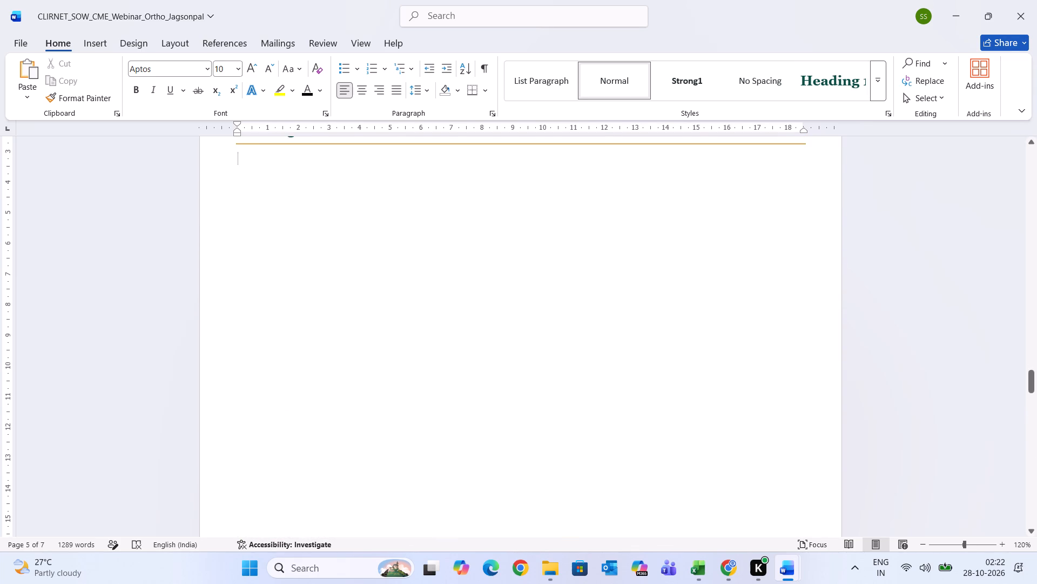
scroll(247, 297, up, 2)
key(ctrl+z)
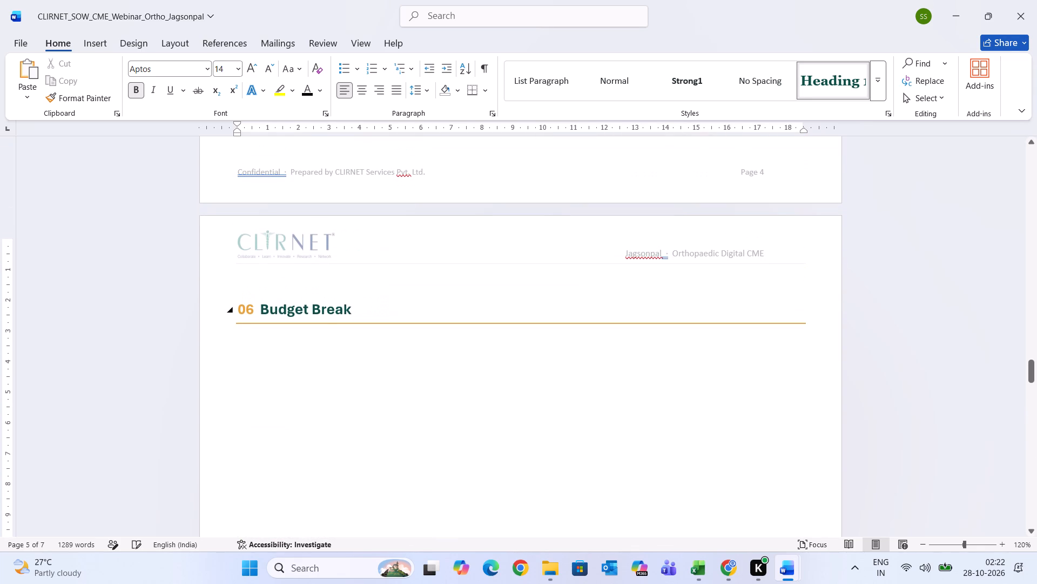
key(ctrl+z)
Collapse the new 06 heading so its empty page content is hidden.
click(231, 314)
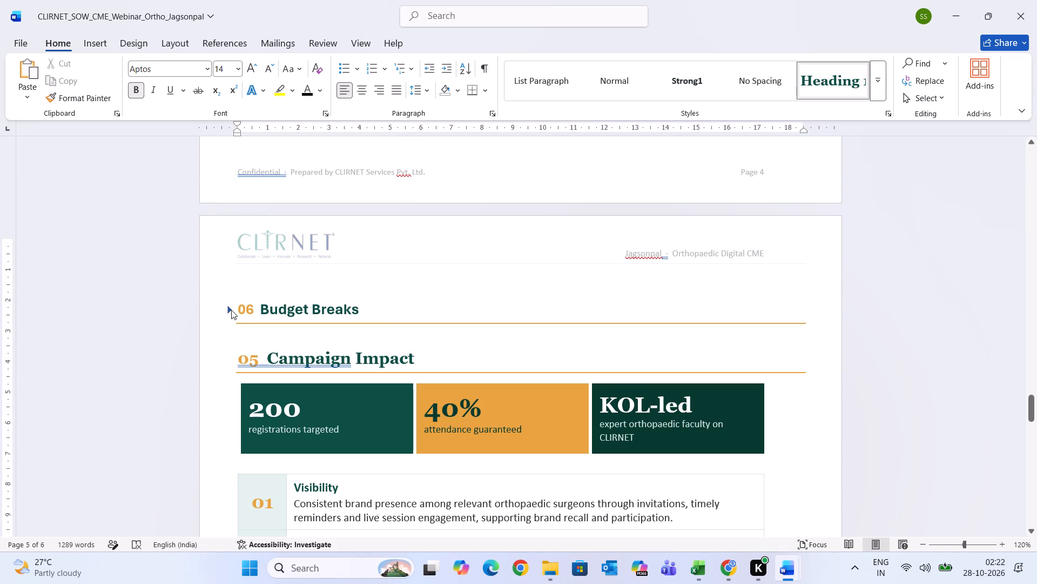
click(231, 310)
click(231, 310)
click(231, 310)
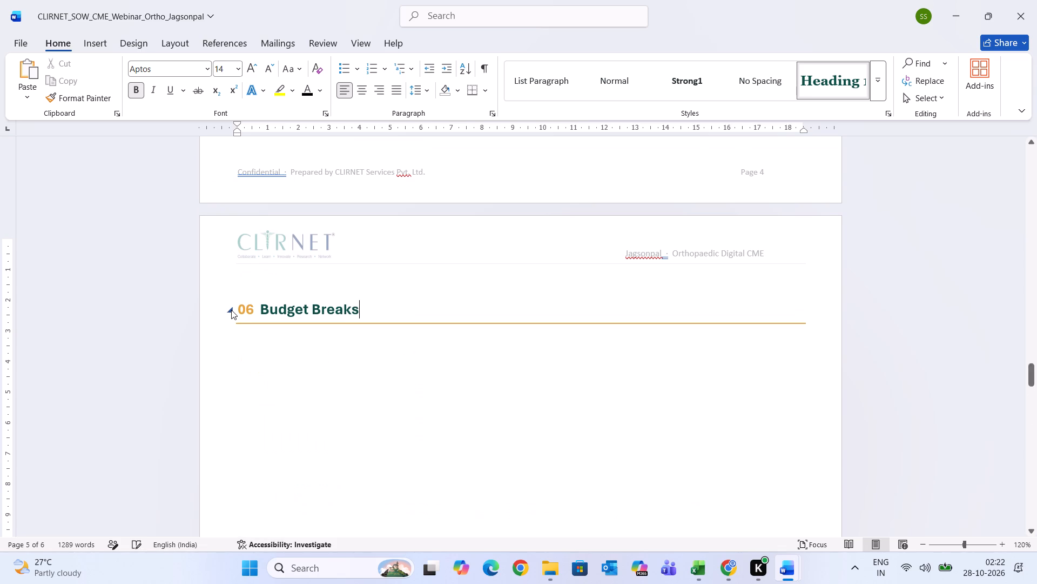
click(231, 310)
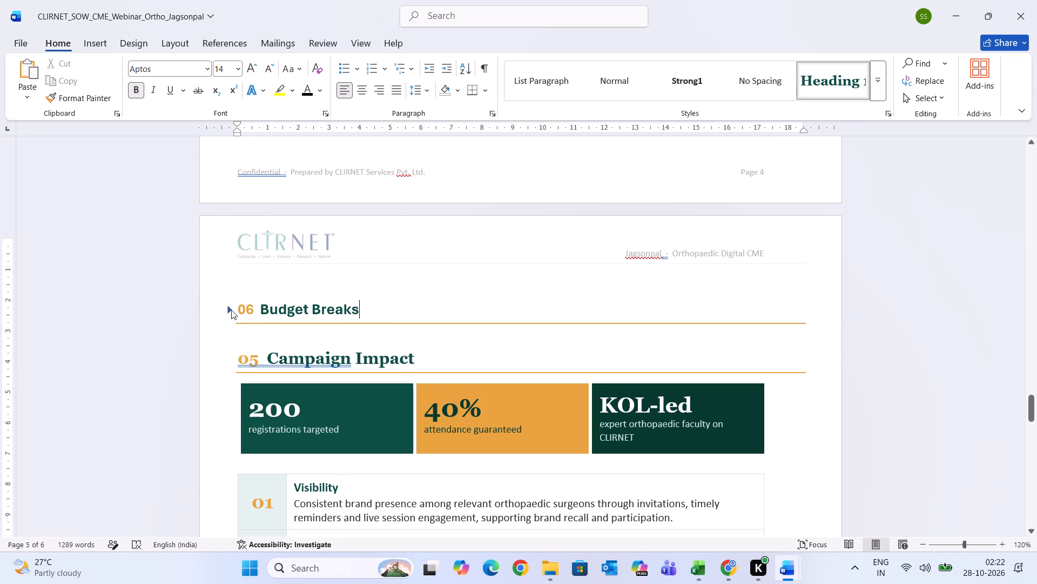
Correct the collapsed 06 heading's title so it reads Budget Breakdown.
scroll(231, 310, down, 4)
scroll(231, 310, up, 1)
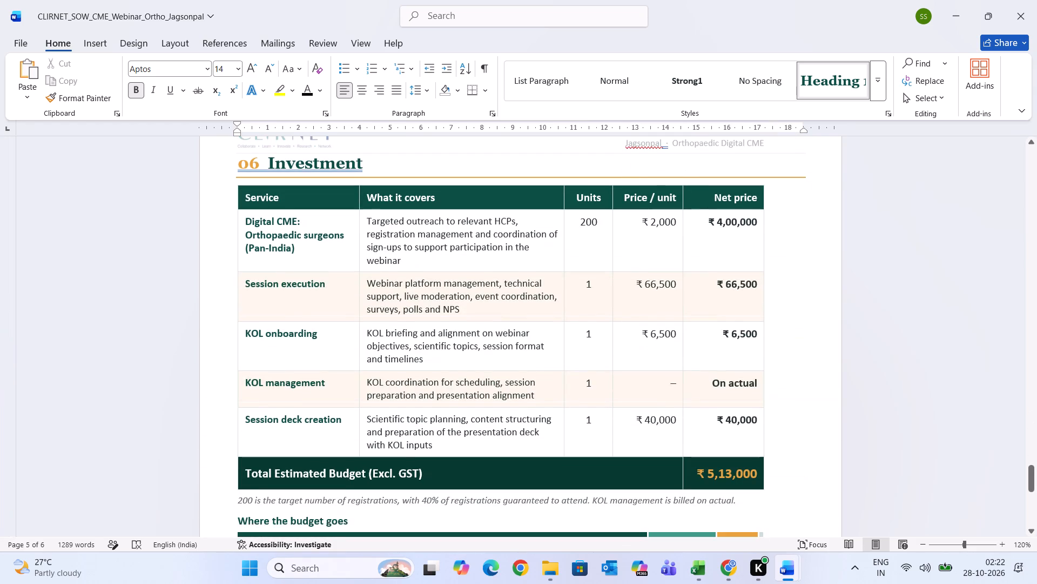
scroll(231, 310, up, 3)
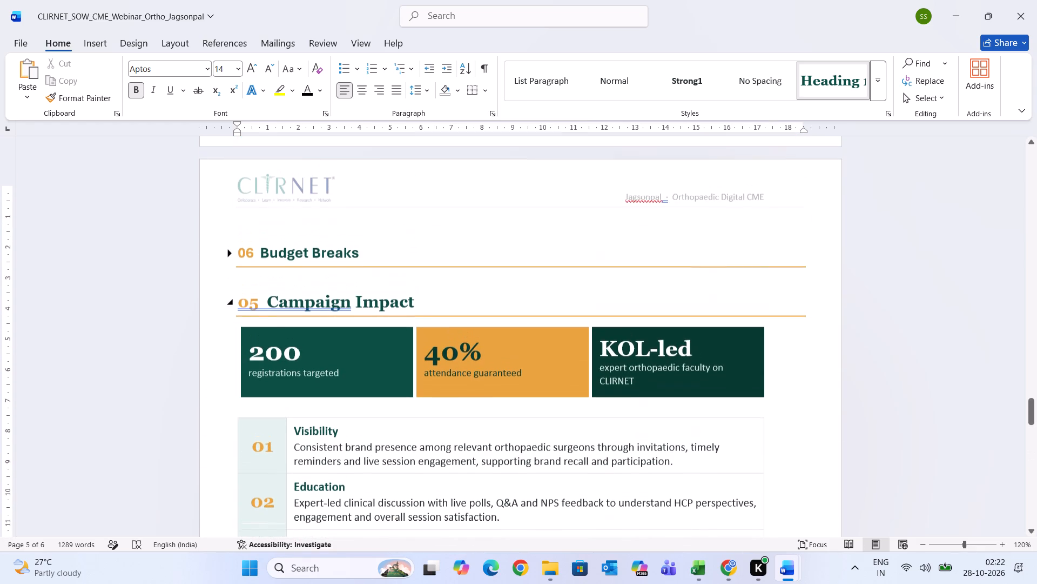
key(BackSpace)
text(down)
Delete the whole old Georgia-styled 05 Campaign Impact section, including its tables, below the Budget Breakdown heading.
scroll(318, 322, down, 1)
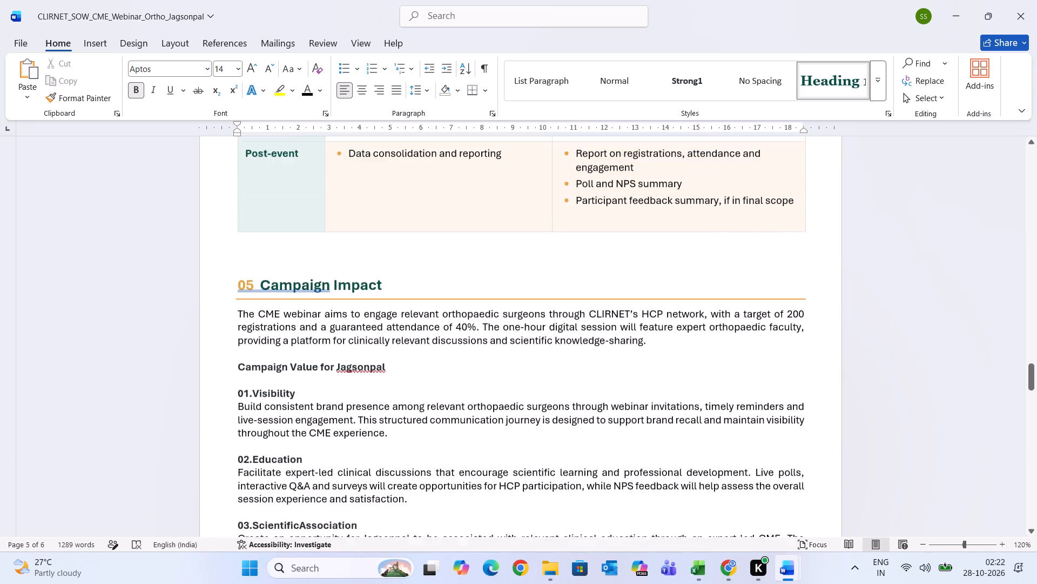
scroll(318, 322, down, 1)
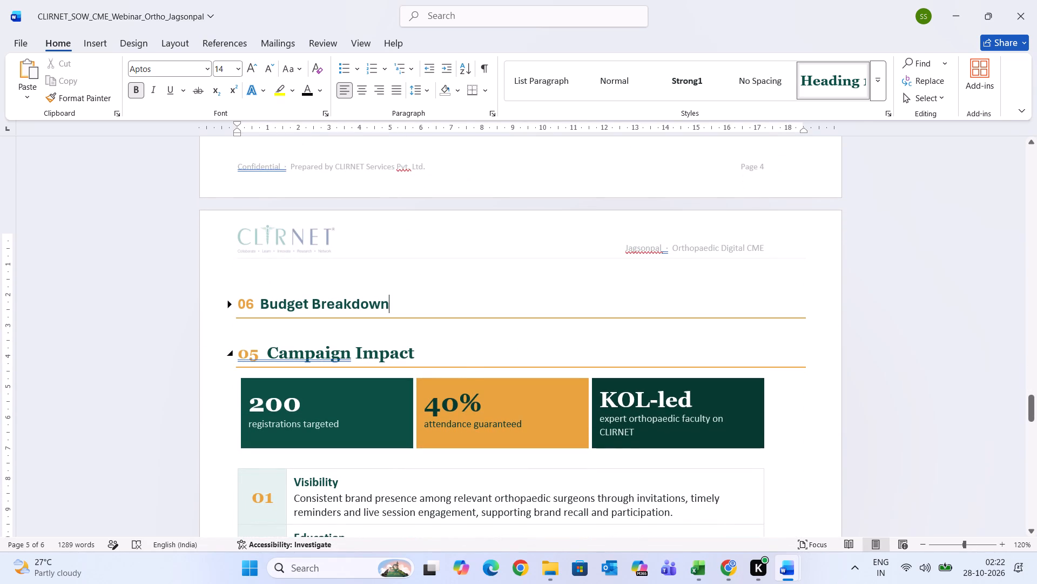
drag(240, 355, 526, 460)
key(BackSpace)
Delete the old 06 Investment heading text above the pricing table.
scroll(526, 460, up, 2)
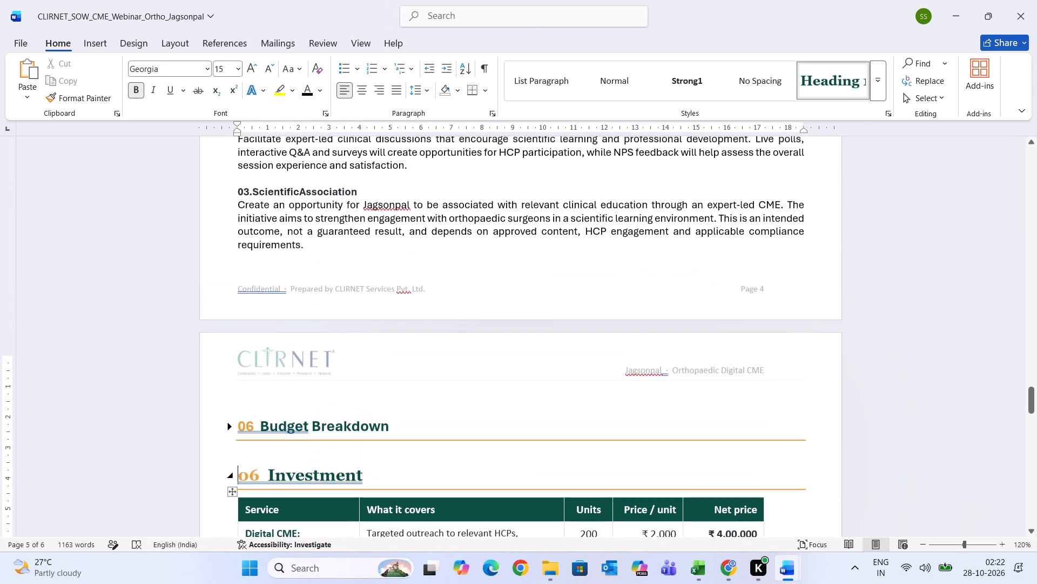
drag(374, 470, 234, 481)
key(BackSpace)
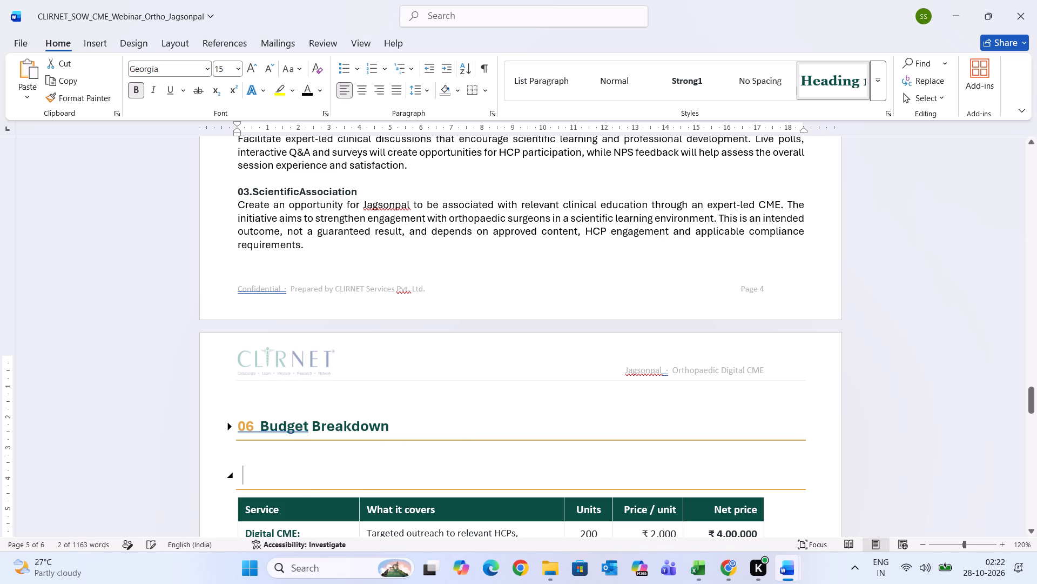
Try to remove the empty heading line left between the Budget Breakdown heading and the pricing table.
key(BackSpace)
key(BackSpace)
key(BackSpace)
Copy the whole pricing table and paste it directly beneath the 06 Budget Breakdown heading.
scroll(234, 481, down, 2)
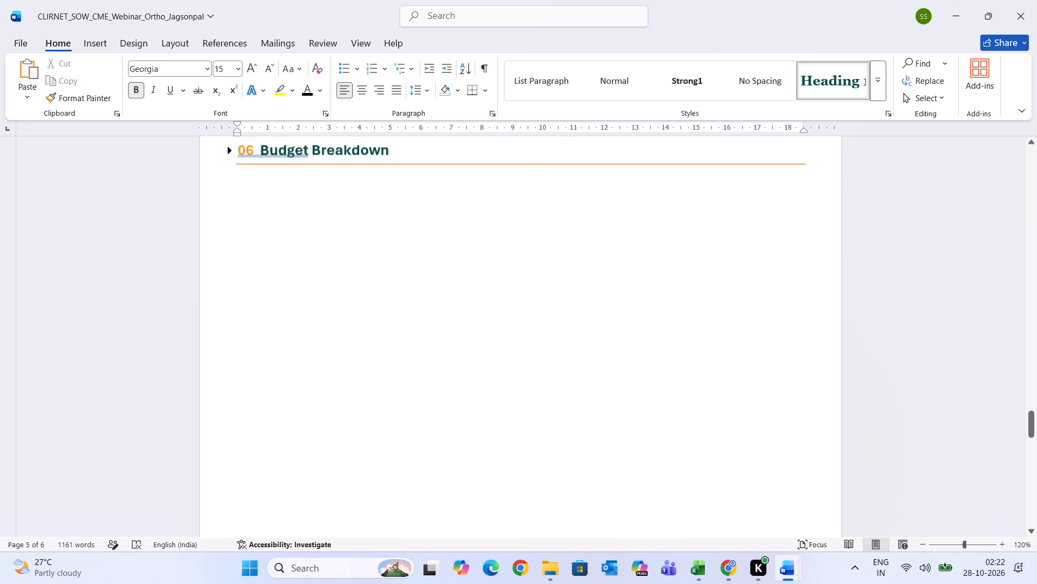
scroll(234, 481, down, 4)
scroll(234, 481, up, 1)
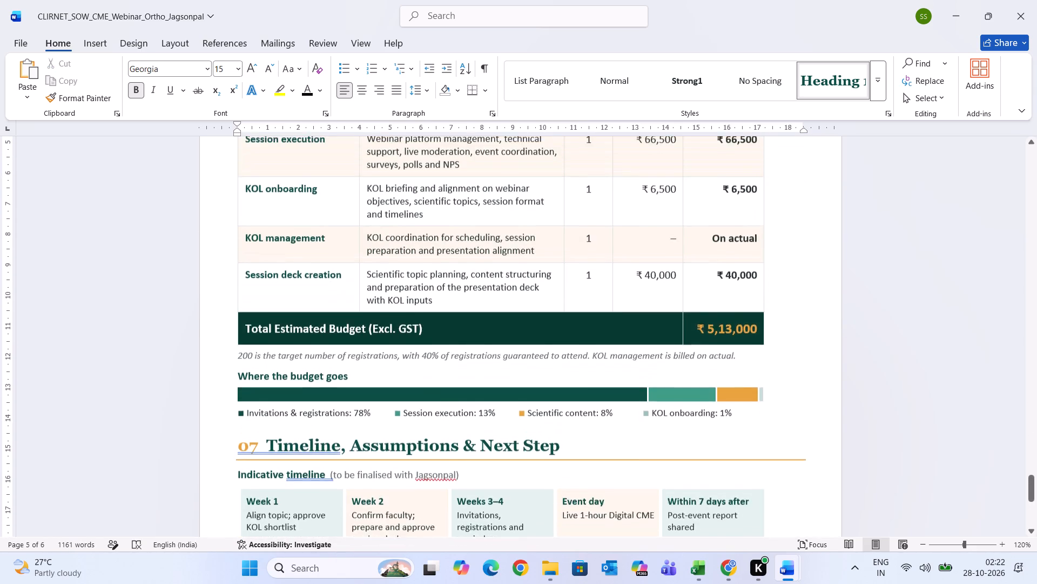
scroll(234, 481, up, 1)
click(261, 336)
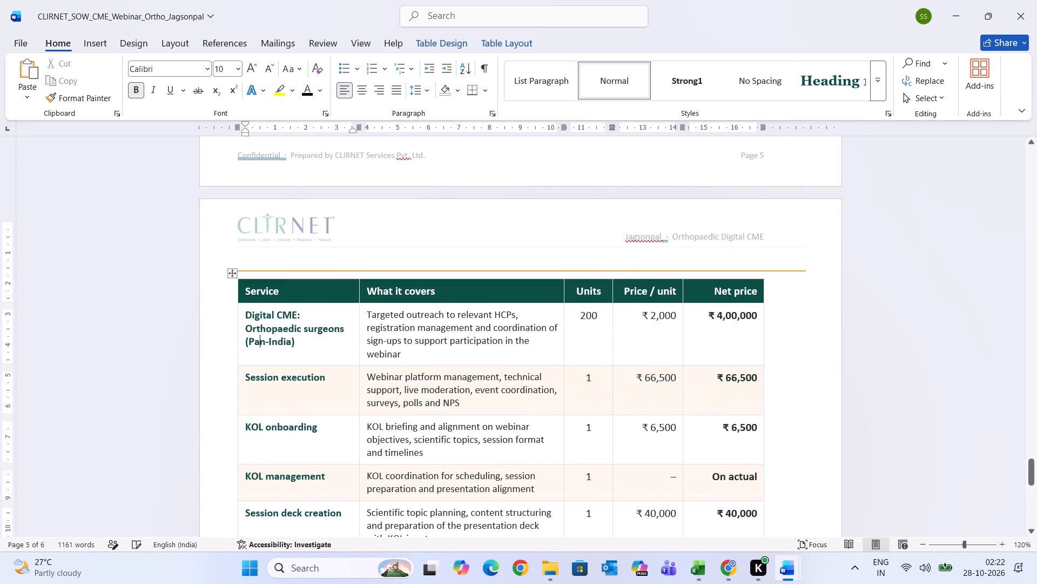
click(231, 272)
key(ctrl+c)
scroll(231, 272, up, 1)
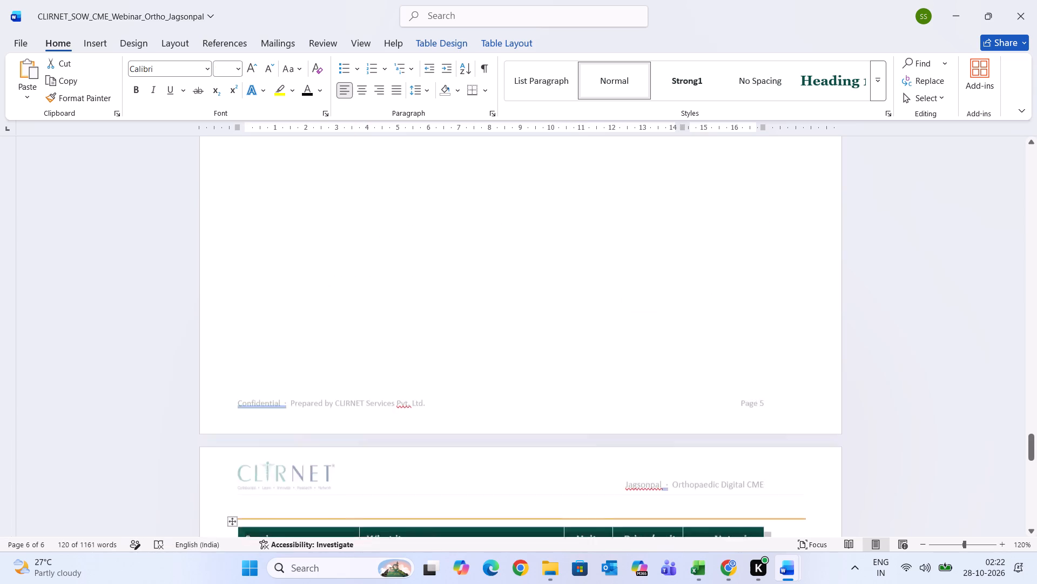
scroll(231, 272, up, 5)
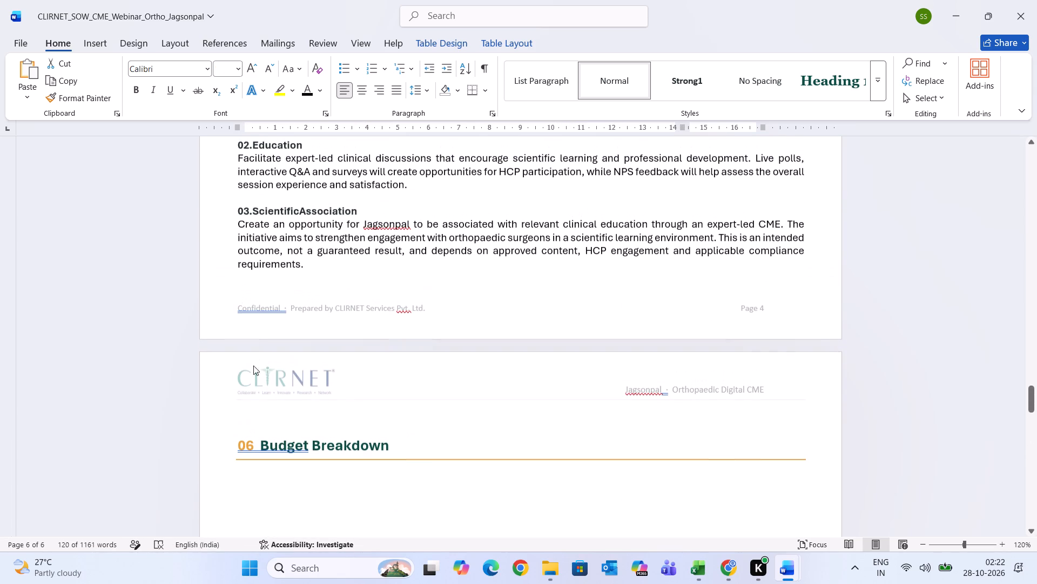
click(245, 472)
key(v)
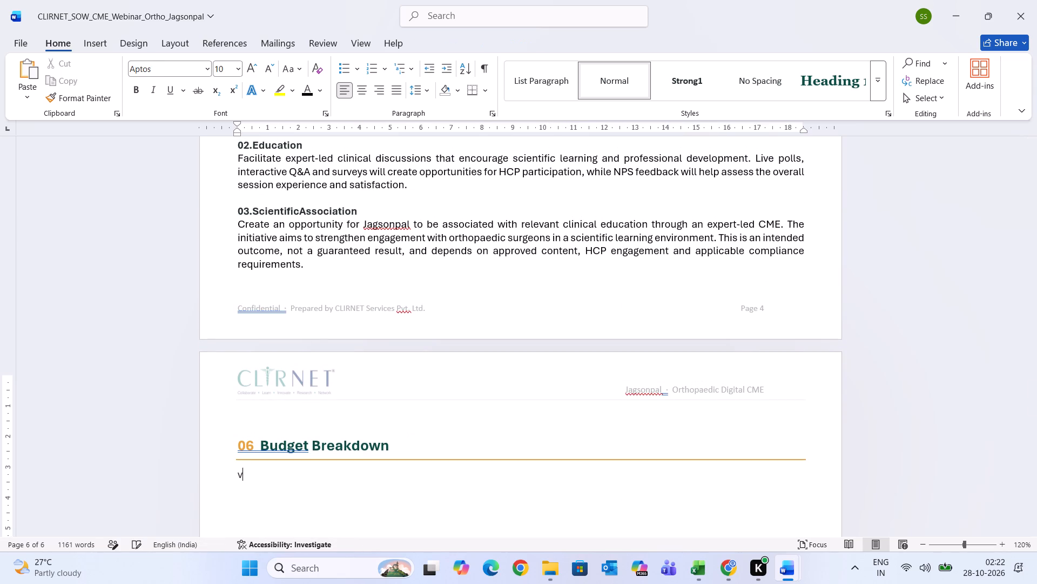
key(BackSpace)
key(ctrl+v)
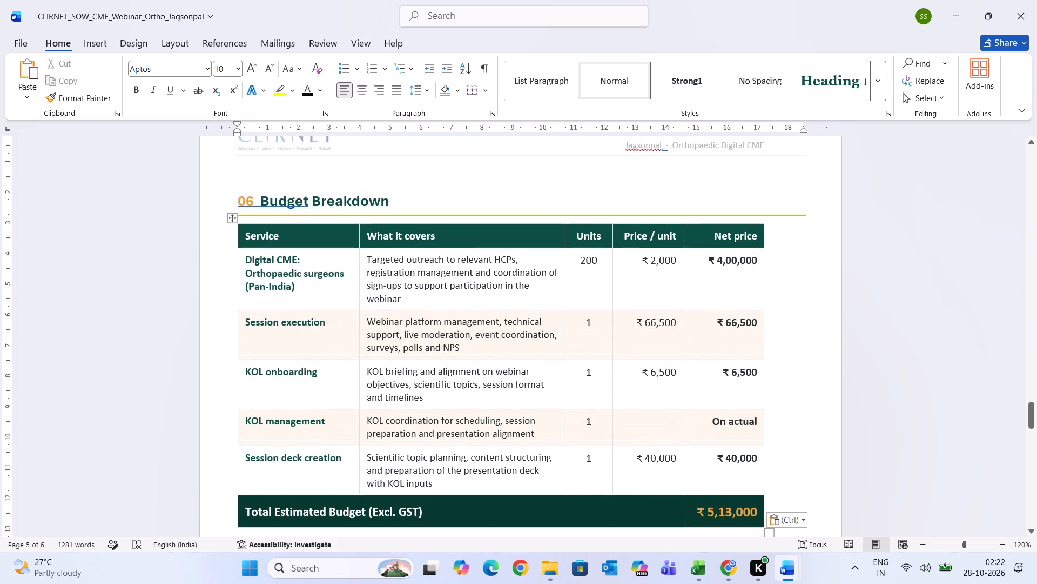
Widen the pasted pricing table so it spans nearly the full length of the heading's rule.
scroll(827, 430, down, 1)
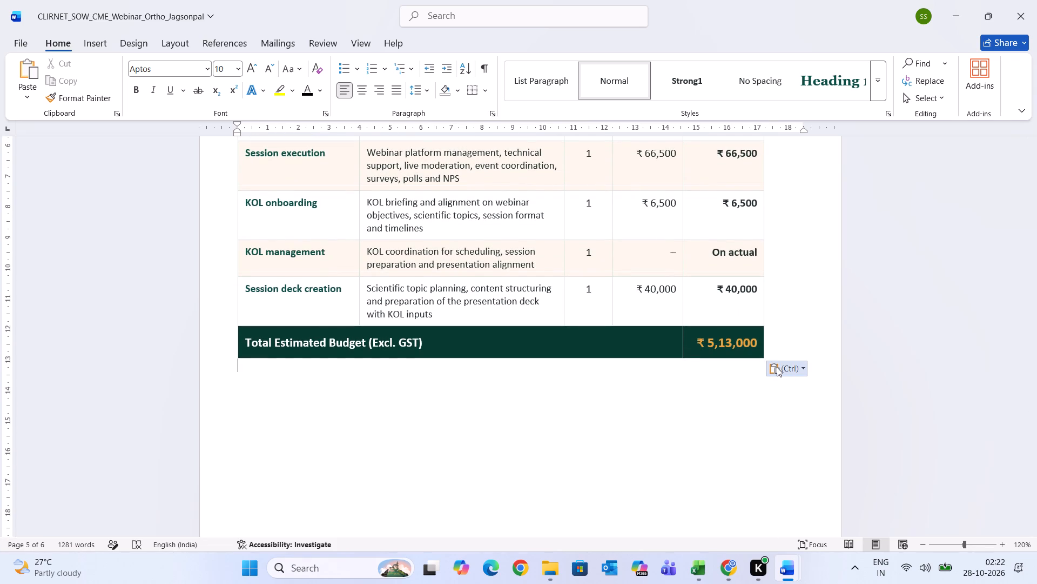
double_click(785, 341)
click(762, 356)
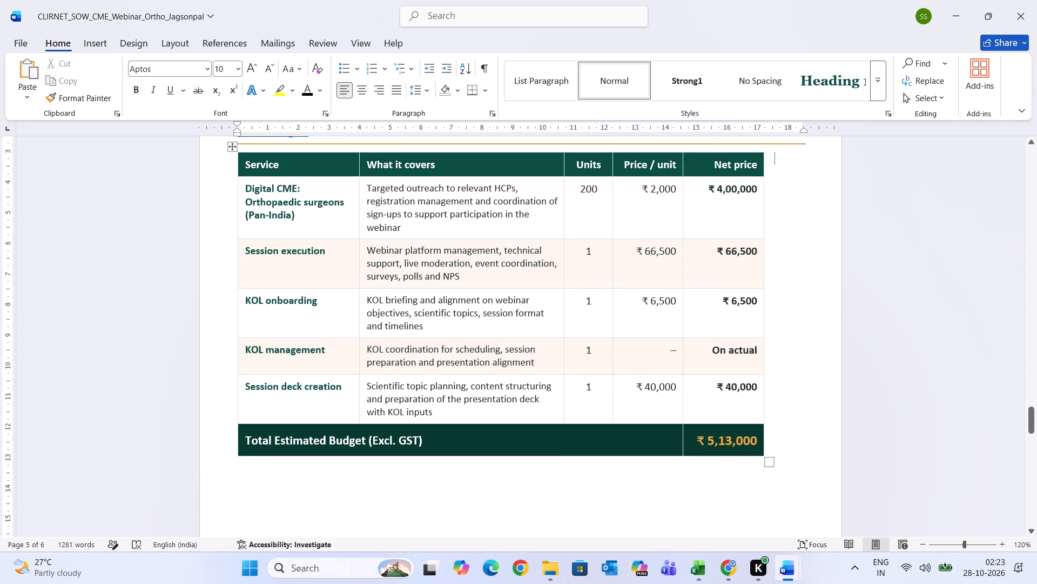
drag(769, 460, 800, 453)
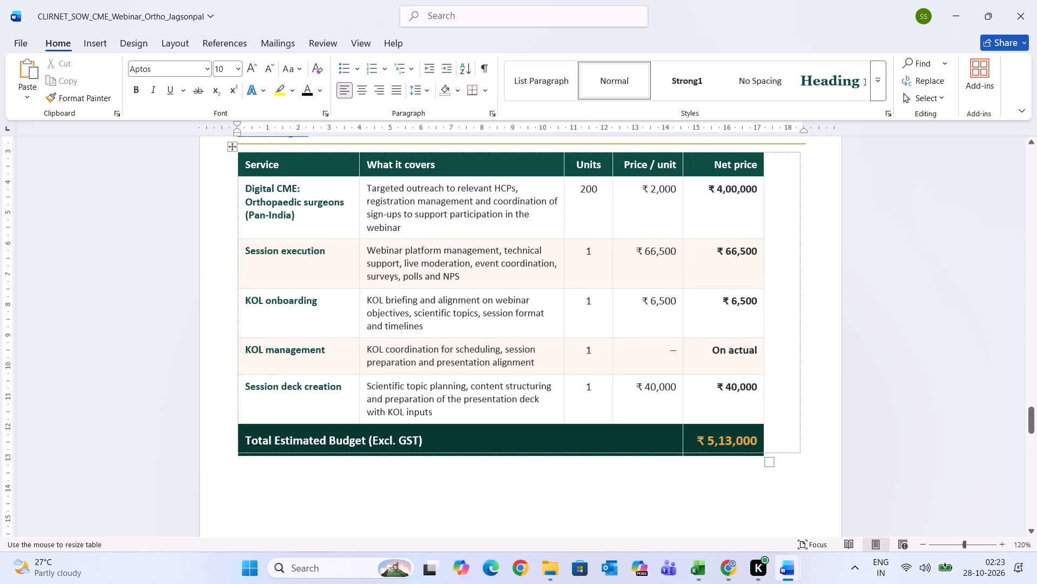
drag(800, 453, 800, 453)
Set the text of the pasted table's service rows and Total Estimated Budget row to size 10.
scroll(581, 472, up, 1)
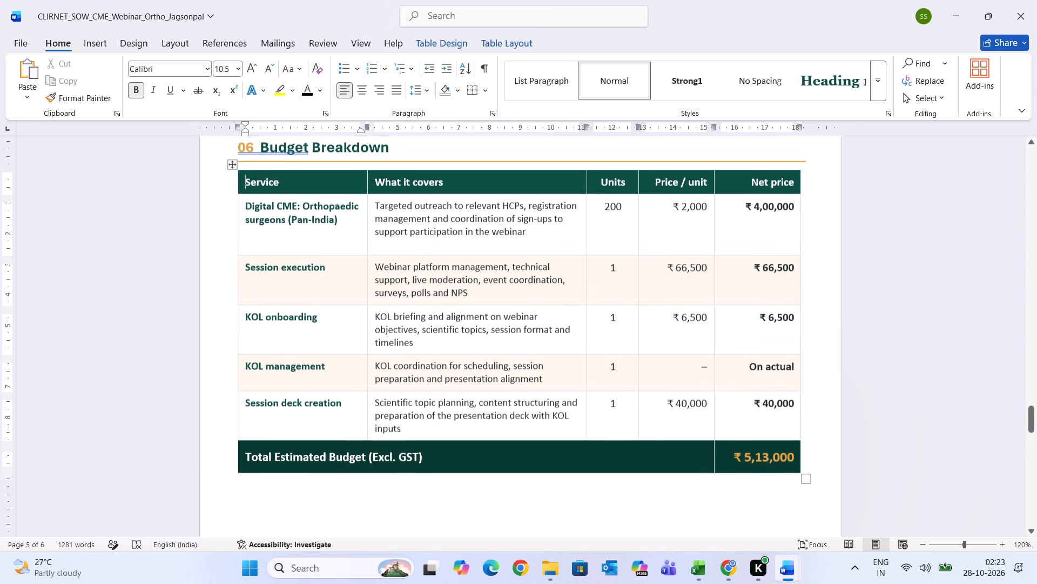
scroll(581, 472, up, 1)
drag(791, 459, 317, 325)
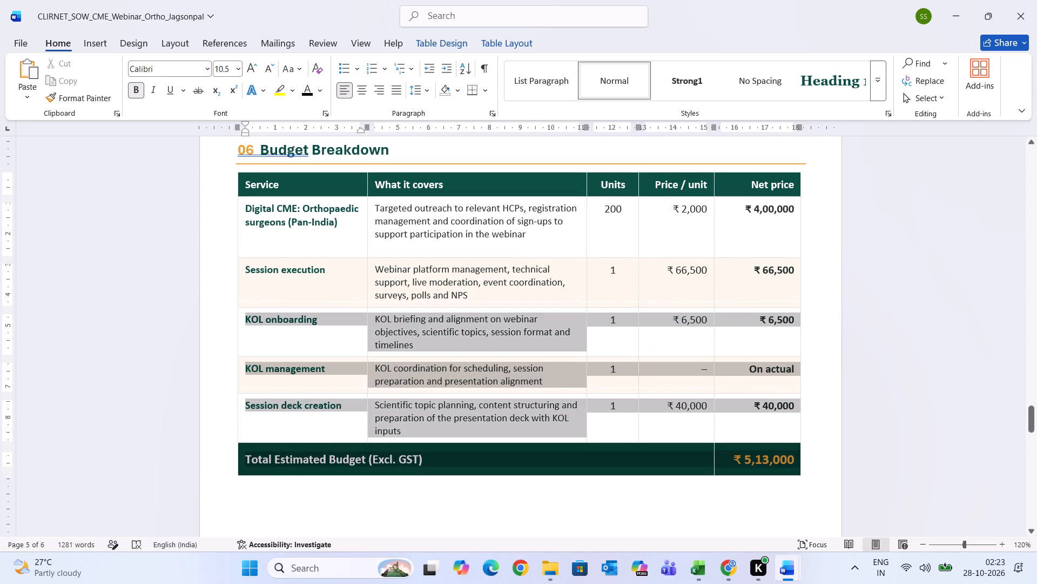
drag(317, 325, 248, 210)
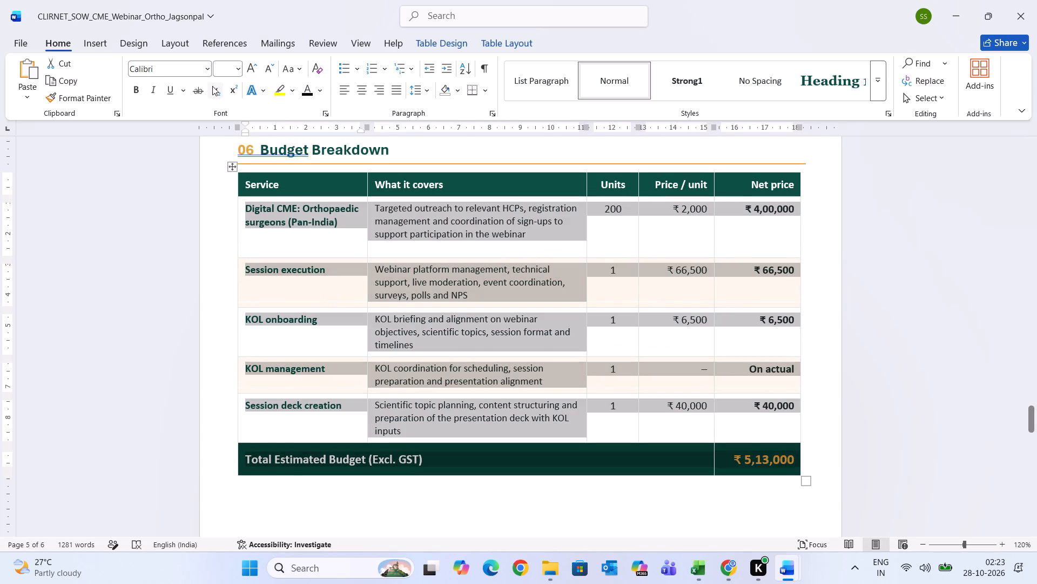
click(238, 69)
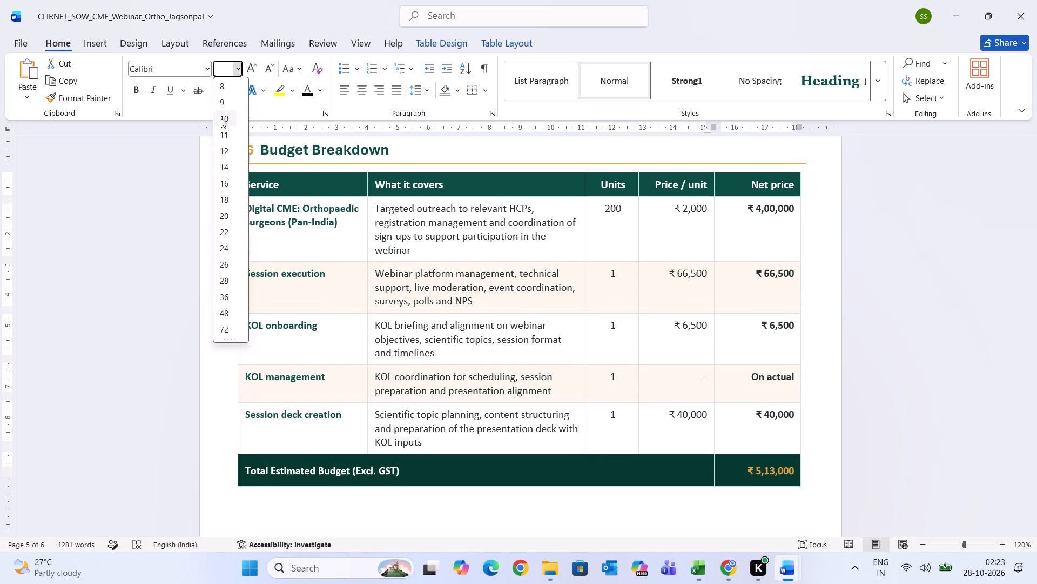
click(221, 118)
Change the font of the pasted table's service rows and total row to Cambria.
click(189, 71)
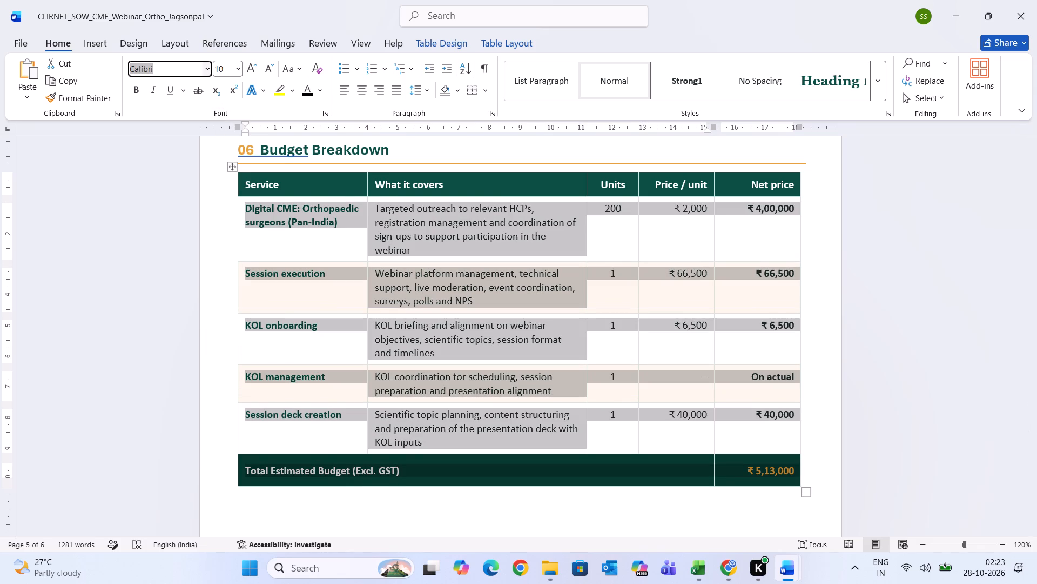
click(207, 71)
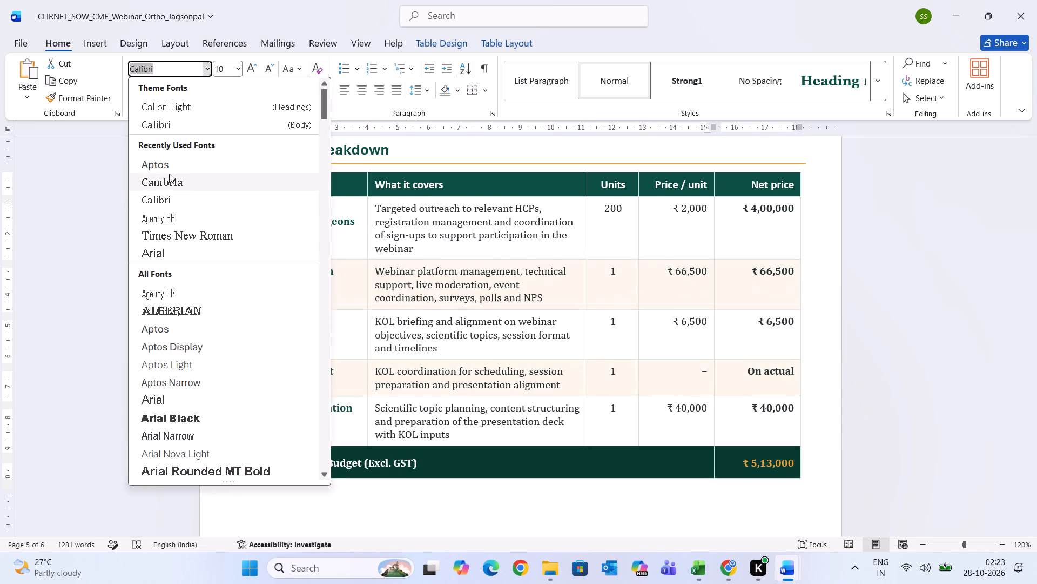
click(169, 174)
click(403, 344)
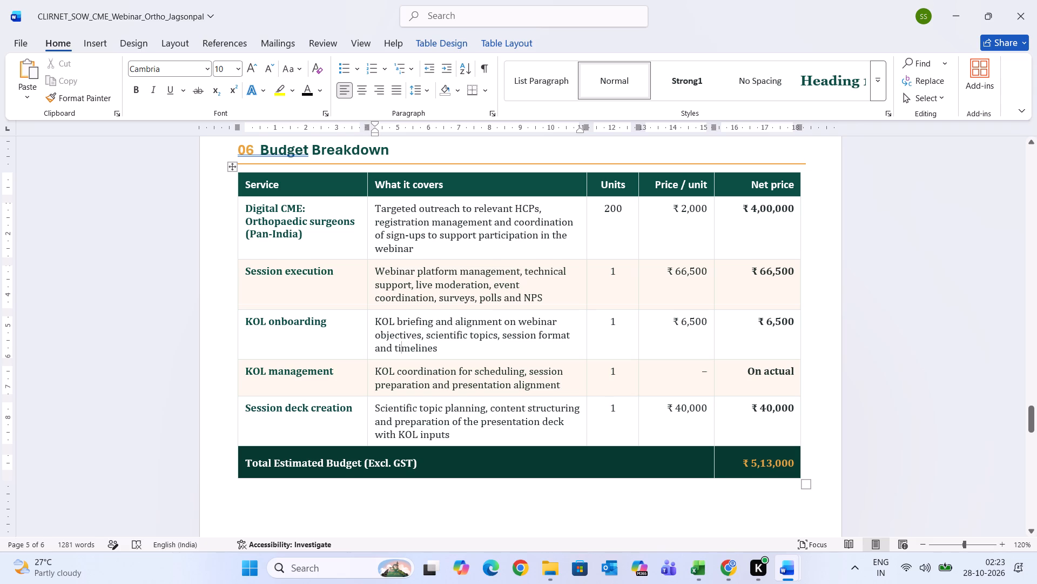
Format the pasted table's service rows and Total Estimated Budget row in Aptos, size 10.
drag(796, 463, 181, 167)
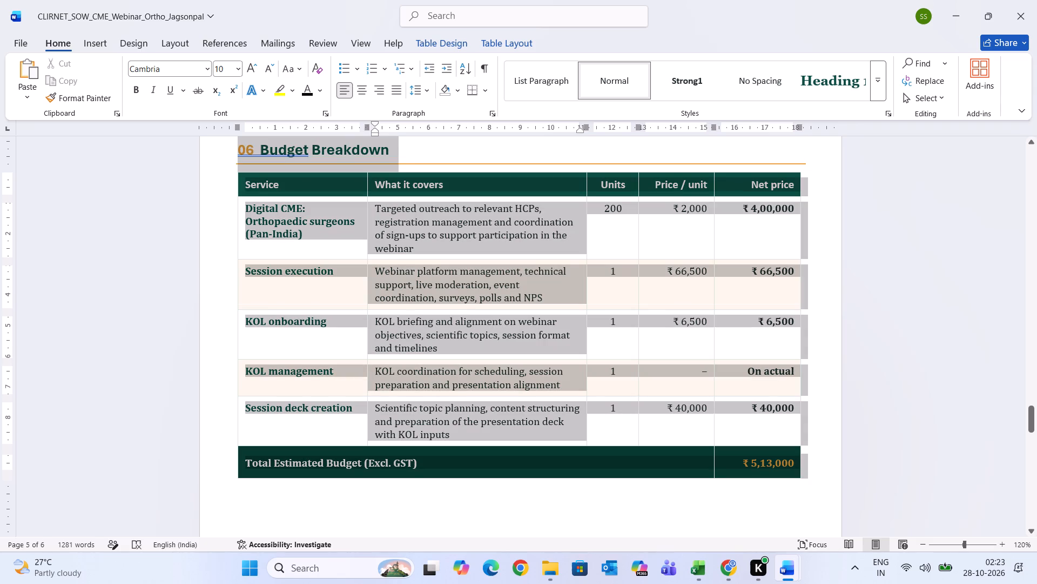
drag(181, 167, 235, 197)
click(206, 69)
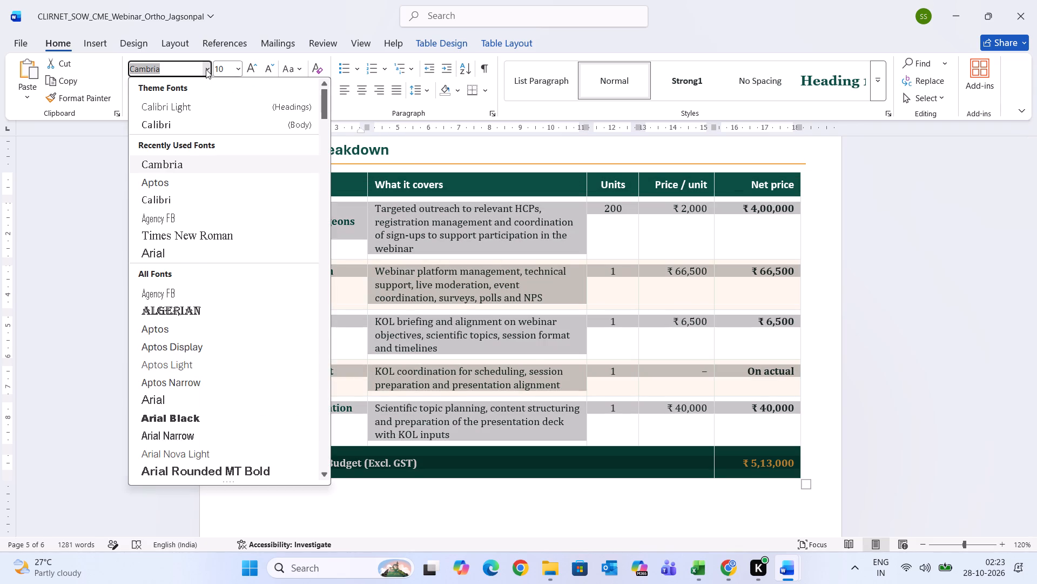
click(170, 188)
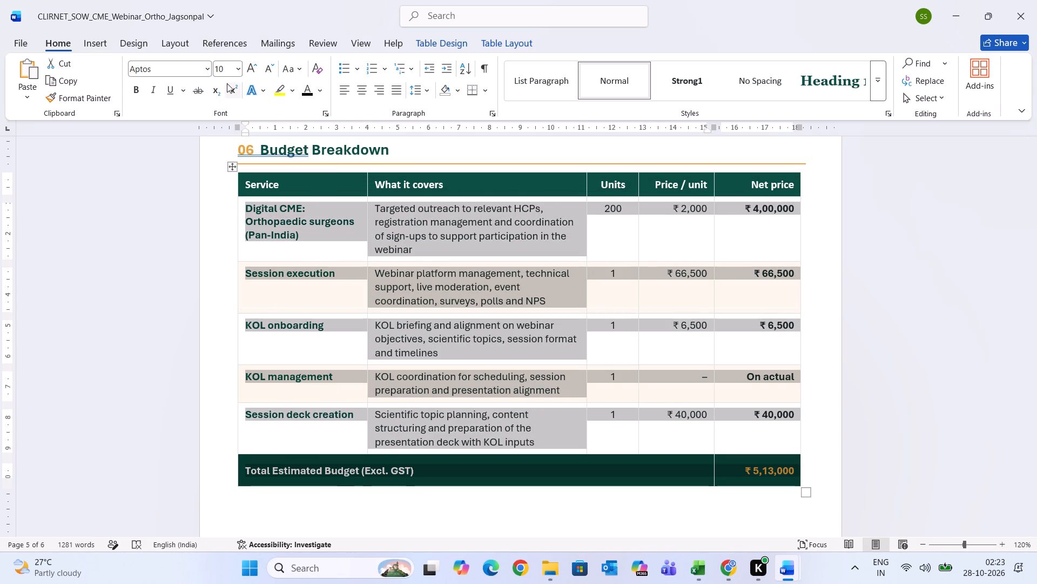
click(231, 70)
text(10)
key(Return)
click(423, 306)
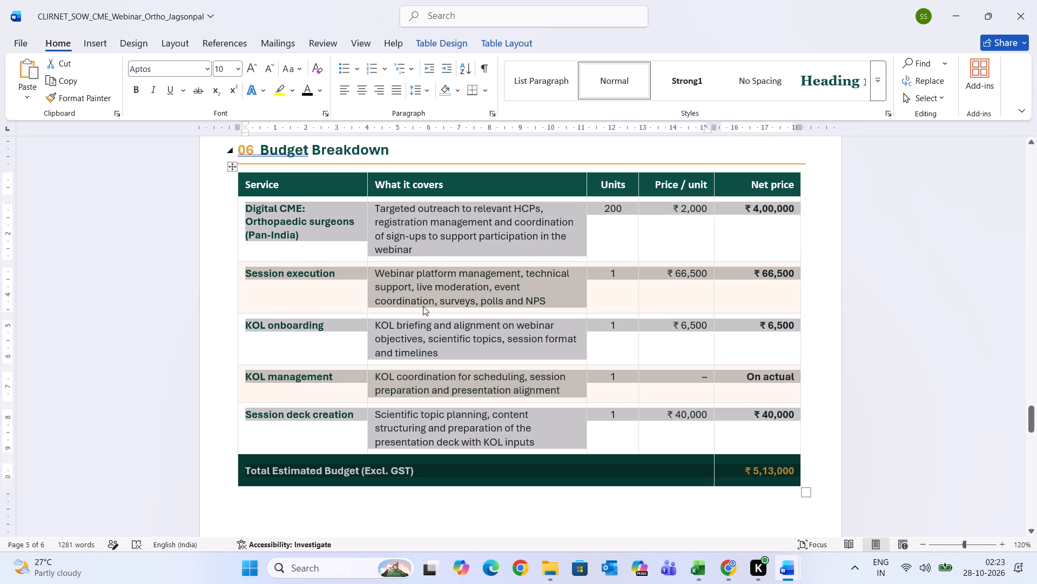
Change the text in the pasted table's five service rows to black.
drag(792, 432, 403, 275)
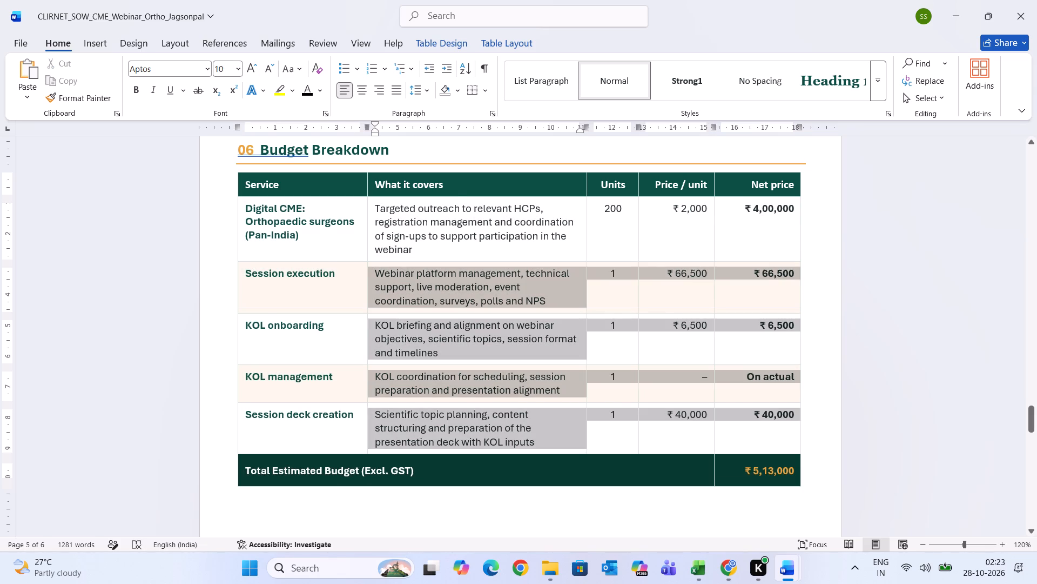
drag(403, 275, 284, 230)
click(308, 88)
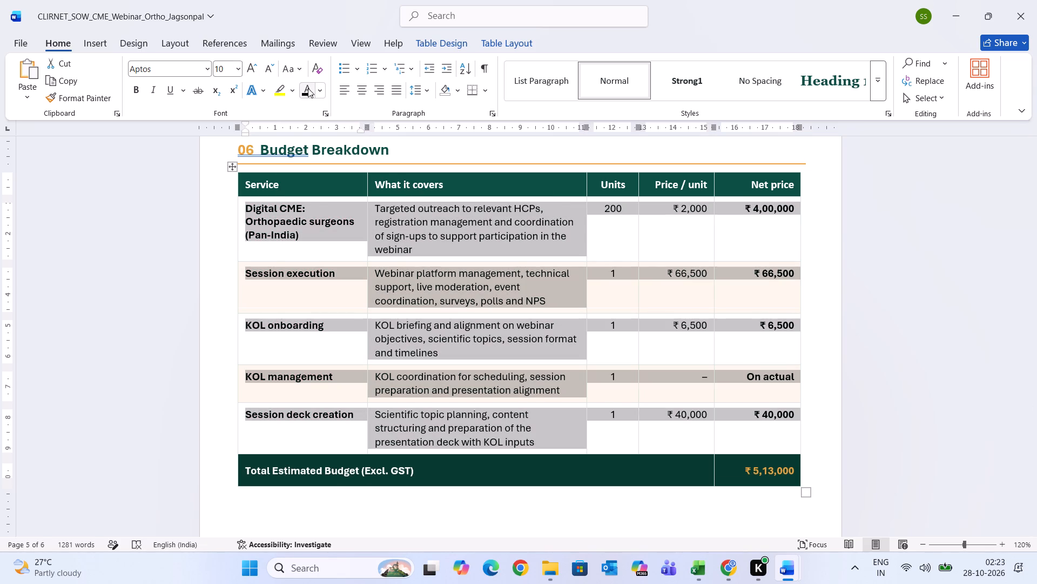
click(474, 456)
click(504, 546)
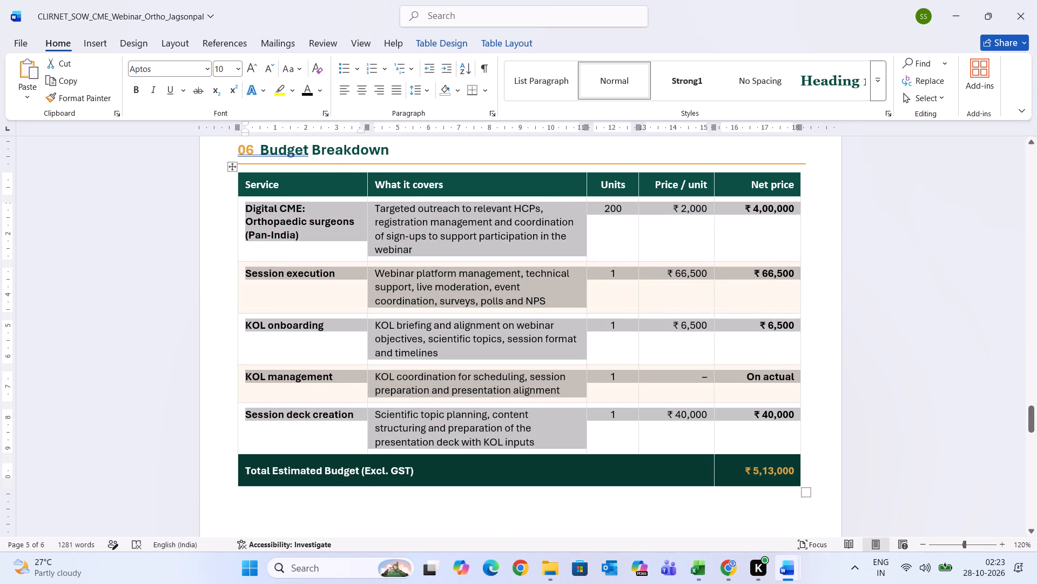
click(468, 487)
click(439, 512)
Review the document from the Campaign Impact text past the original pricing table to the Timeline, Assumptions & Next Step section.
scroll(439, 512, up, 1)
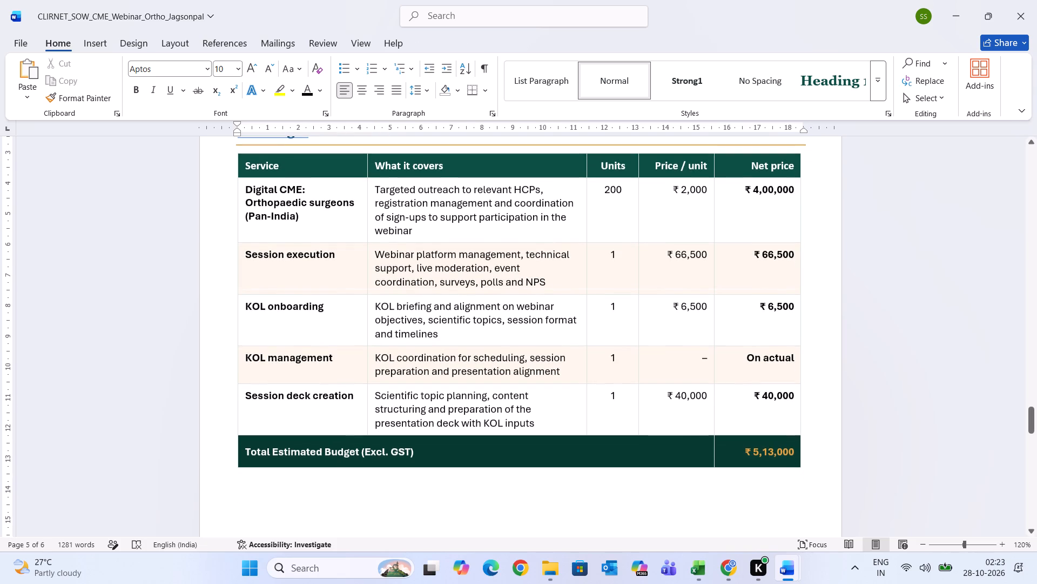
scroll(439, 512, up, 1)
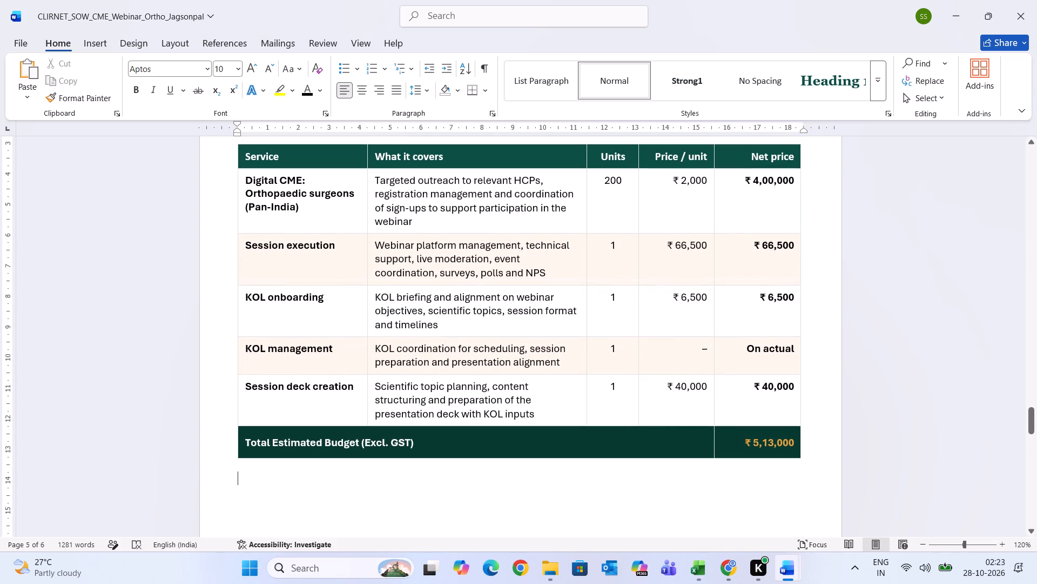
scroll(439, 512, up, 2)
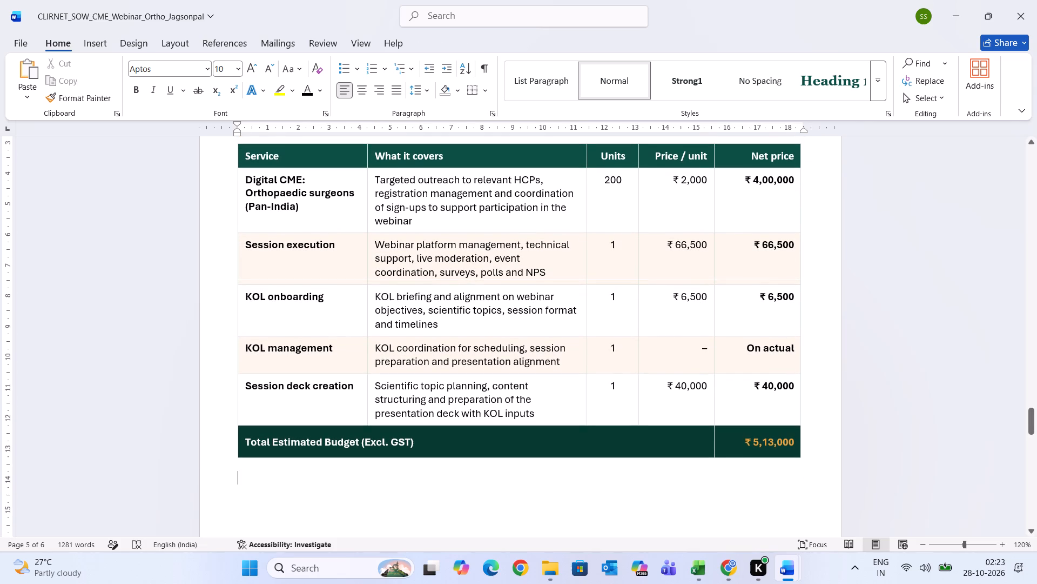
scroll(439, 512, up, 3)
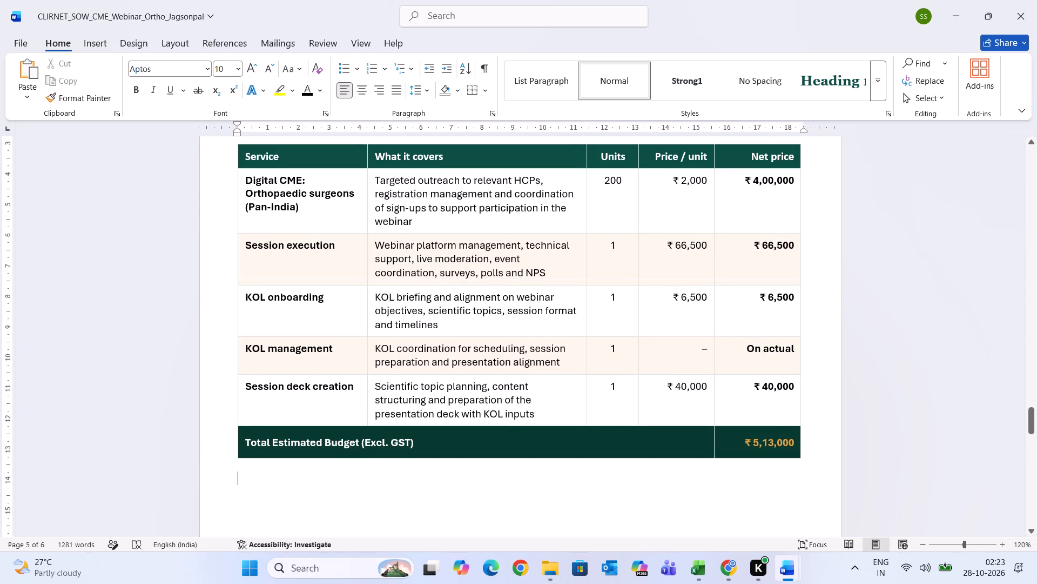
scroll(439, 512, up, 1)
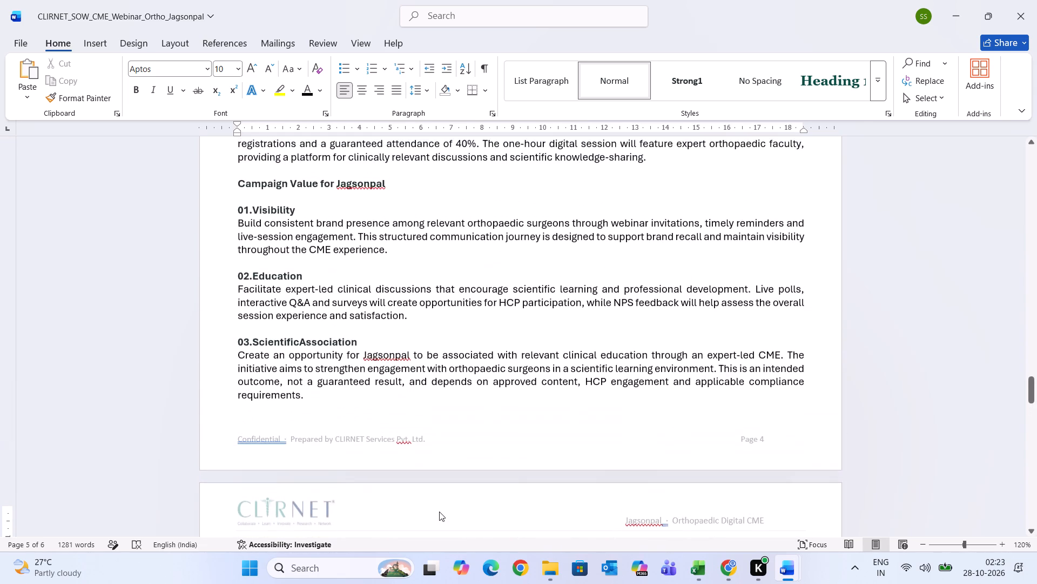
scroll(439, 512, down, 4)
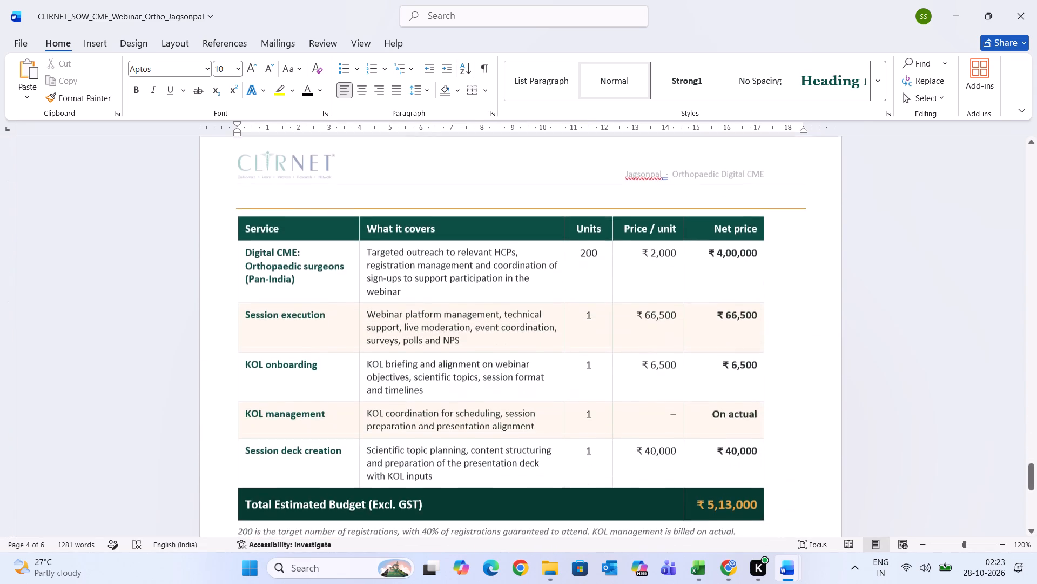
scroll(439, 512, down, 4)
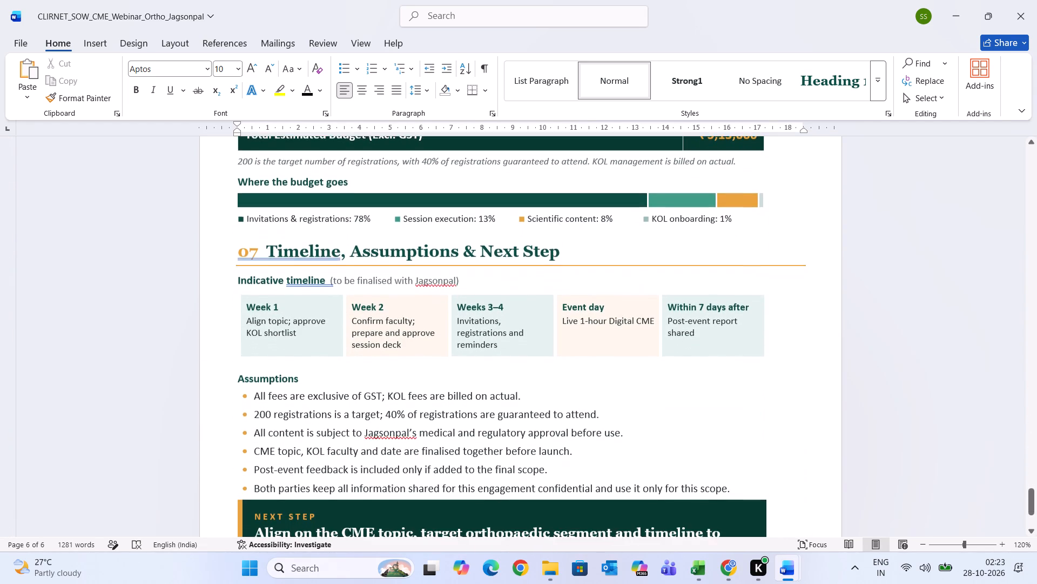
scroll(439, 512, down, 1)
scroll(373, 443, down, 1)
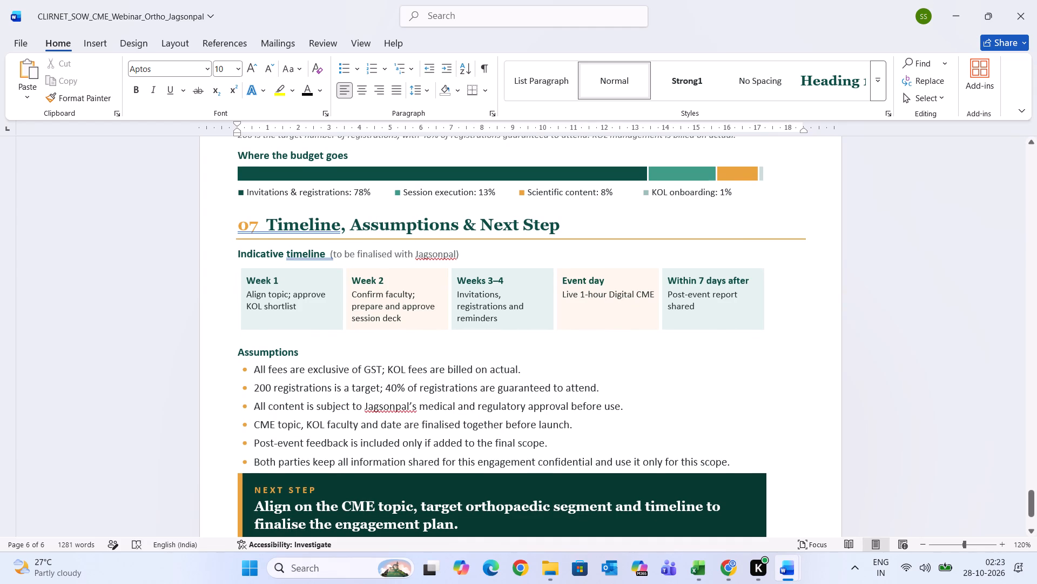
scroll(373, 443, down, 3)
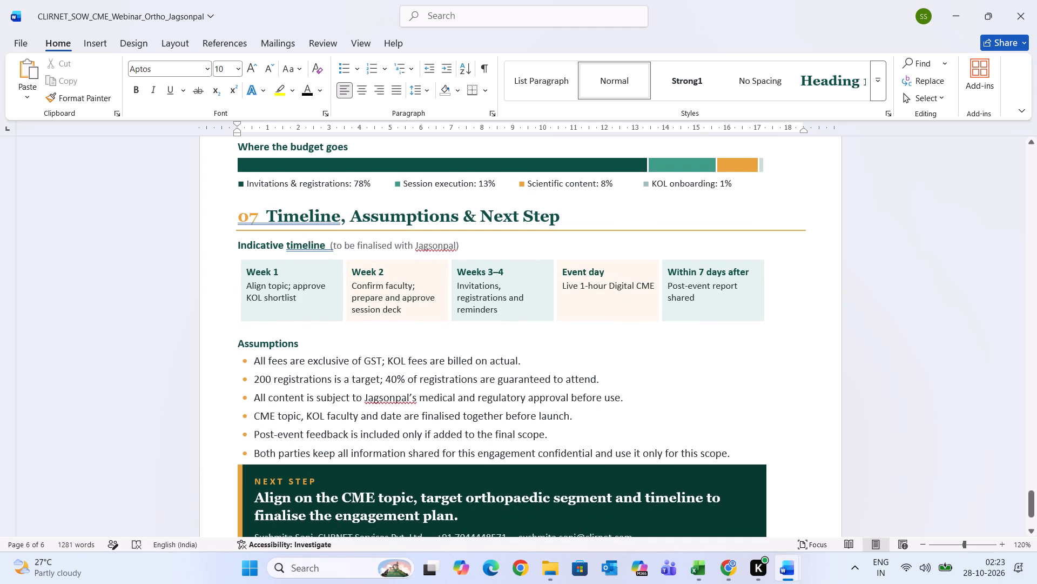
scroll(373, 443, down, 3)
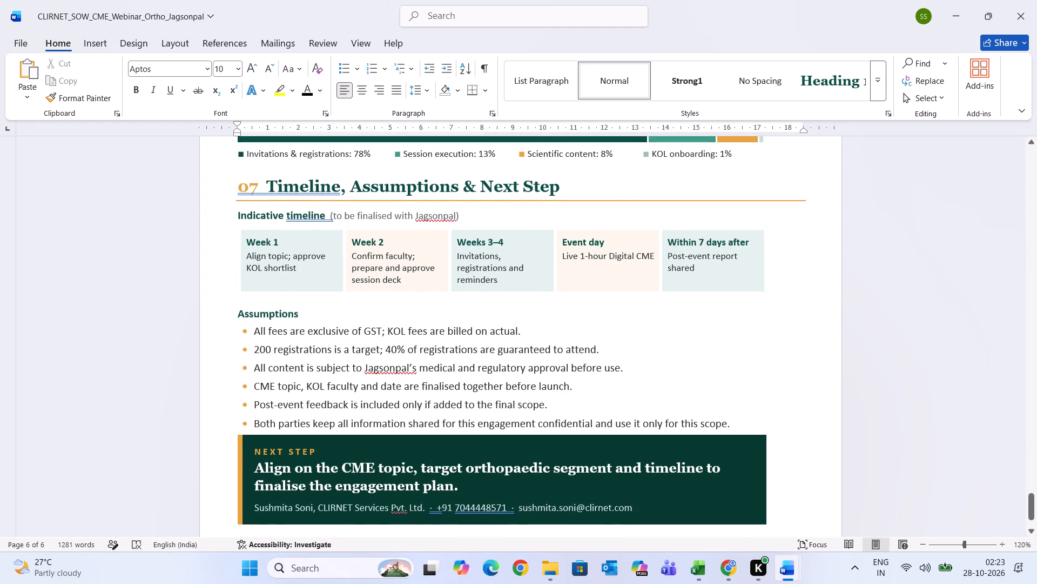
Switch to the New Keratone Oil Dabur proposal and copy the paragraph under its Confidentiality heading.
scroll(373, 443, down, 1)
click(793, 575)
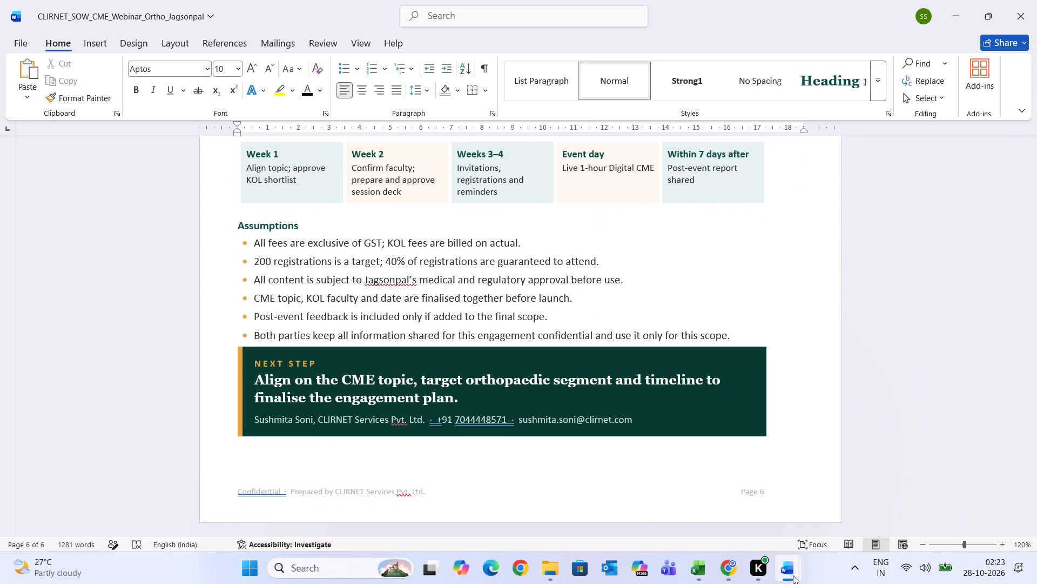
click(825, 506)
click(879, 388)
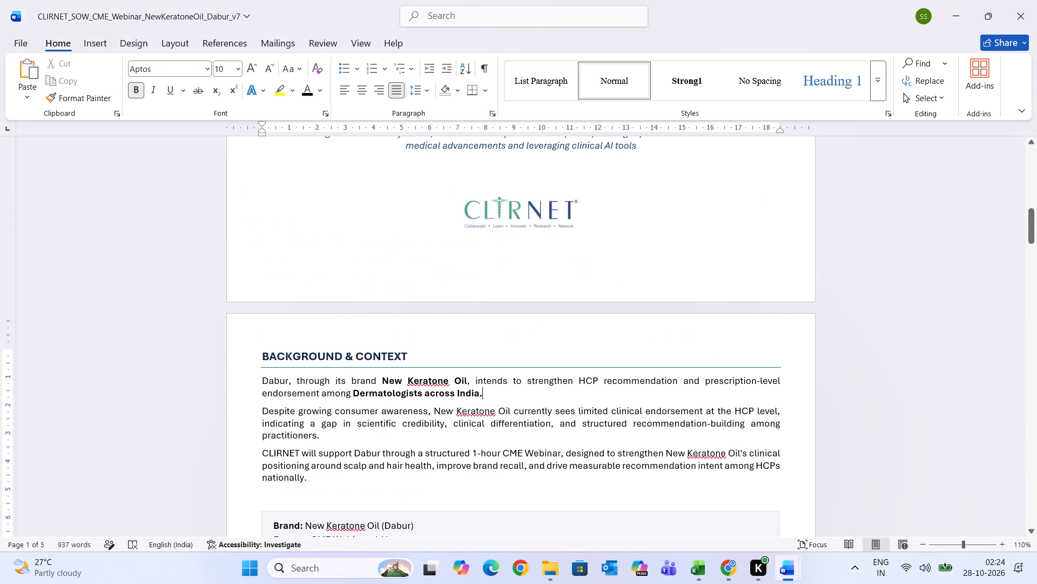
scroll(879, 388, down, 6)
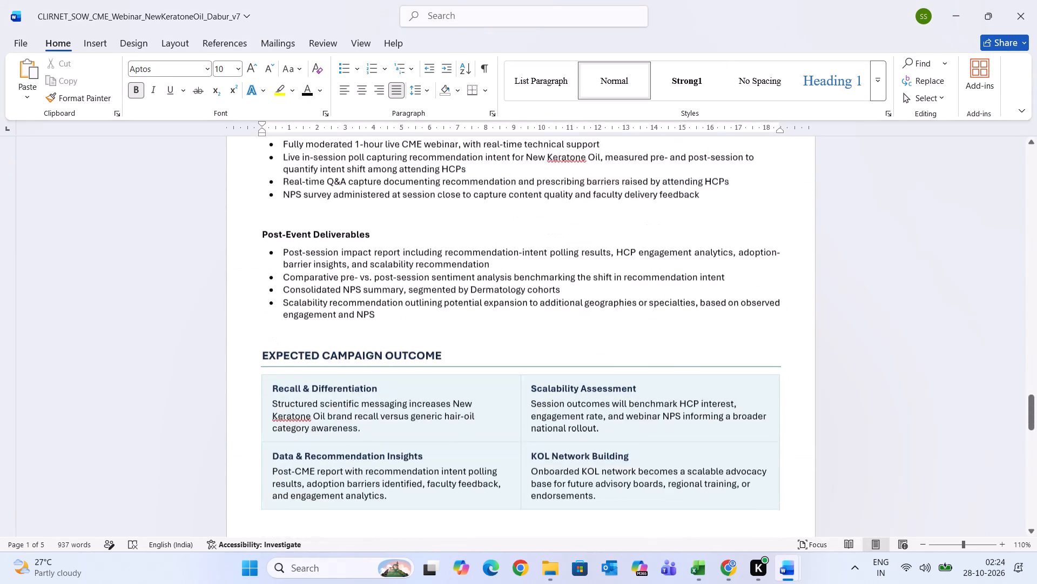
scroll(879, 388, down, 4)
scroll(879, 388, up, 1)
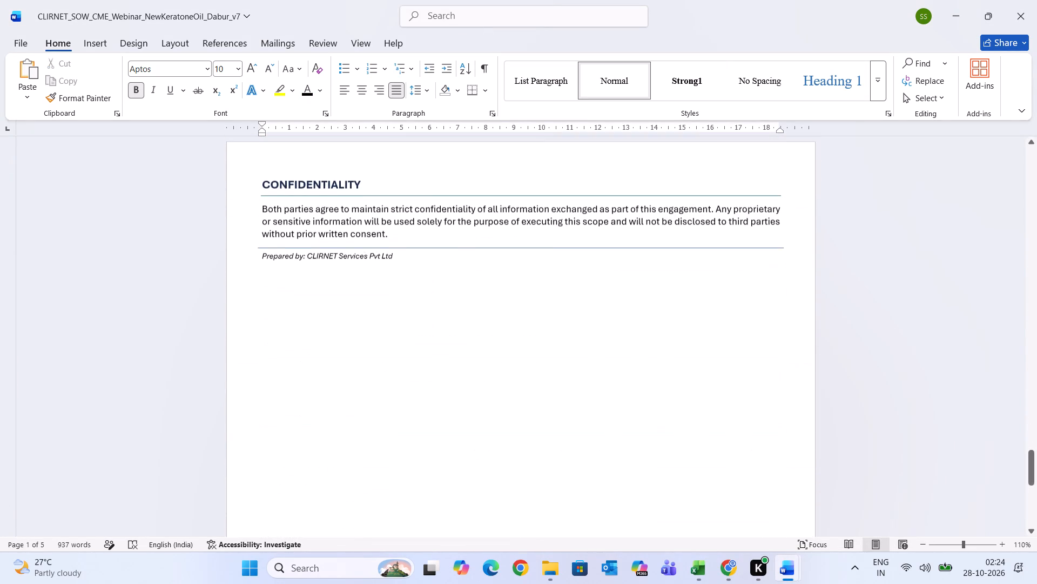
scroll(879, 388, up, 1)
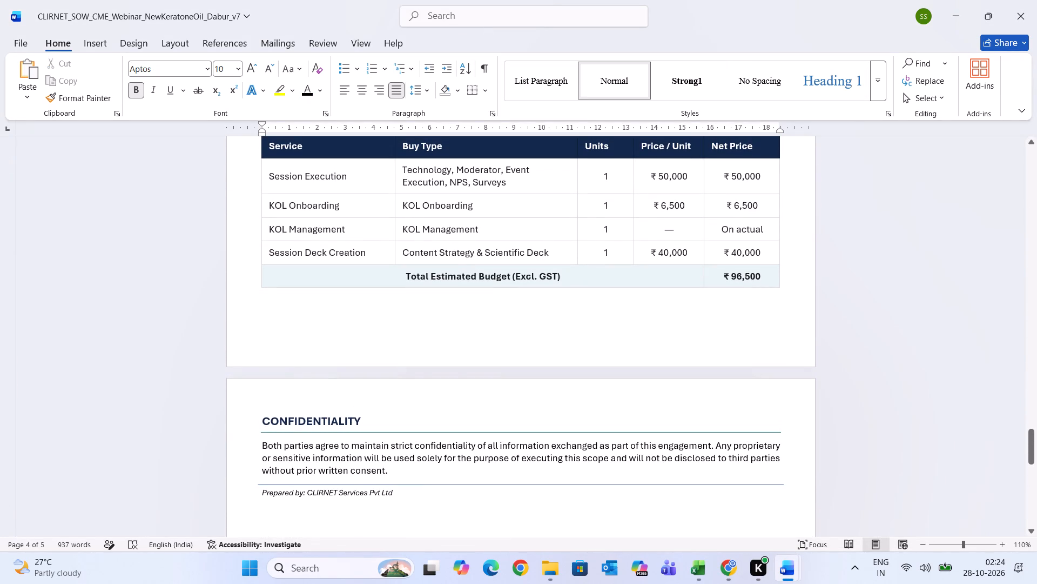
drag(261, 443, 354, 467)
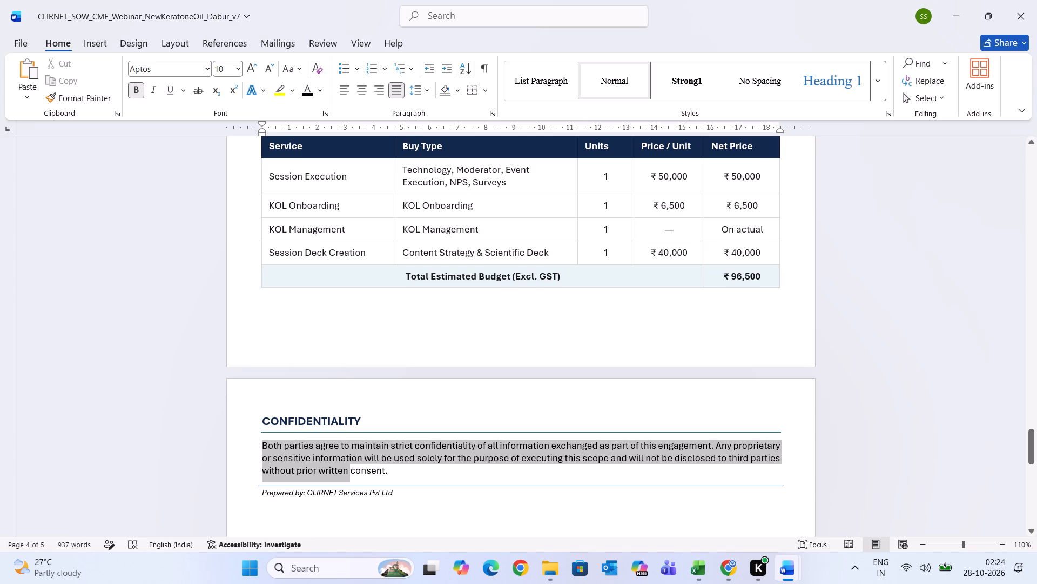
drag(354, 467, 385, 476)
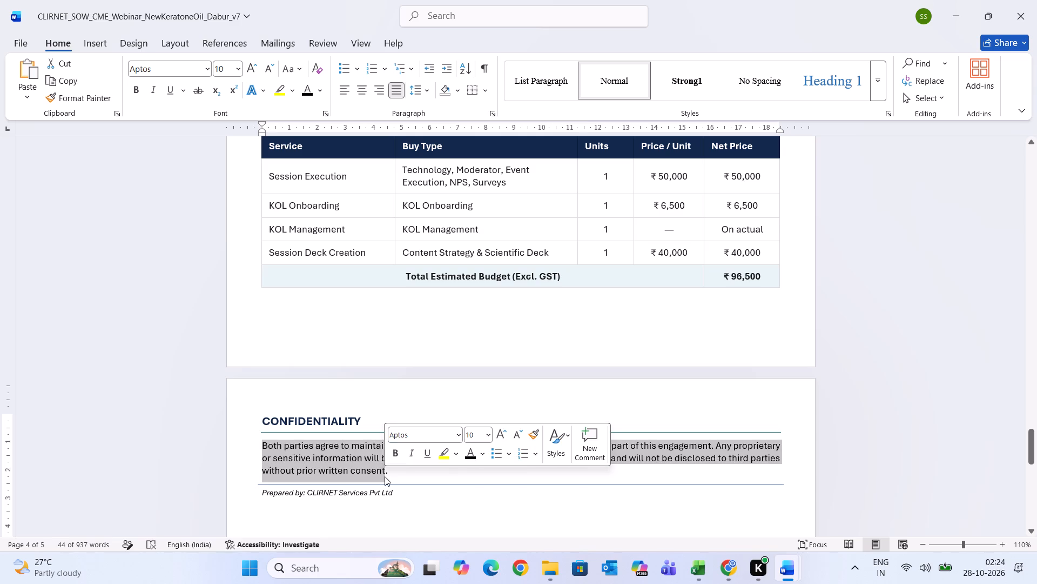
key(ctrl+c)
Paste the confidentiality paragraph into the Jagsonpal proposal, a couple of lines below the reformatted pricing table.
click(730, 567)
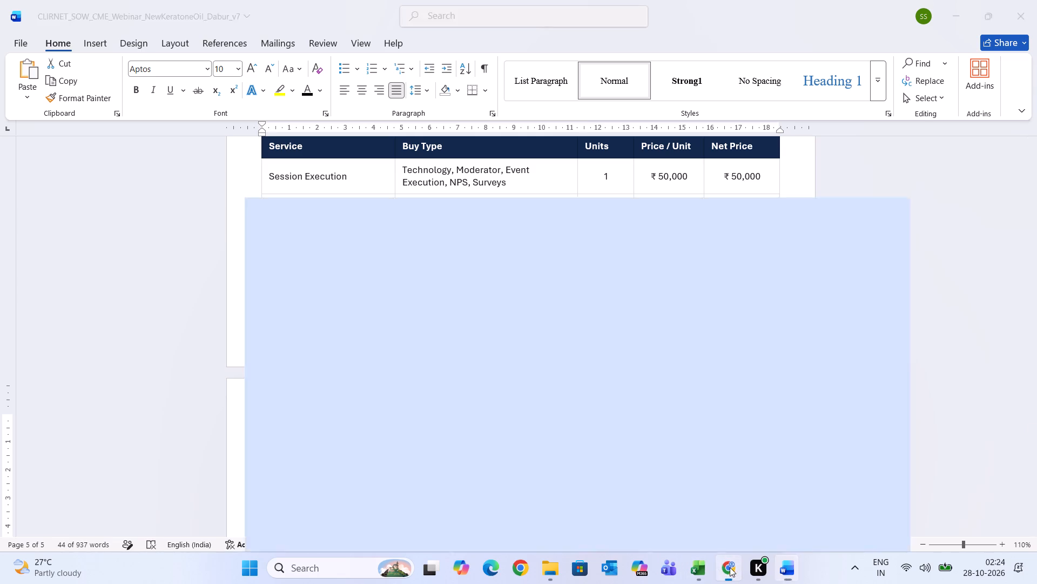
click(794, 574)
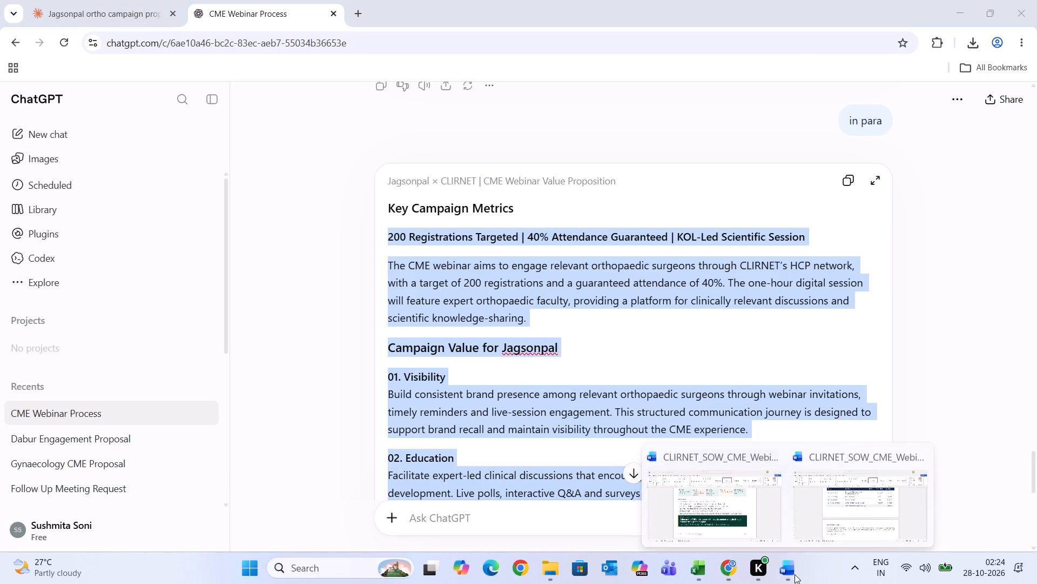
click(718, 510)
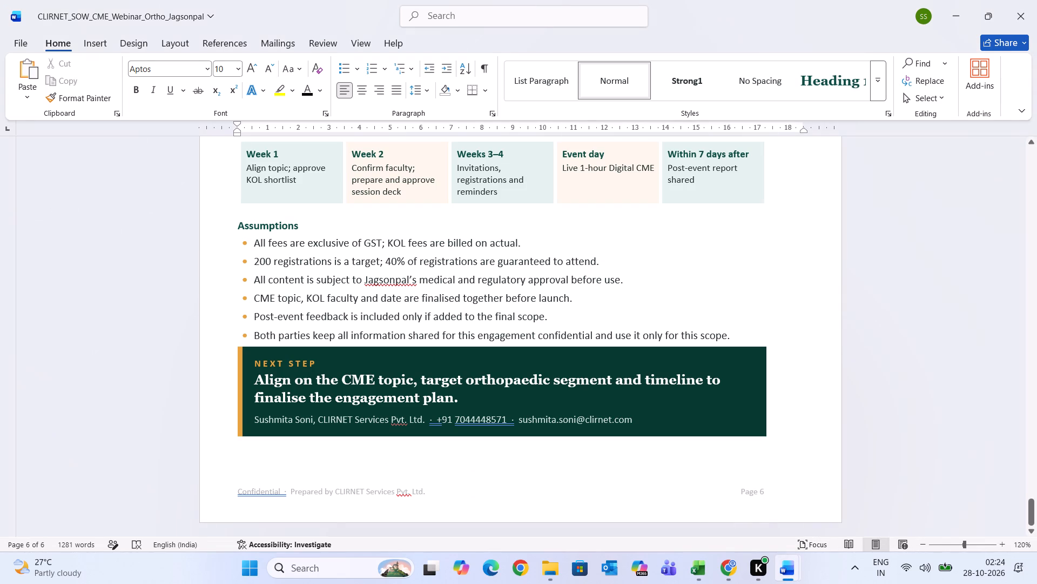
scroll(587, 476, up, 6)
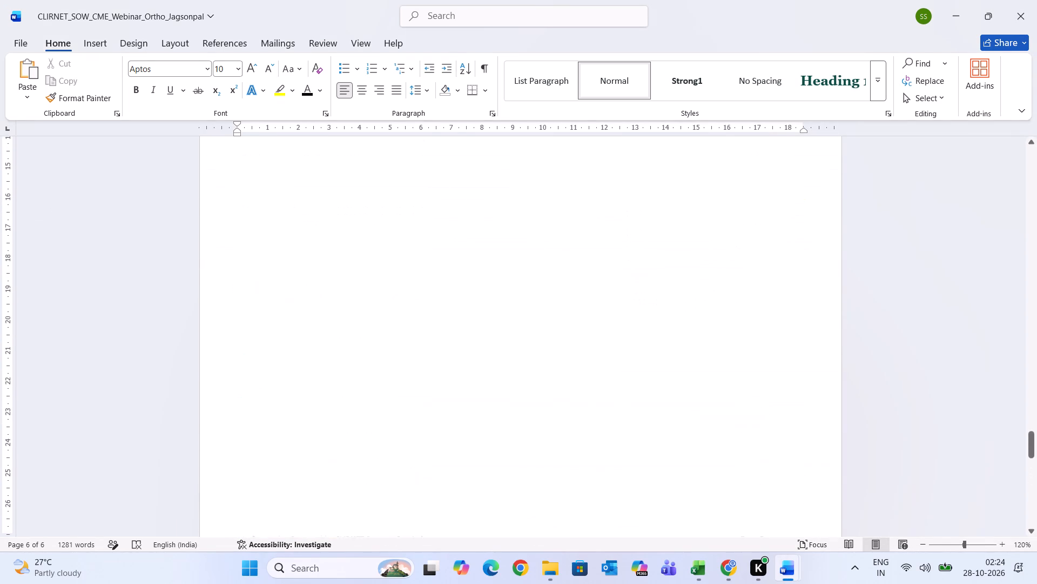
scroll(587, 476, up, 3)
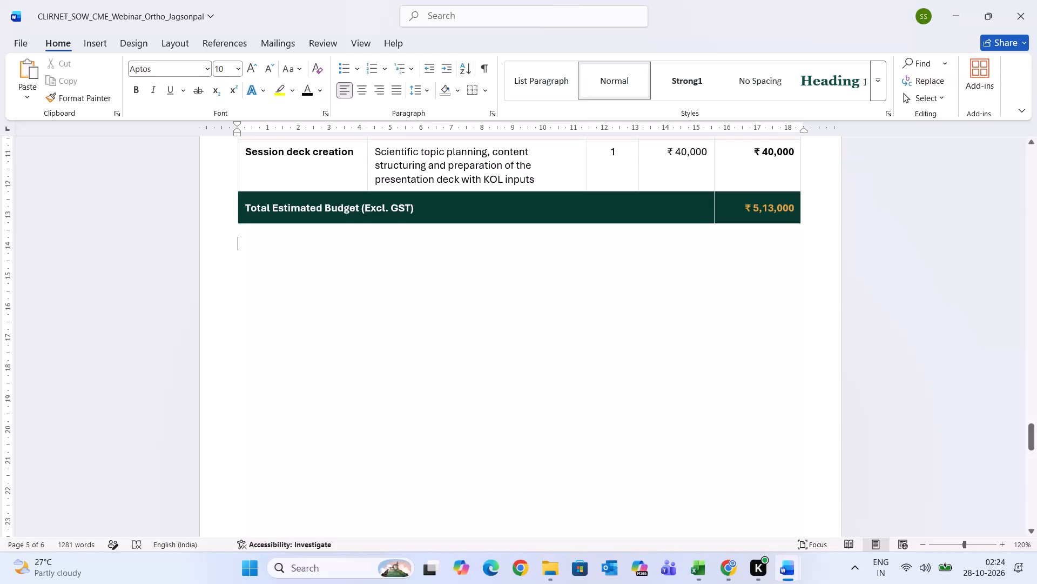
key(Return)
key(Return)
key(ctrl+v)
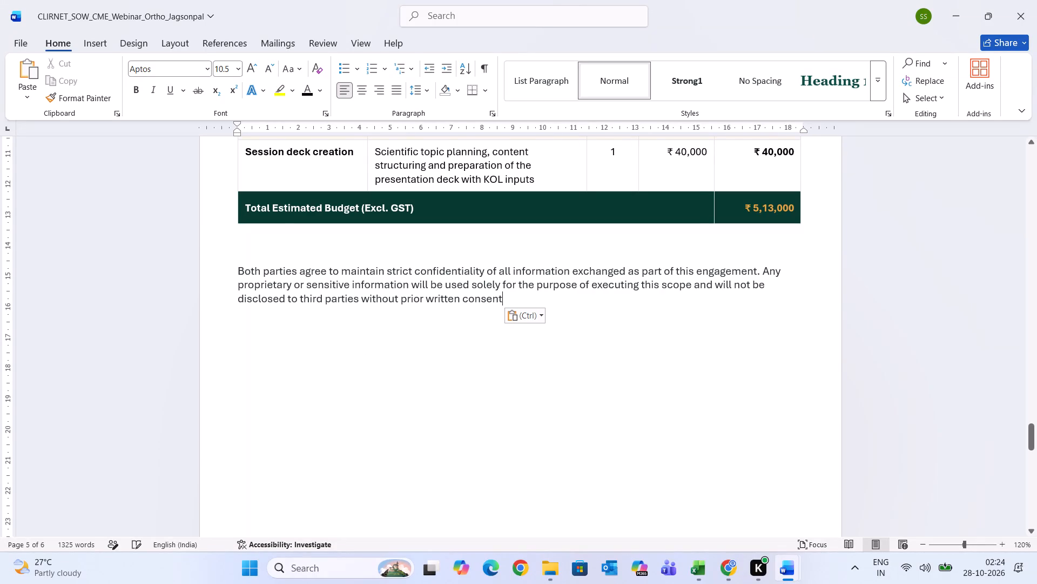
Format the pasted confidentiality paragraph at size 10, justified, in black.
drag(505, 294, 240, 259)
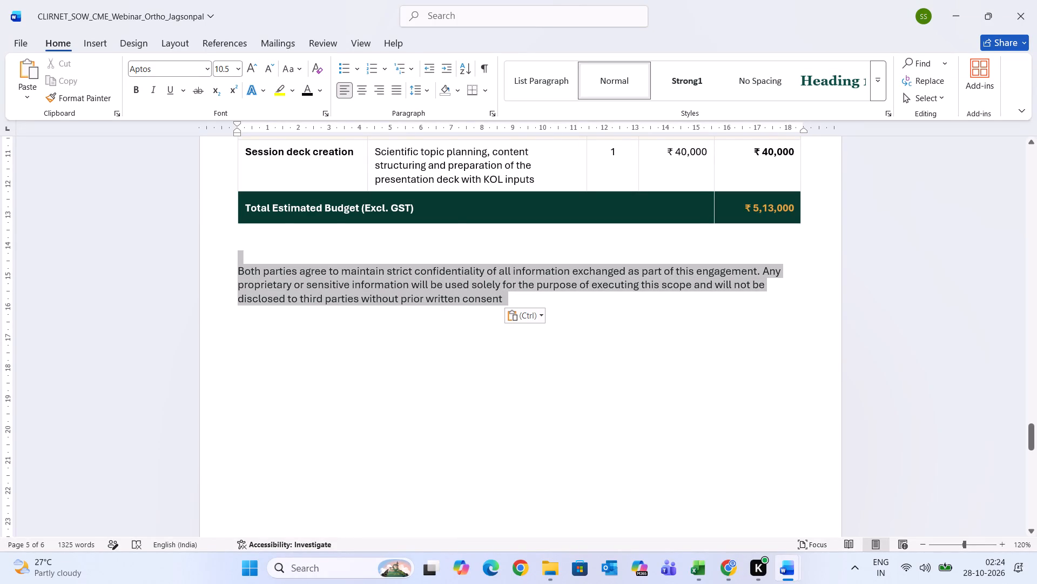
drag(240, 259, 232, 257)
click(265, 69)
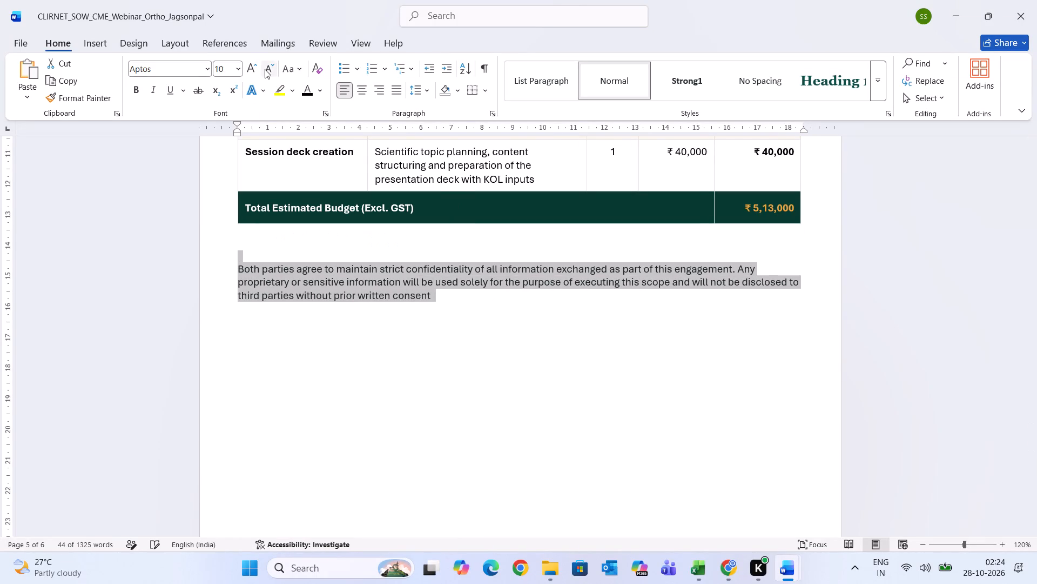
click(396, 92)
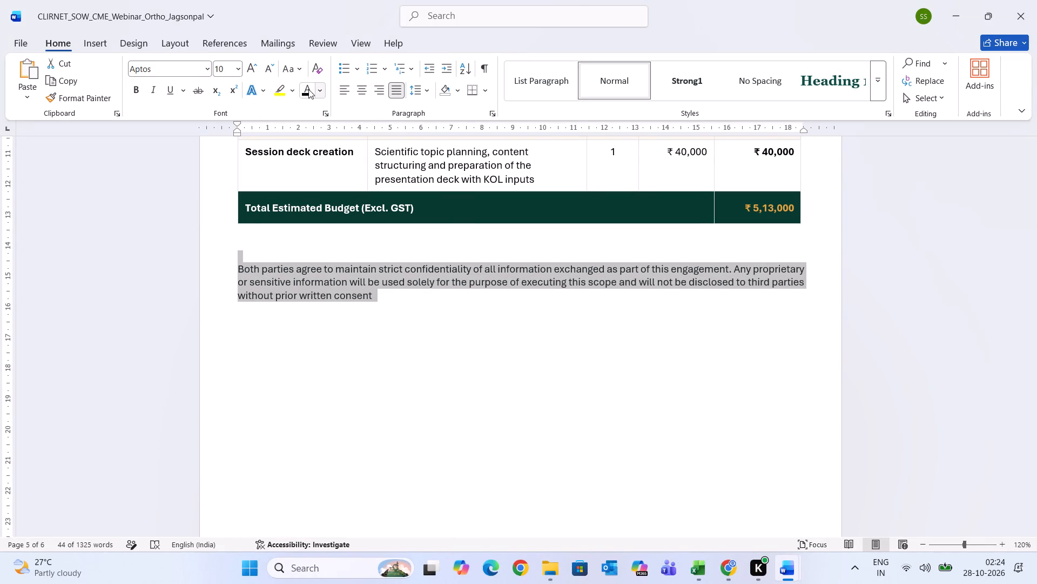
click(306, 91)
click(294, 249)
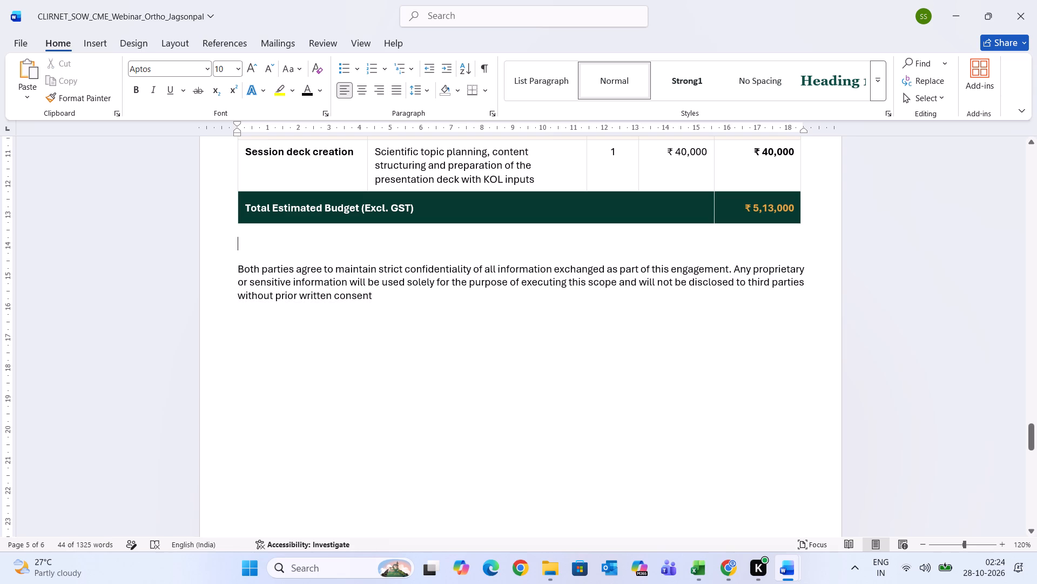
Copy the 06 Budget Breakdown heading and paste it above the confidentiality paragraph.
scroll(294, 249, up, 2)
drag(394, 300, 247, 296)
key(ctrl+c)
scroll(247, 296, down, 1)
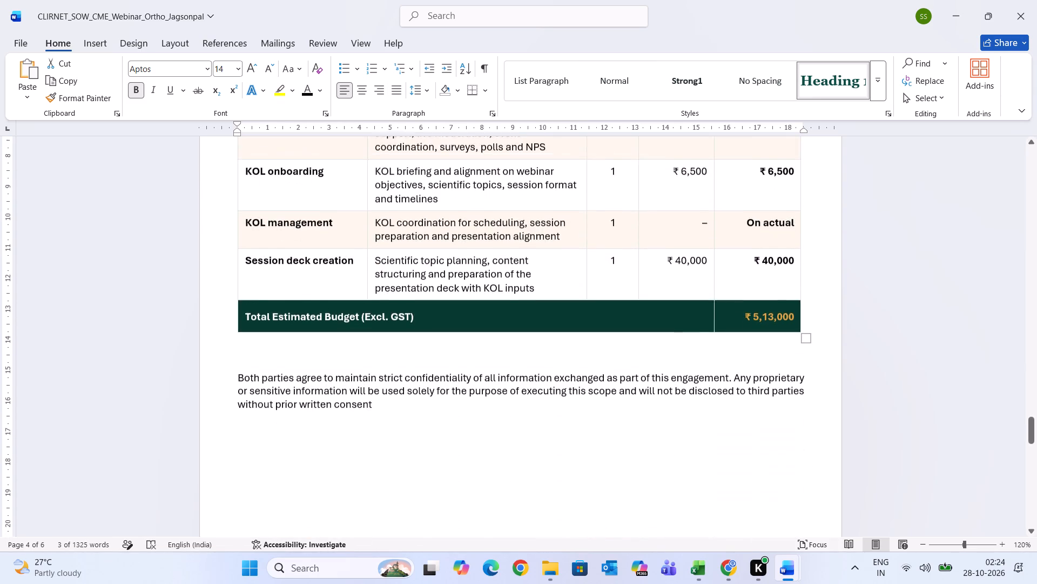
scroll(247, 296, down, 1)
click(247, 344)
key(Return)
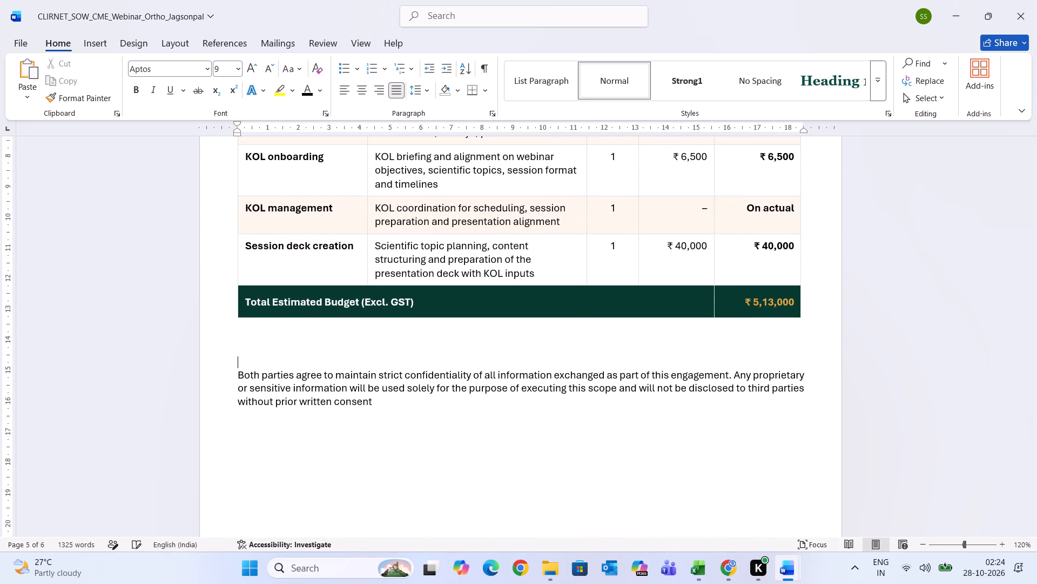
click(249, 346)
key(ctrl+v)
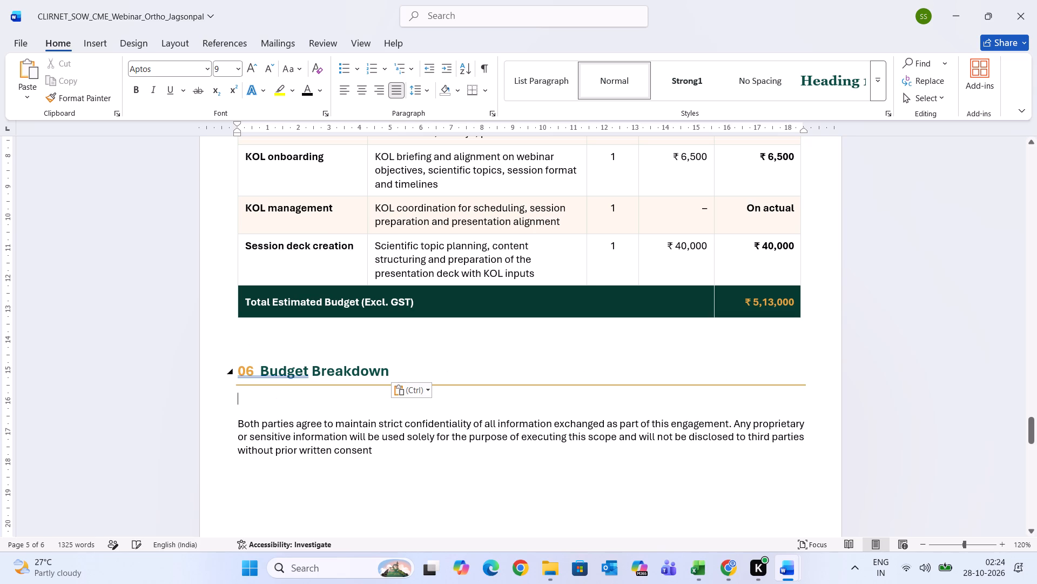
Change the pasted heading's number and title to "07 Confidentiality".
click(257, 368)
key(BackSpace)
key(BackSpace)
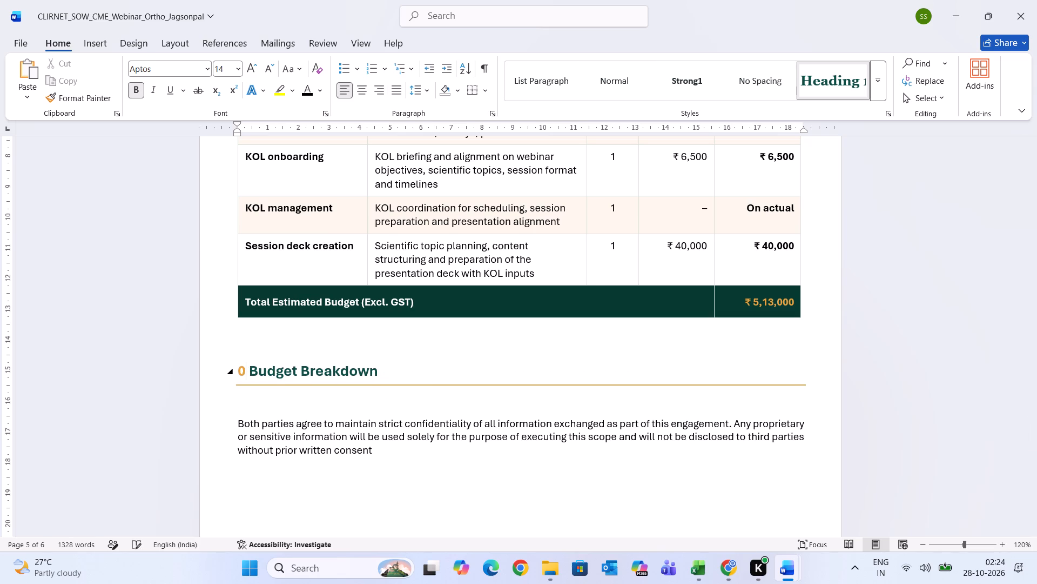
key(7)
click(392, 373)
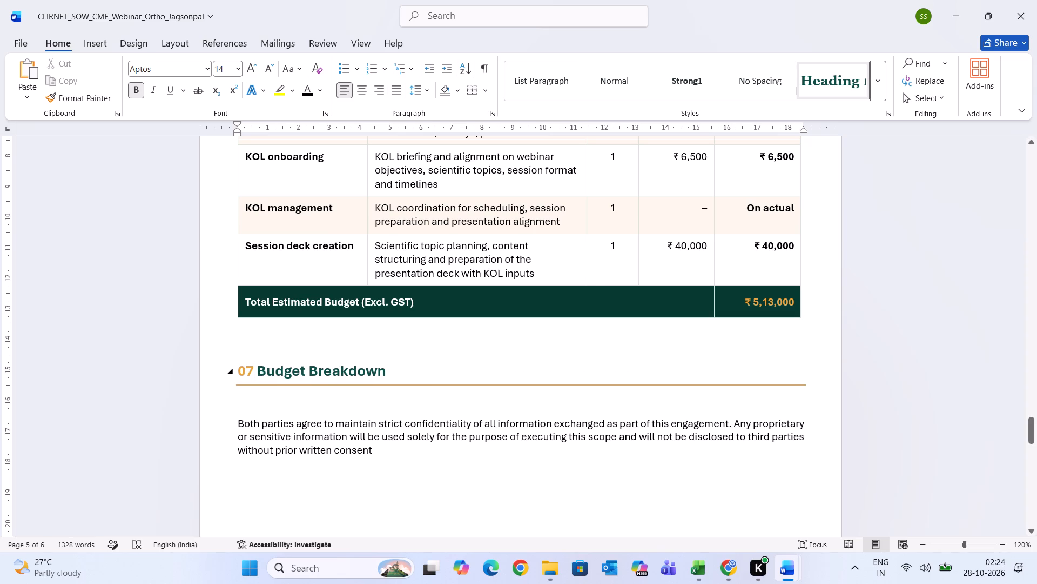
key(BackSpace)
key(BackSpace)
key(BackSpace)
key(BackSpace)
key(BackSpace)
key(BackSpace)
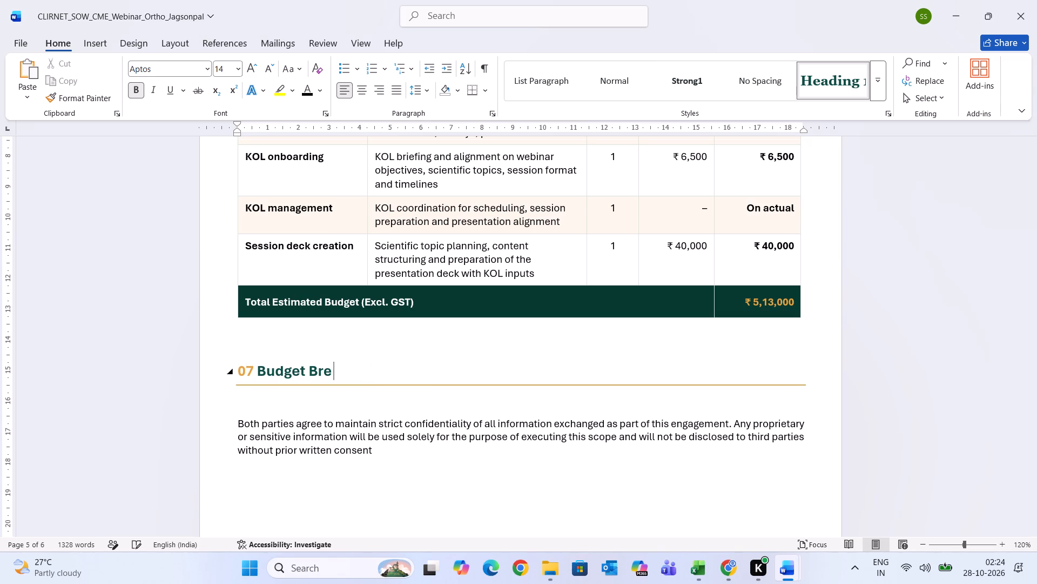
key(BackSpace)
key(BackSpace)
key(BackSpace)
key(BackSpace)
key(BackSpace)
key(BackSpace)
key(BackSpace)
key(BackSpace)
key(BackSpace)
key(BackSpace)
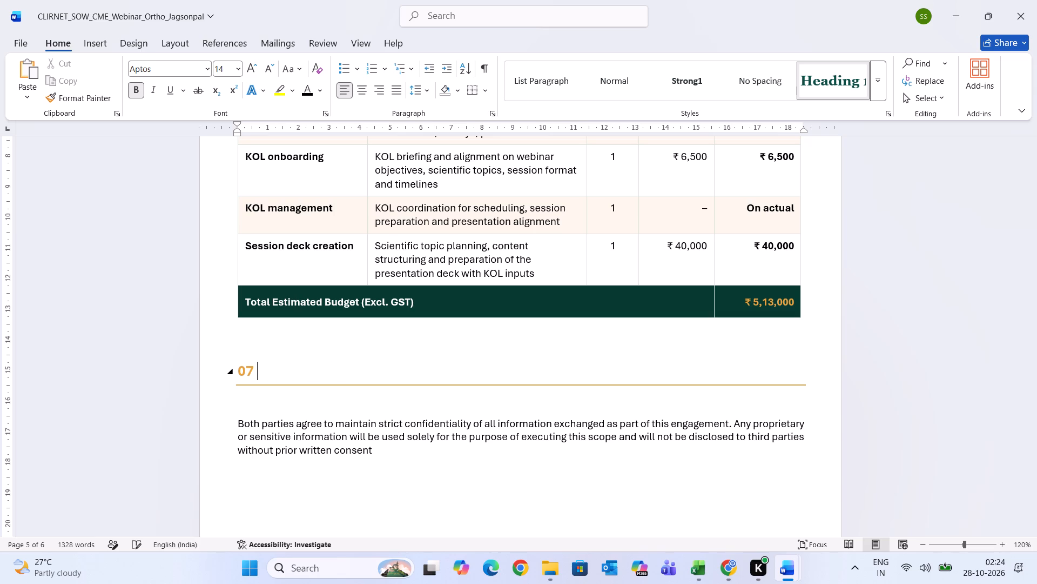
text(Confi)
key(e)
key(BackSpace)
text(dent)
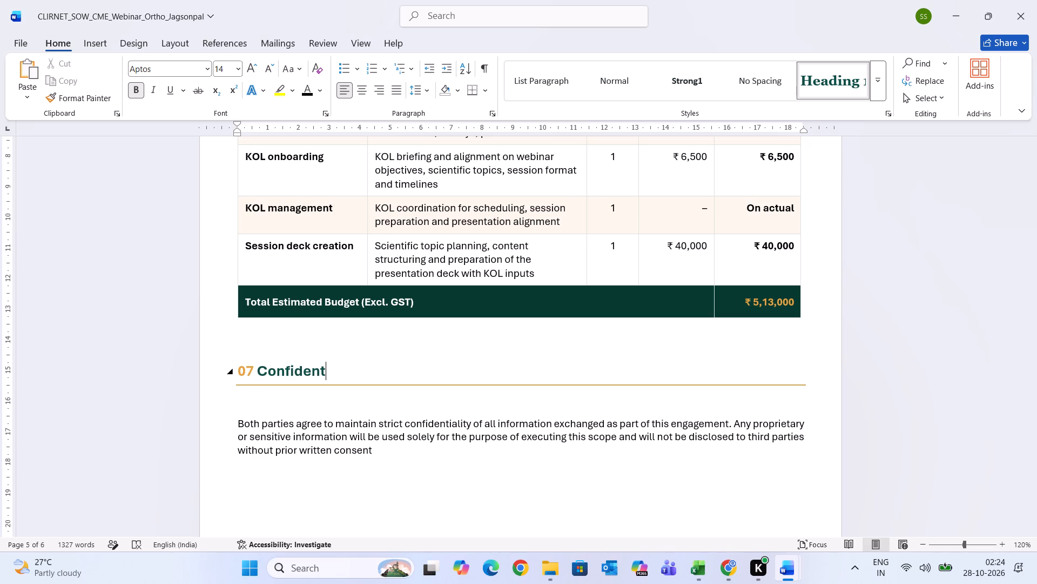
text(iality)
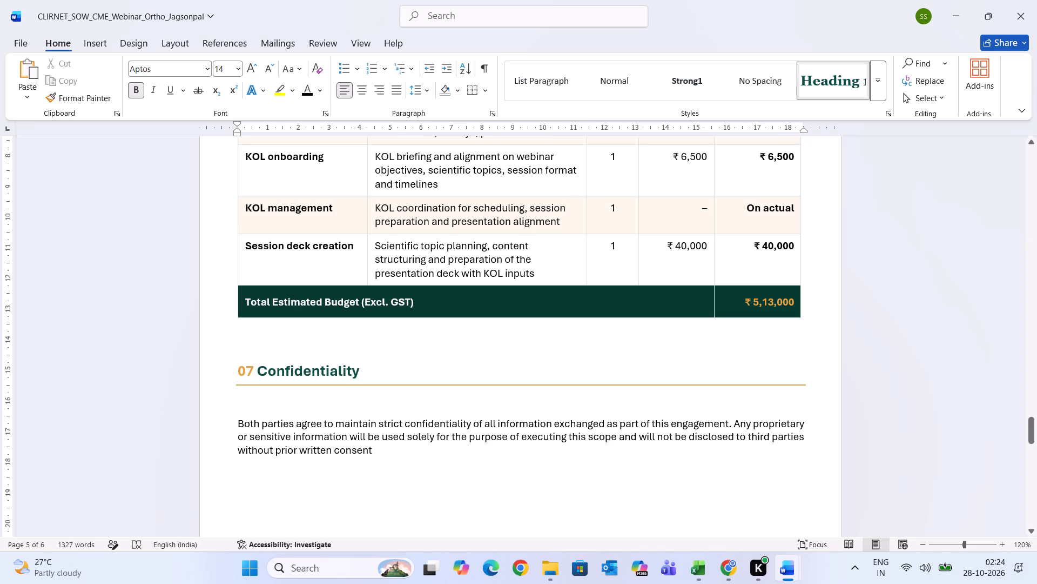
Remove the blank line under the Confidentiality heading and end its paragraph with a full stop followed by two new lines.
click(243, 410)
key(BackSpace)
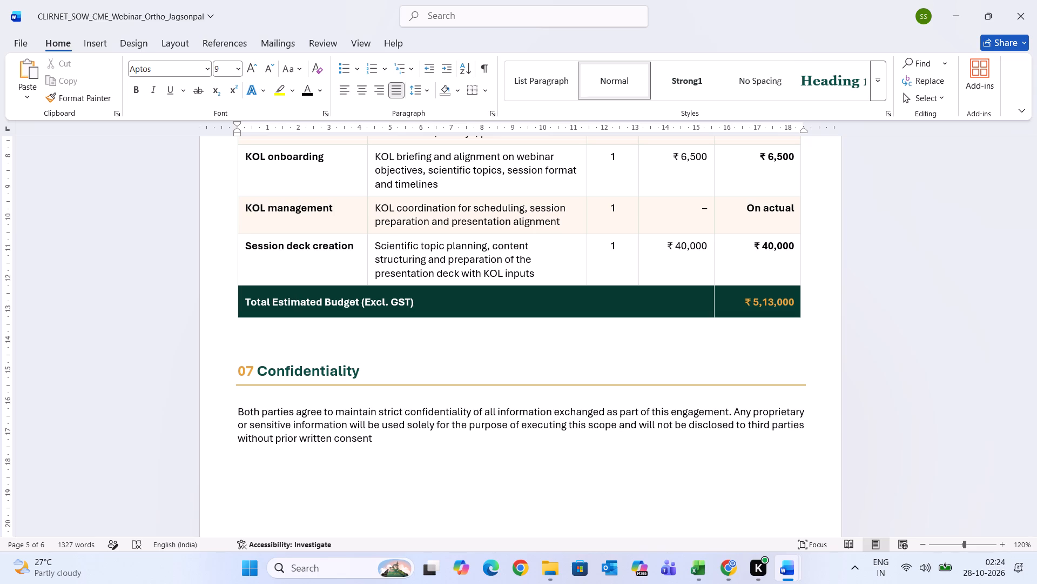
click(407, 435)
text(.)
key(space)
key(Return)
key(Return)
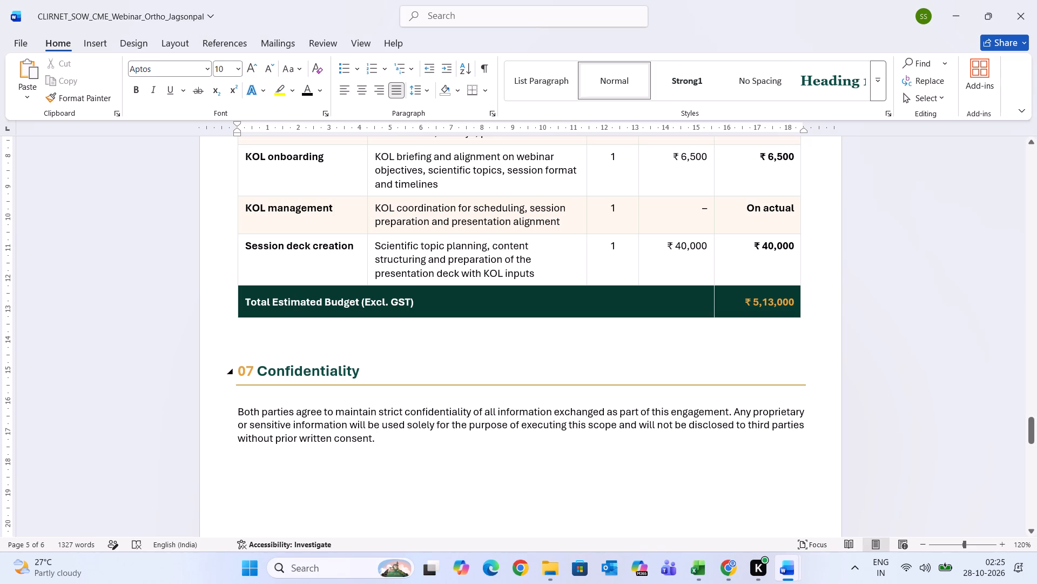
Delete the old content on the last page, from the original pricing table through the Timeline, Assumptions & Next Step section.
scroll(363, 391, down, 4)
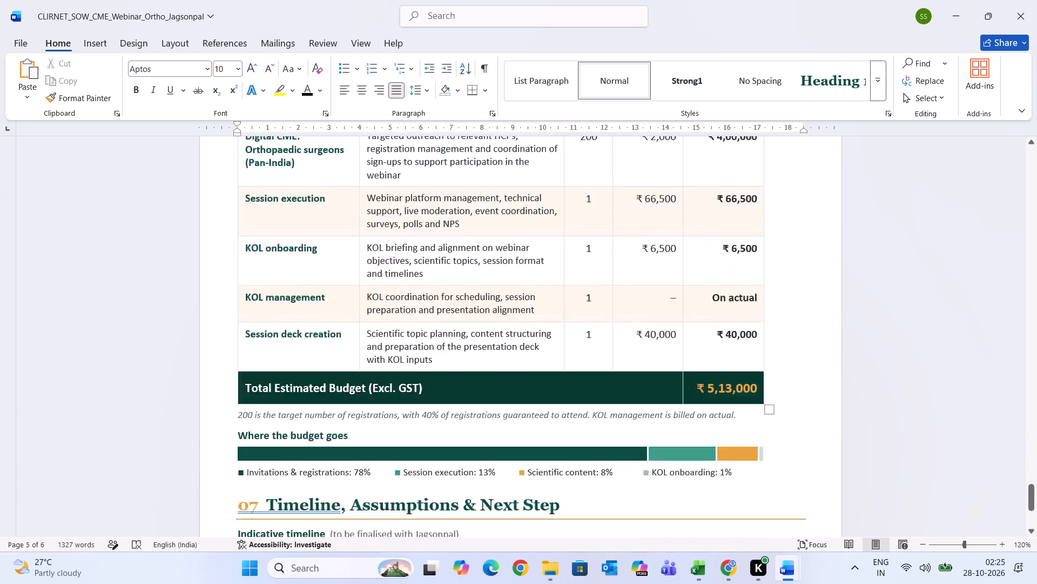
scroll(363, 391, down, 3)
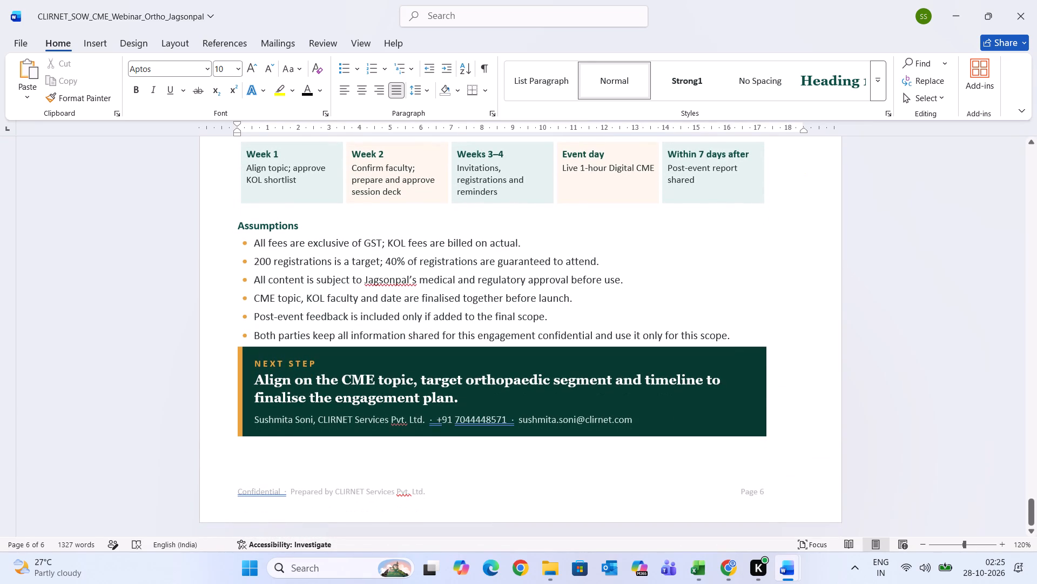
drag(755, 461, 456, 367)
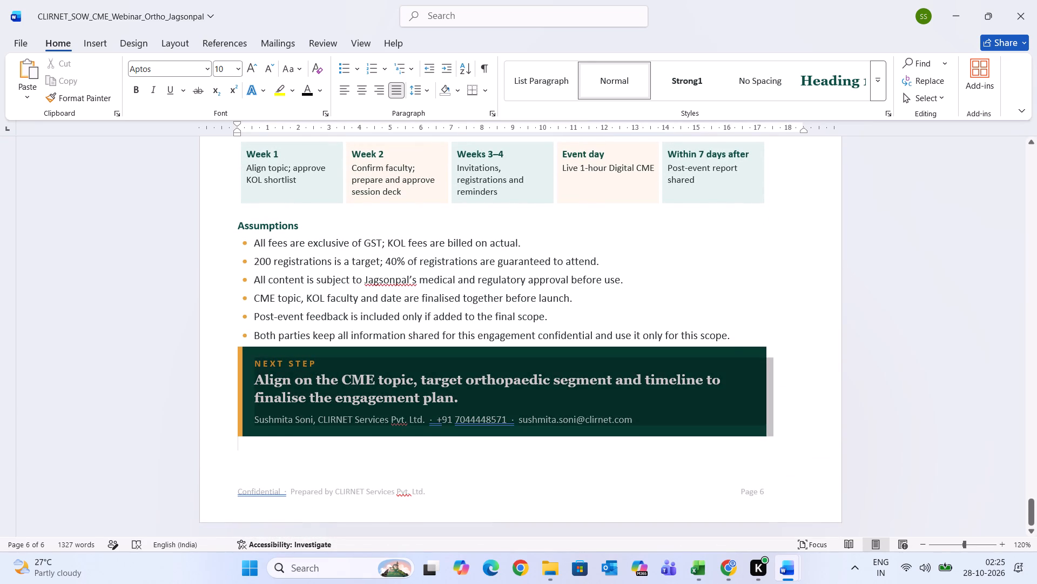
drag(456, 367, 239, 177)
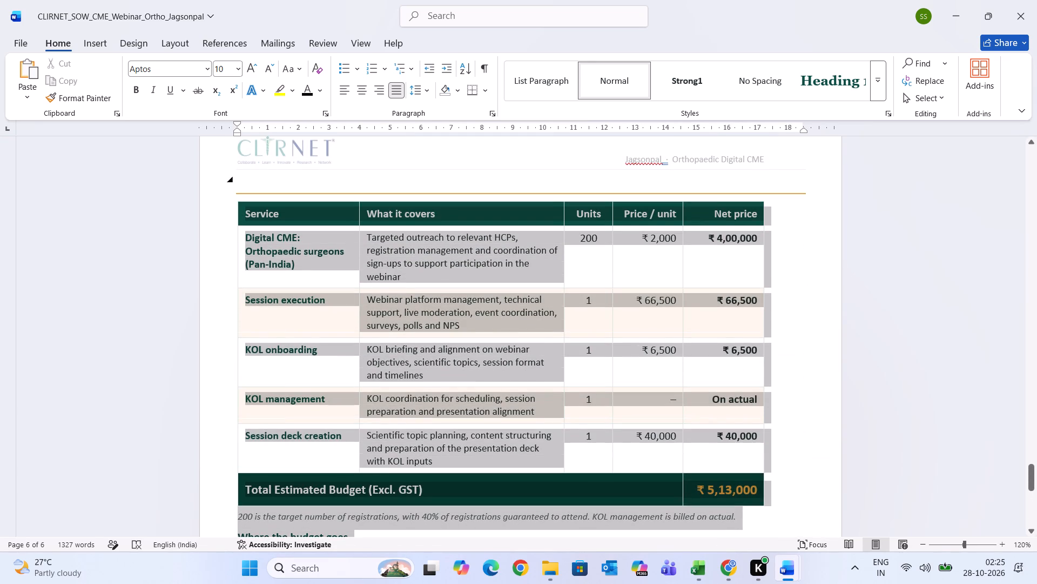
drag(239, 177, 238, 183)
key(BackSpace)
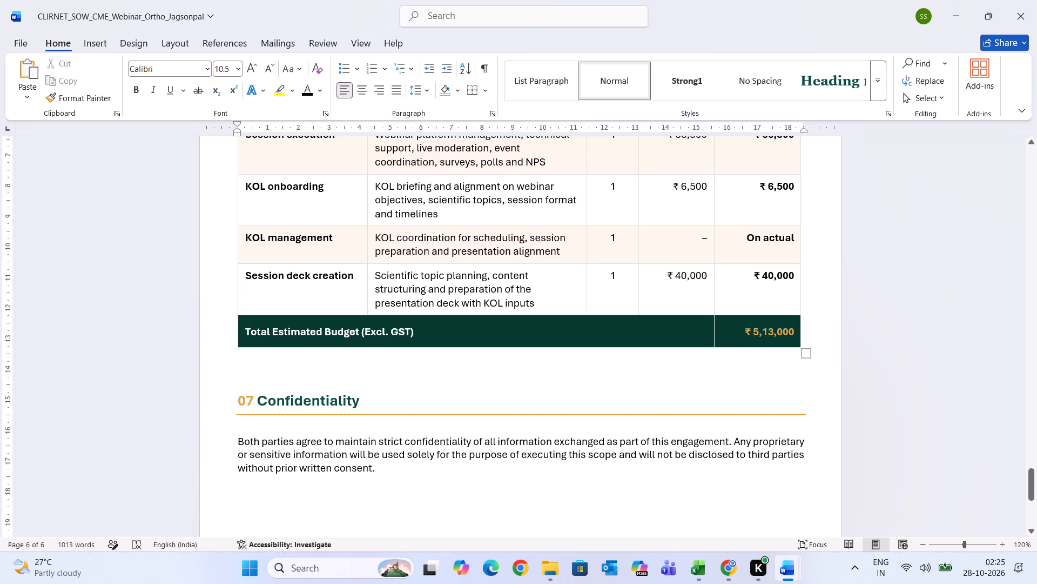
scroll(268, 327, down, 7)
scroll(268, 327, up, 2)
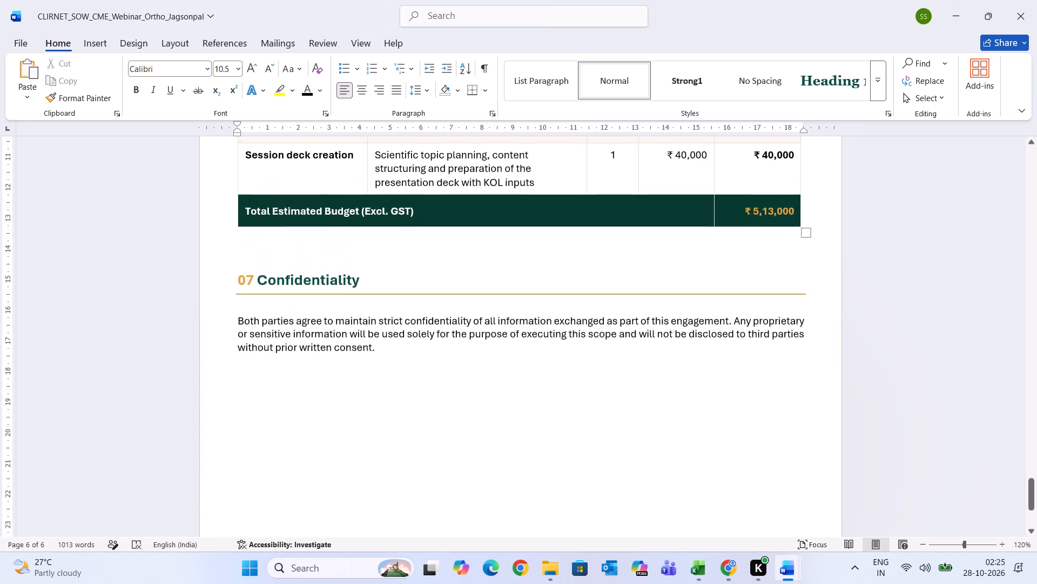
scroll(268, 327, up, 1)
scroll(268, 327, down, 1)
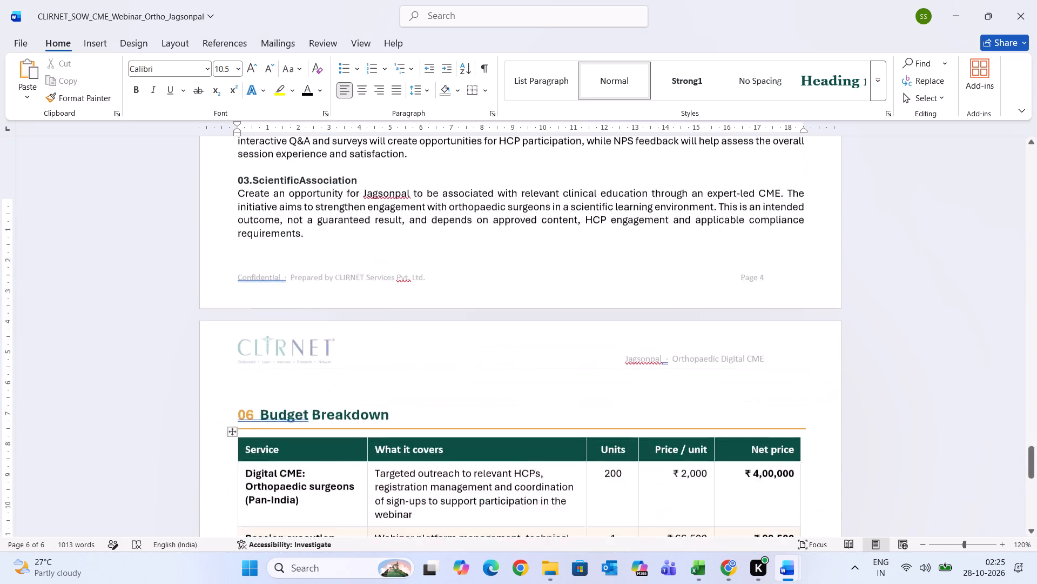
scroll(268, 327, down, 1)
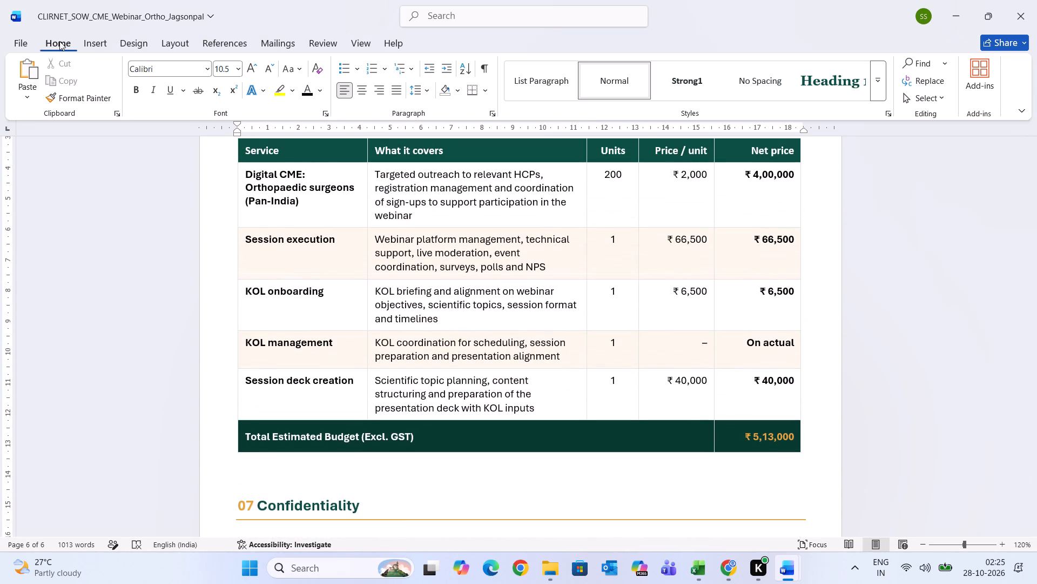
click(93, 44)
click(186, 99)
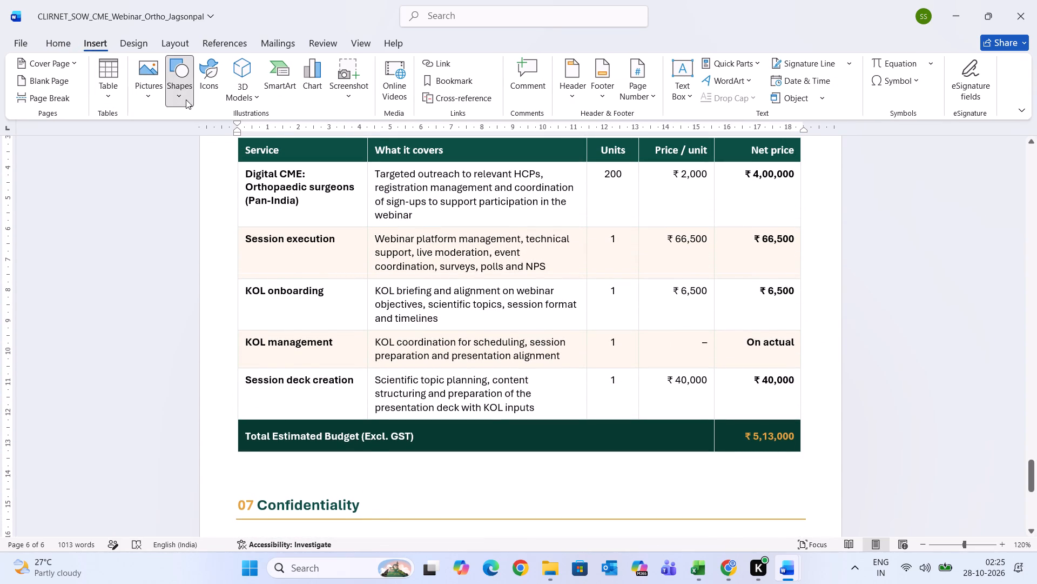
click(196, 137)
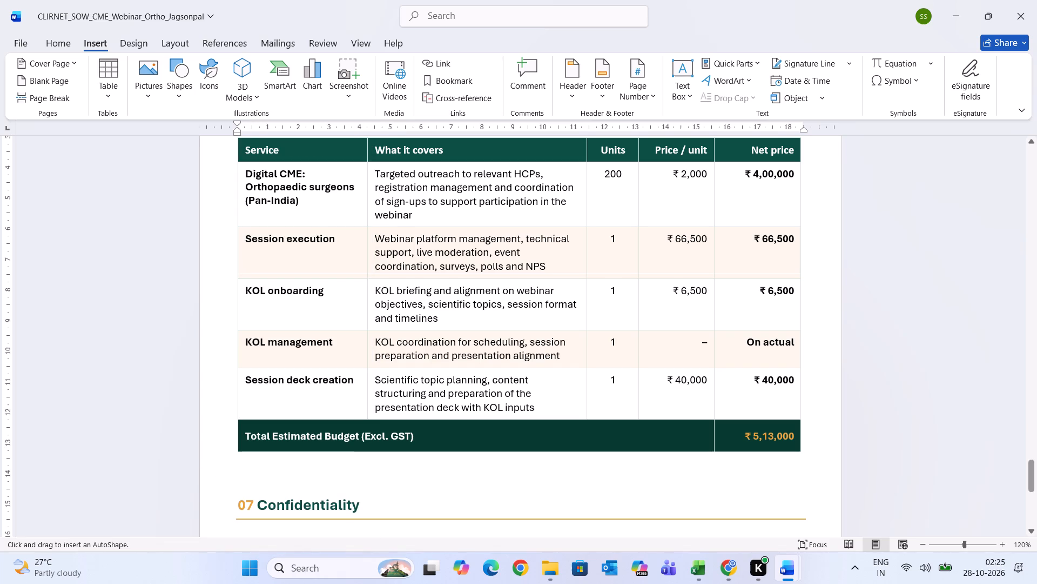
Draw an orange horizontal line about 18.5 cm long below the Confidentiality paragraph, leaving a blank line beneath it.
scroll(318, 395, down, 2)
drag(235, 198, 796, 197)
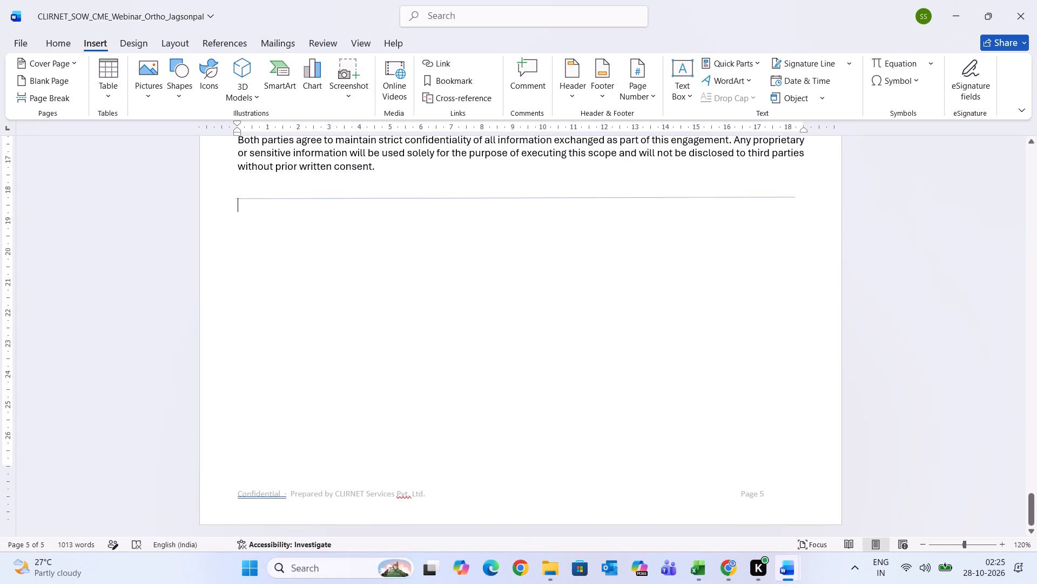
drag(796, 197, 800, 197)
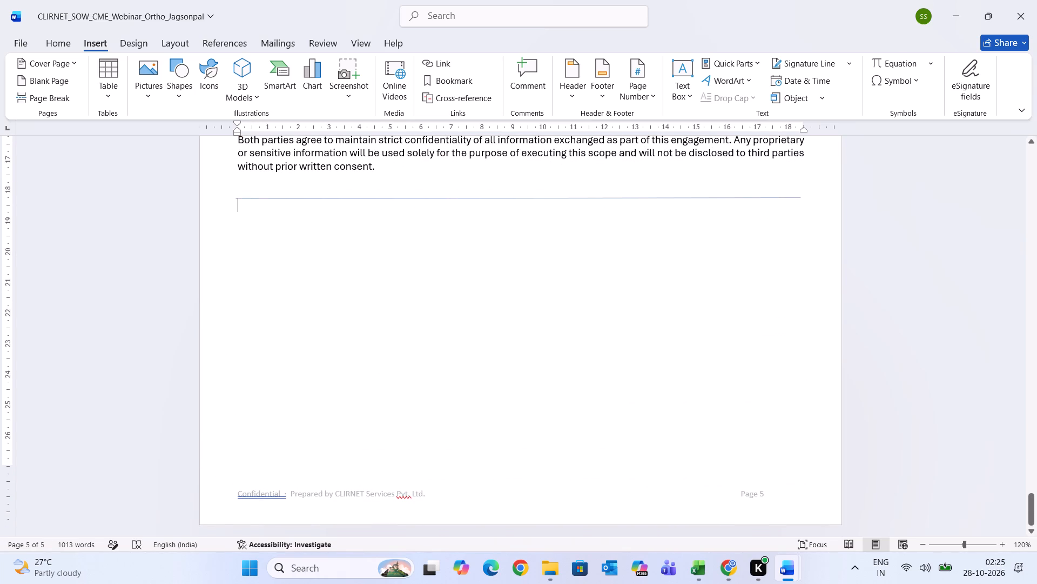
drag(800, 197, 801, 197)
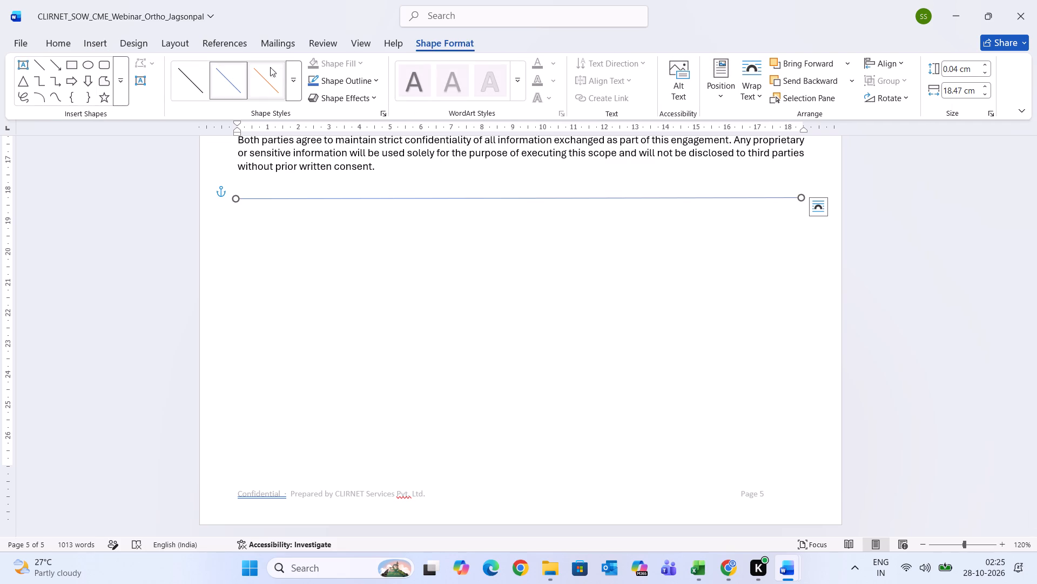
click(263, 77)
click(304, 272)
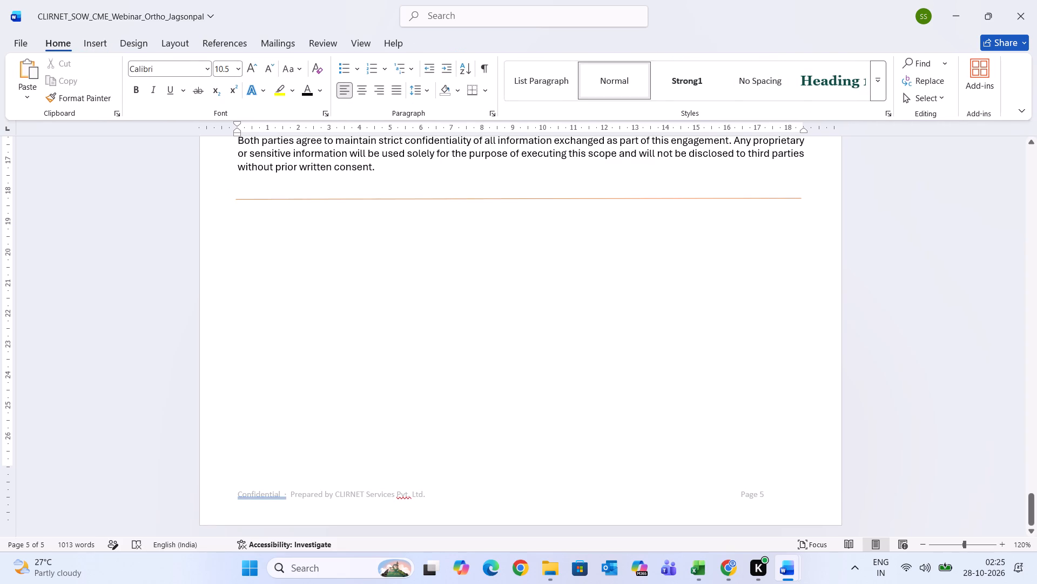
key(Return)
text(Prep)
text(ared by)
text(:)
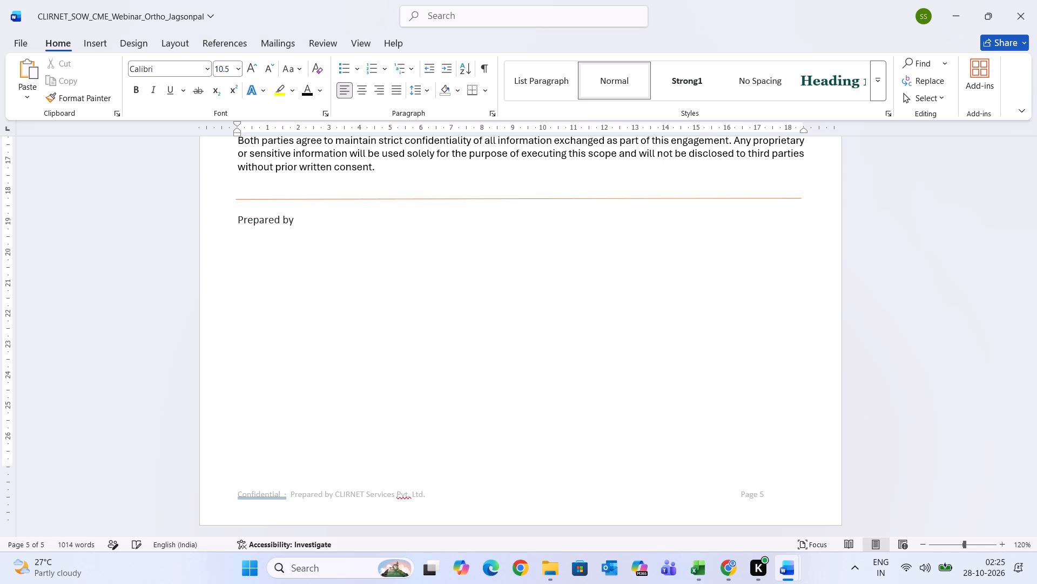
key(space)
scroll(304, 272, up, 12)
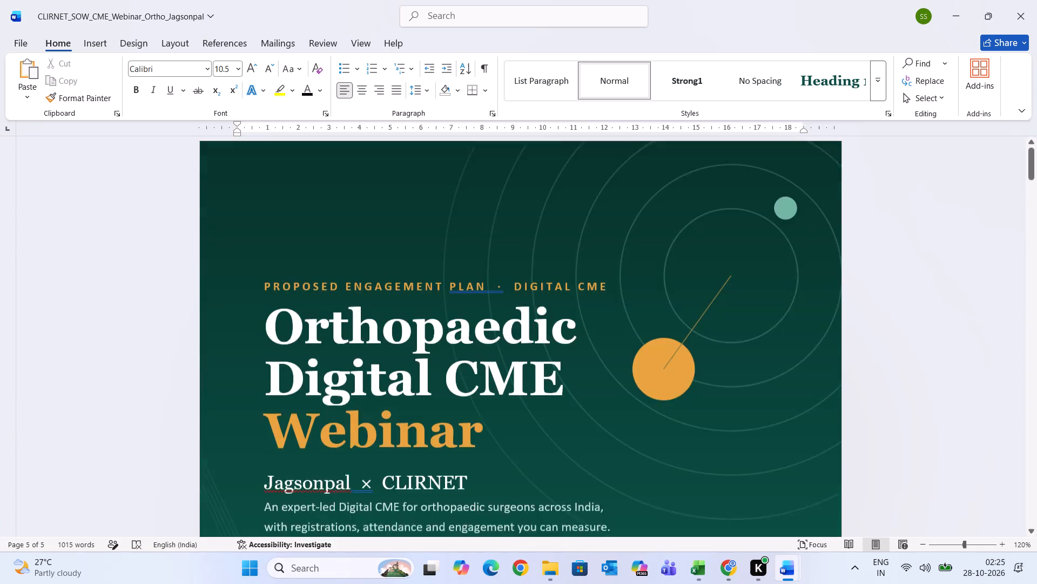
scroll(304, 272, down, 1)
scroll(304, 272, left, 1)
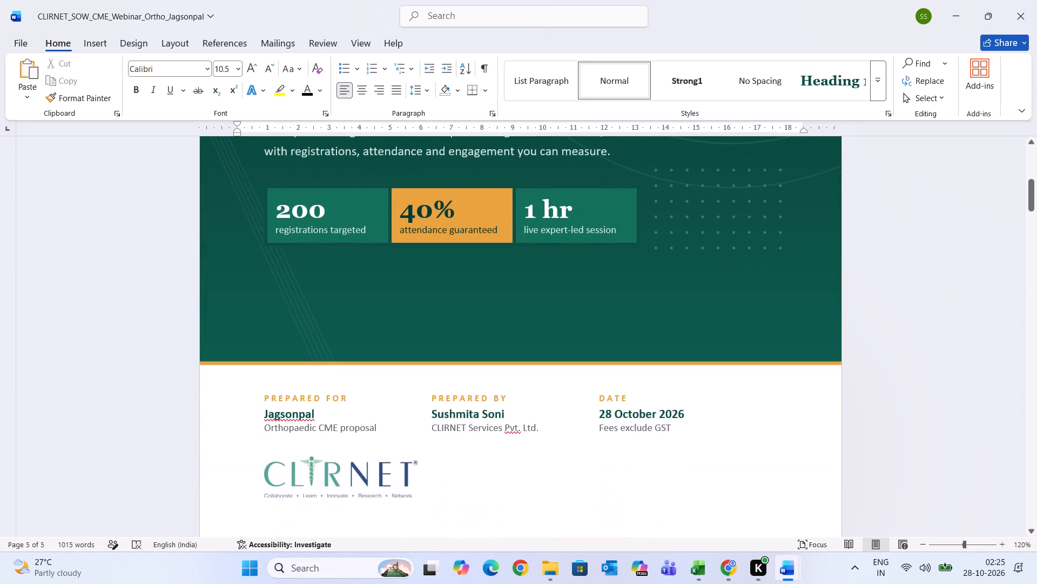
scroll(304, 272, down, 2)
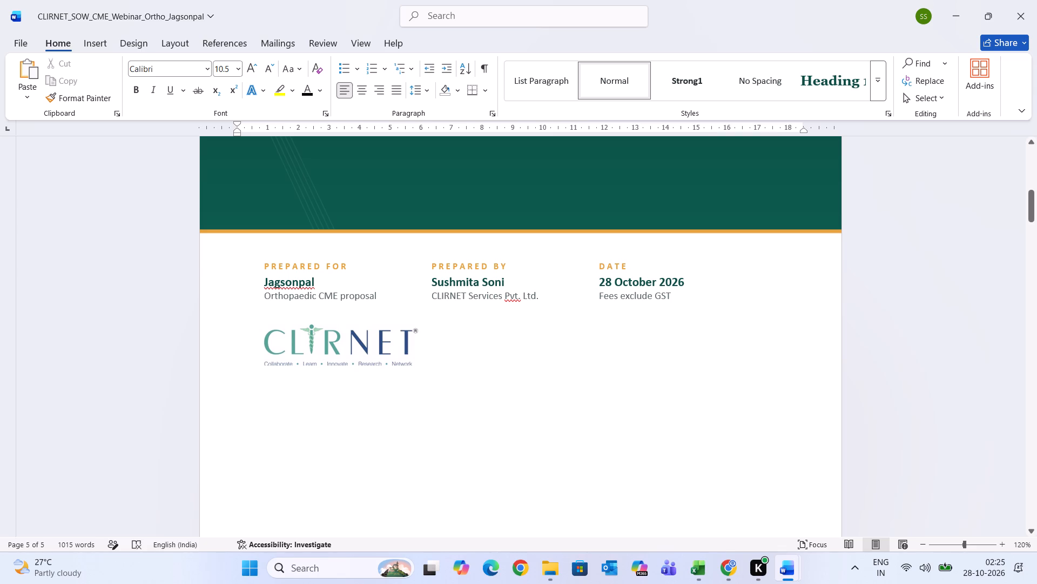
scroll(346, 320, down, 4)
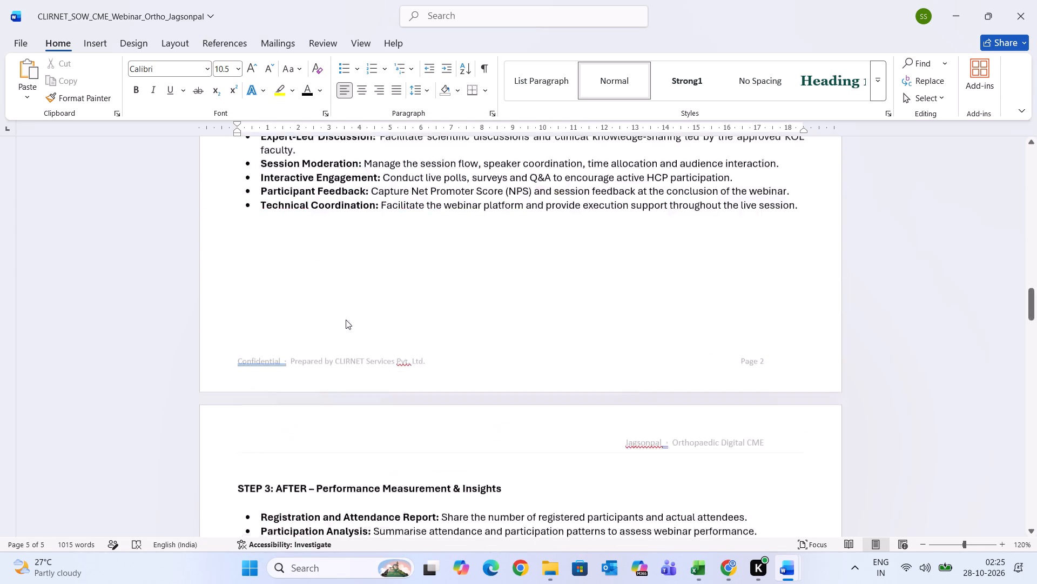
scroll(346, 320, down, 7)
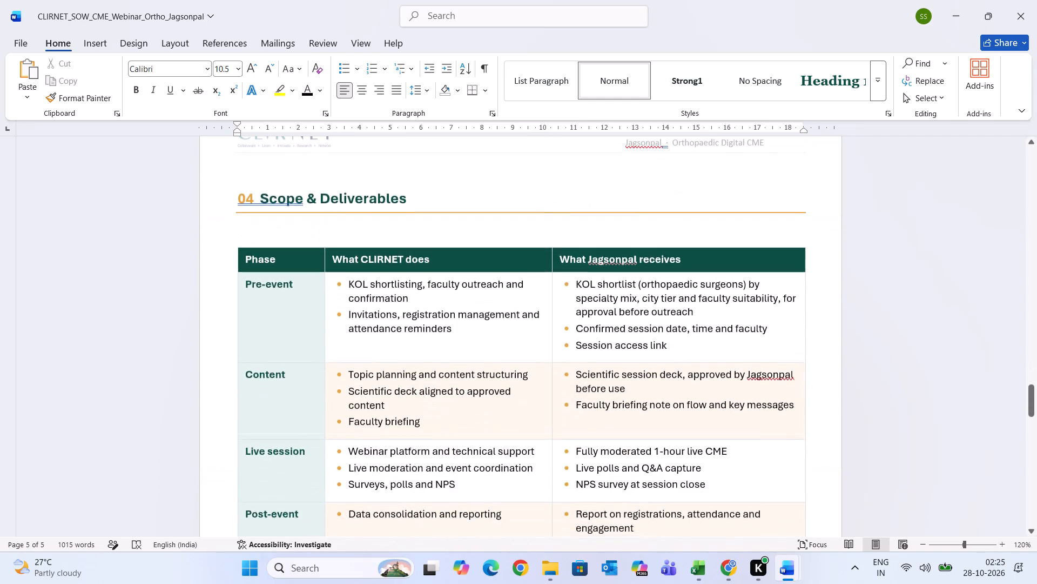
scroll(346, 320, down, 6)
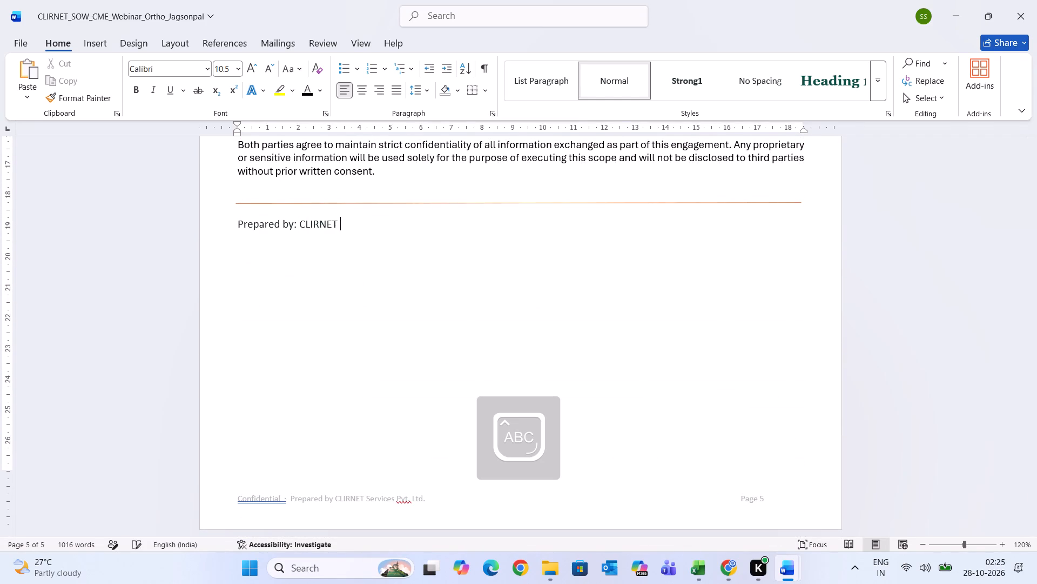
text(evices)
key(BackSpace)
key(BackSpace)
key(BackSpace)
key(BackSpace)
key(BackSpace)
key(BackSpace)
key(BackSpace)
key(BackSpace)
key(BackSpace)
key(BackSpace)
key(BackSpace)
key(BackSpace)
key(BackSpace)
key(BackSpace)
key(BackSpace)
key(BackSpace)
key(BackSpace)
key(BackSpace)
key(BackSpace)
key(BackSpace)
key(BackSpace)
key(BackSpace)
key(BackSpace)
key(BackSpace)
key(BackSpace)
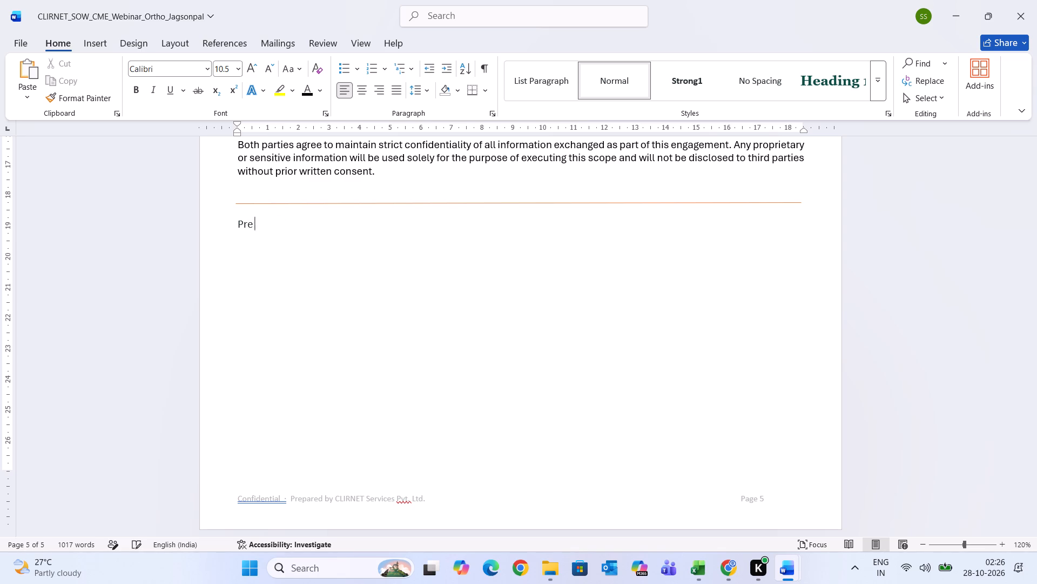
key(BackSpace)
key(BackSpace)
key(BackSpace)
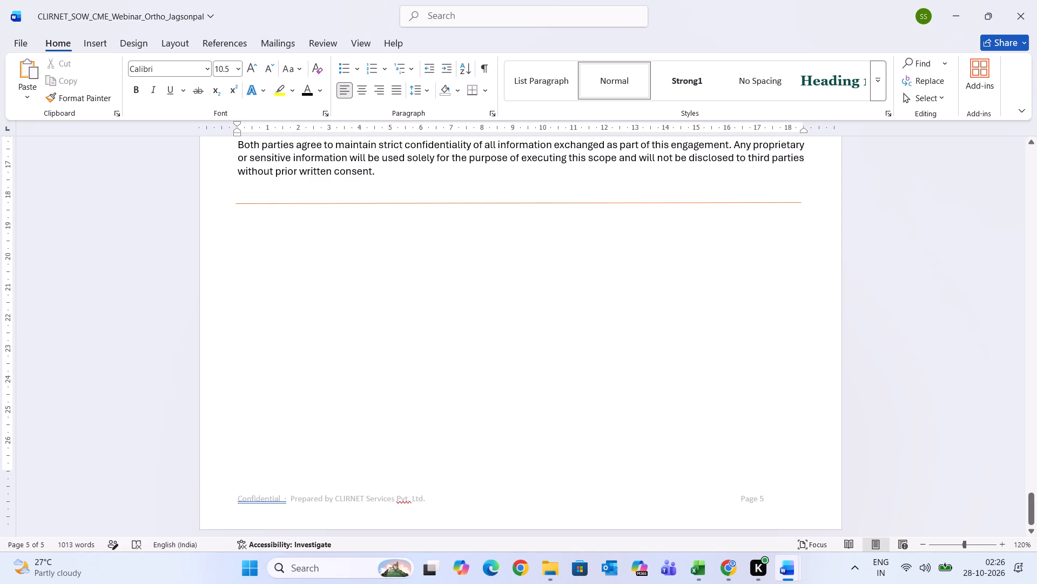
Save the document.
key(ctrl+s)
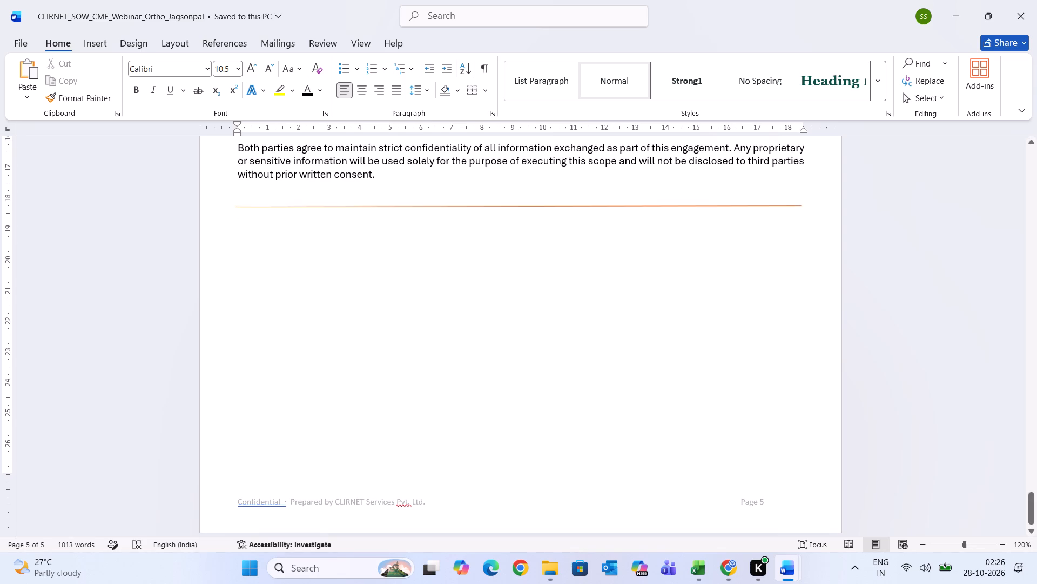
Review the layout of the whole document, from the last page back to the cover page.
ctrl+scroll(429, 366, down, 6)
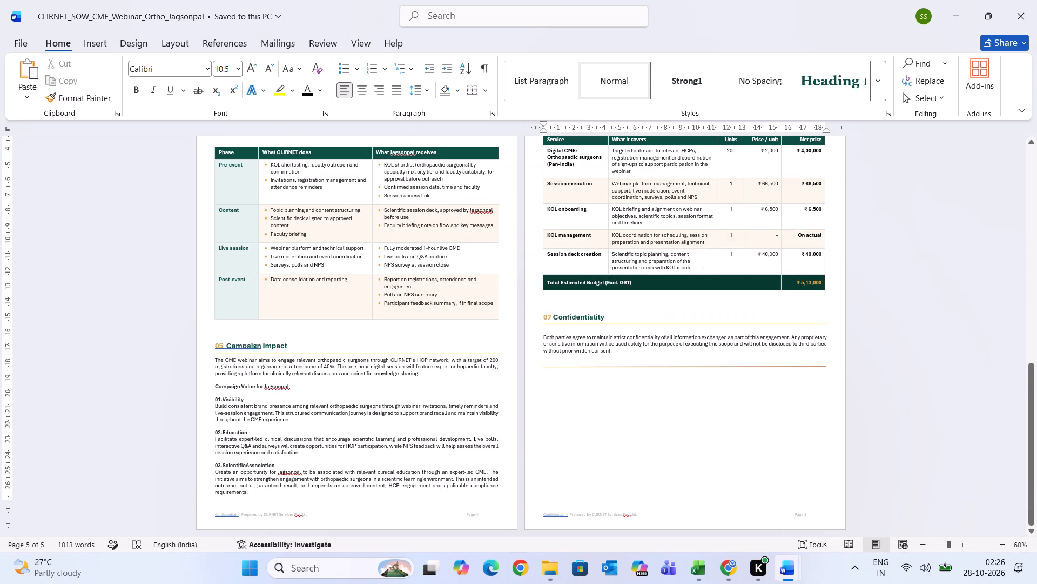
ctrl+scroll(429, 366, down, 1)
scroll(429, 366, up, 5)
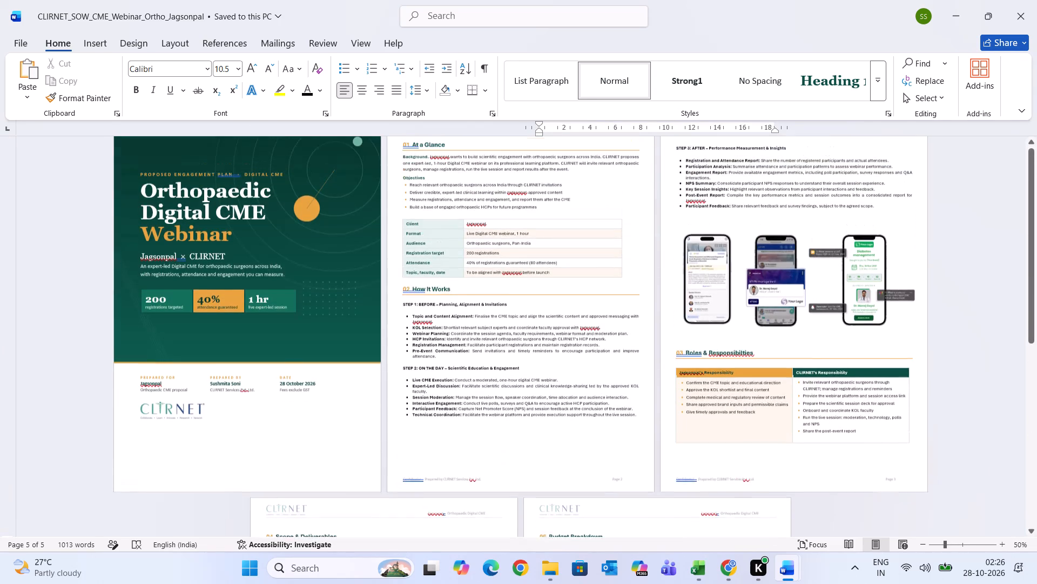
scroll(429, 366, up, 5)
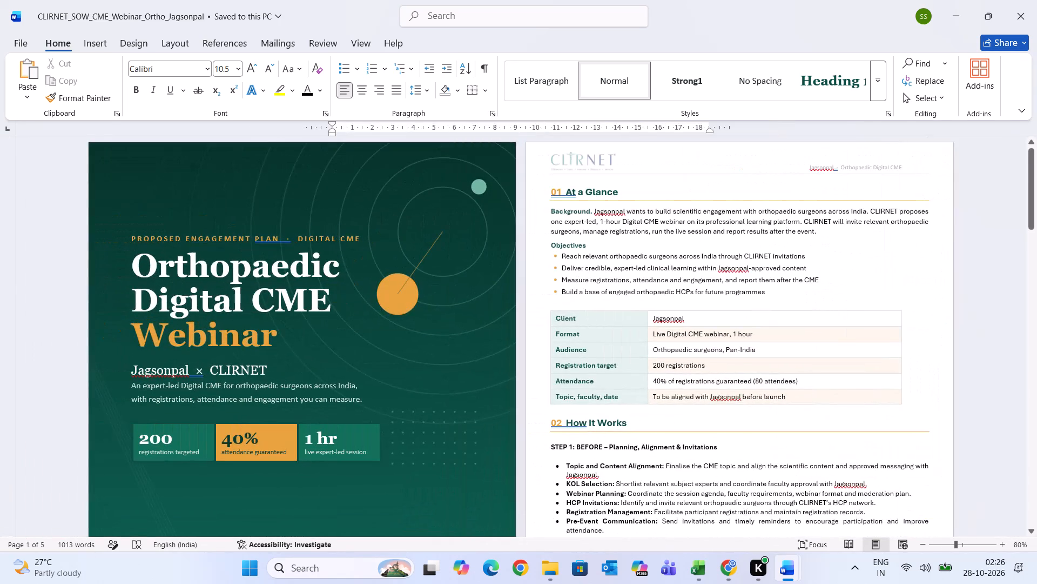
scroll(429, 366, down, 1)
ctrl+scroll(429, 366, up, 4)
scroll(429, 366, down, 2)
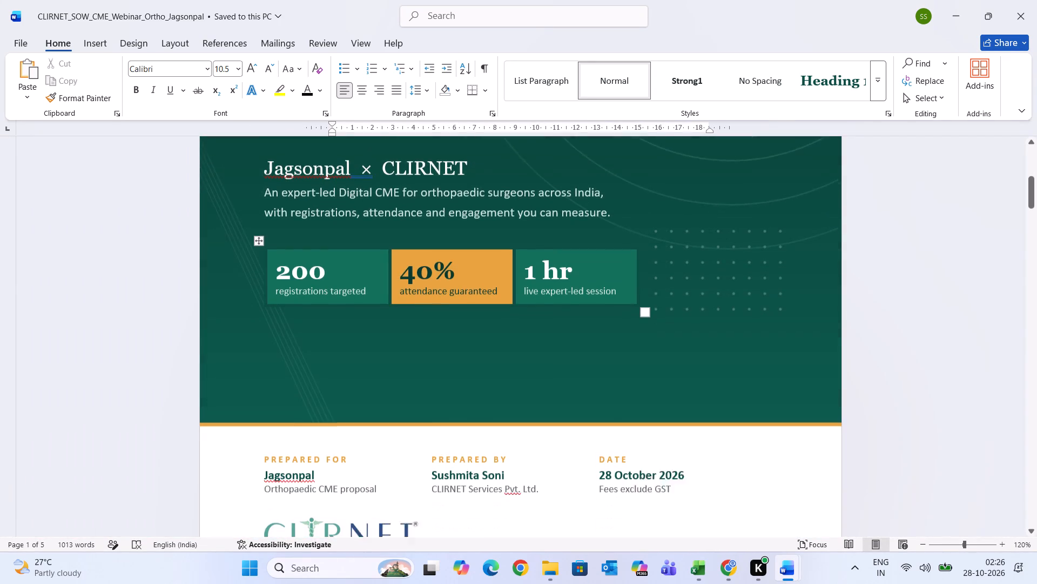
scroll(429, 366, up, 1)
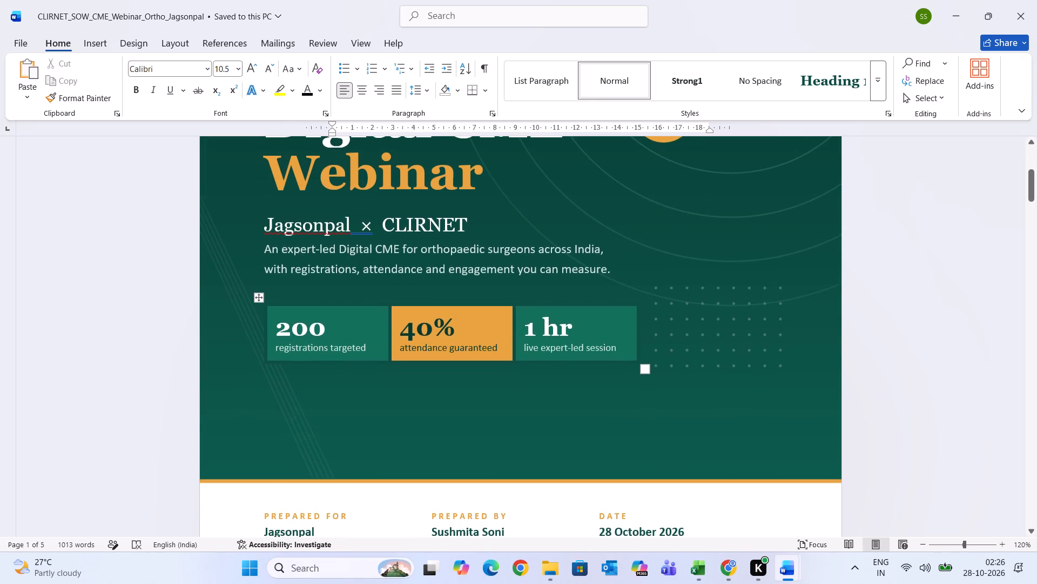
scroll(429, 366, up, 1)
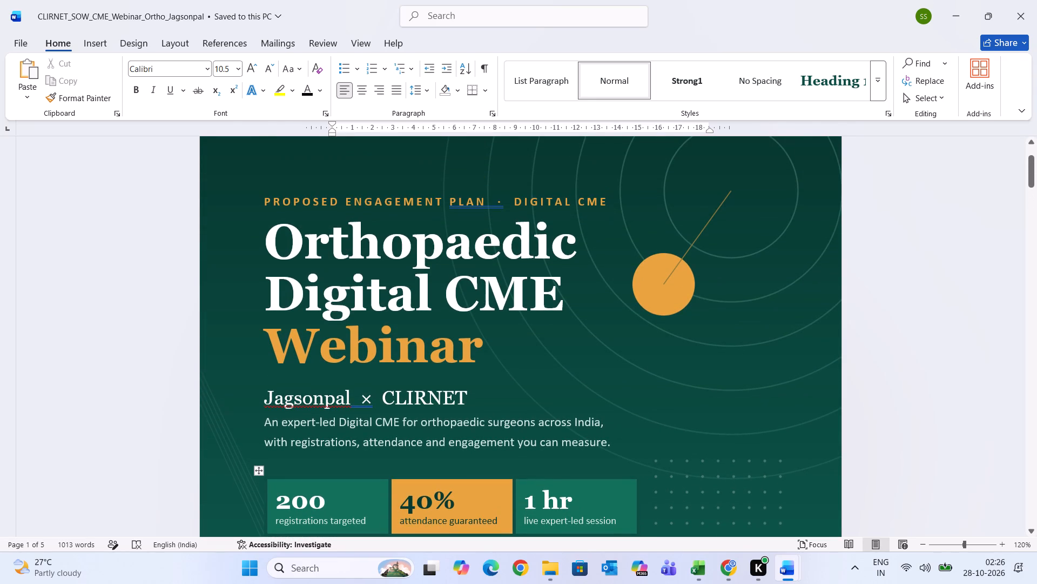
Set the cover's engagement-plan line and the "Orthopaedic Digital CME Webinar" title in the Aptos font.
click(492, 351)
drag(475, 349, 261, 192)
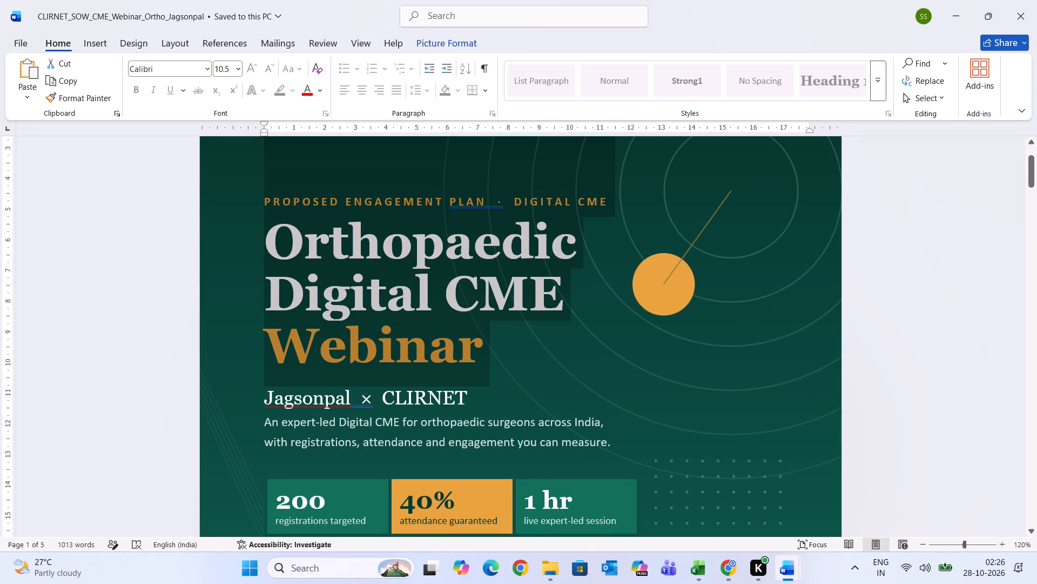
drag(261, 192, 262, 192)
click(205, 65)
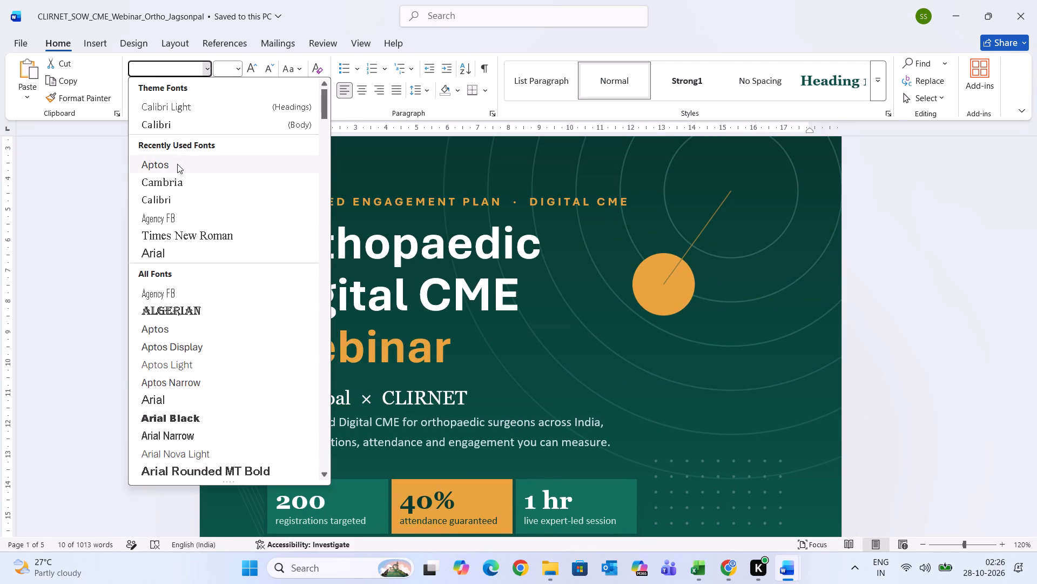
click(177, 164)
click(396, 418)
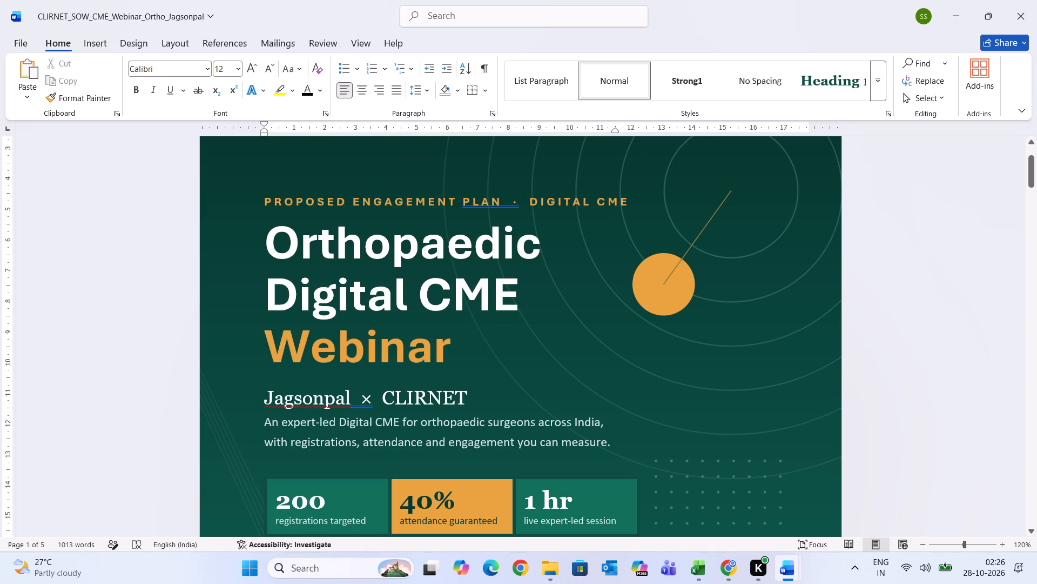
Replace "× CLIRNET" with "Pharmaceuticals" after Jagsonpal in the cover's client line.
drag(265, 396, 409, 409)
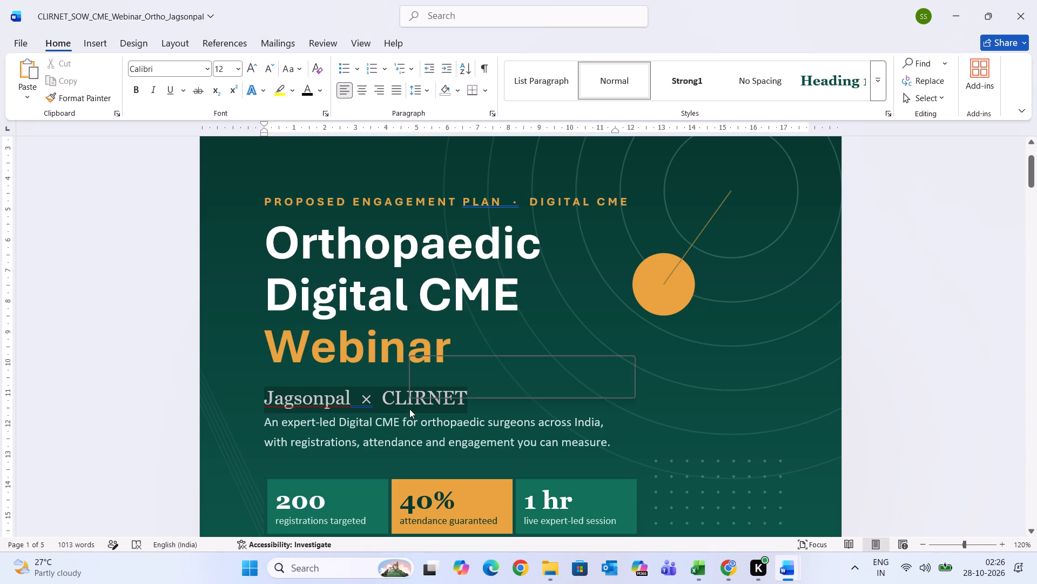
click(468, 404)
drag(468, 404, 372, 402)
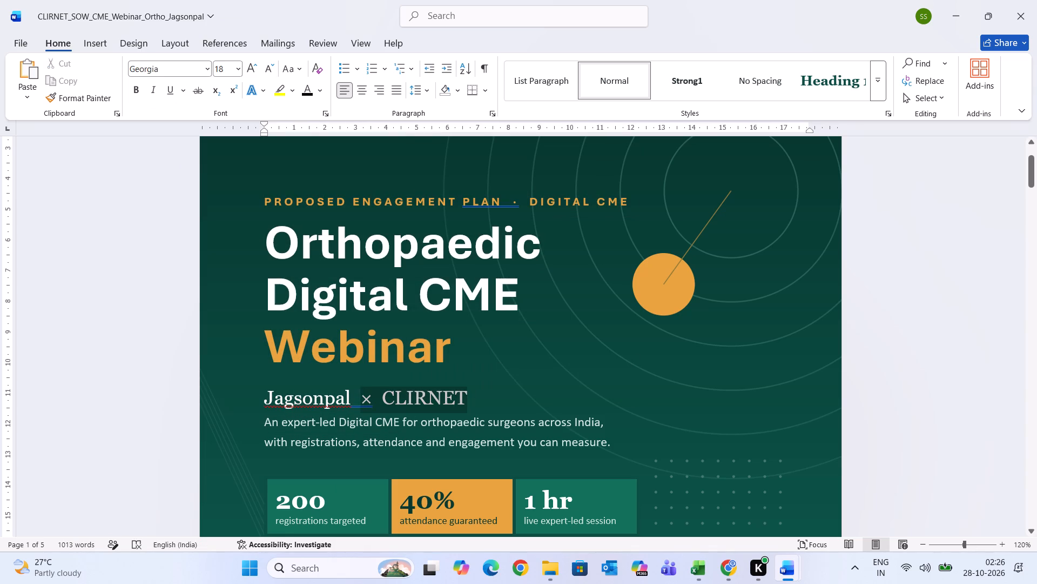
drag(372, 402, 369, 401)
key(BackSpace)
key(BackSpace)
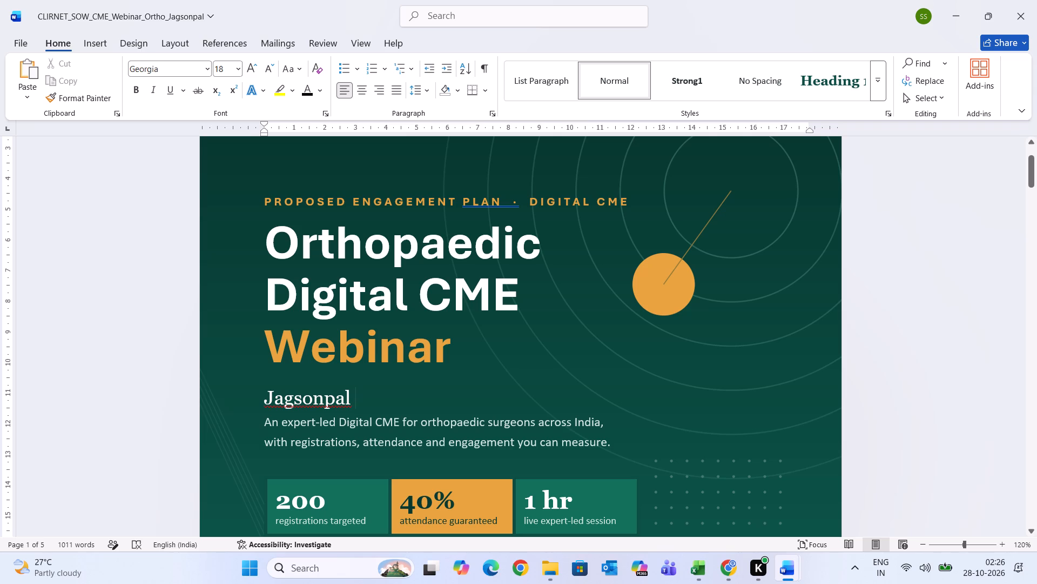
text(Pharmacetu)
key(BackSpace)
key(BackSpace)
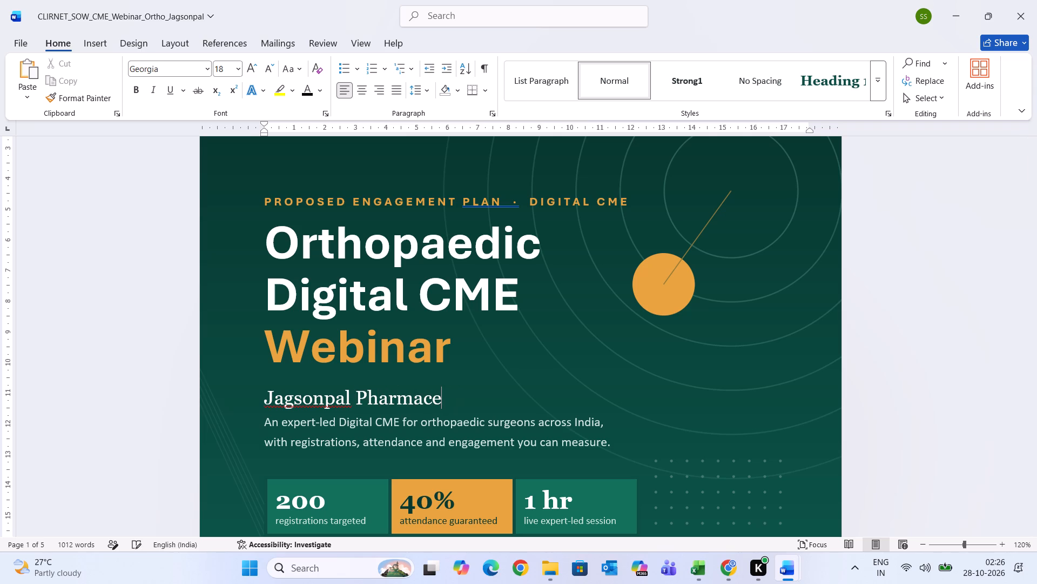
text(utica)
key(s)
key(BackSpace)
text(ls)
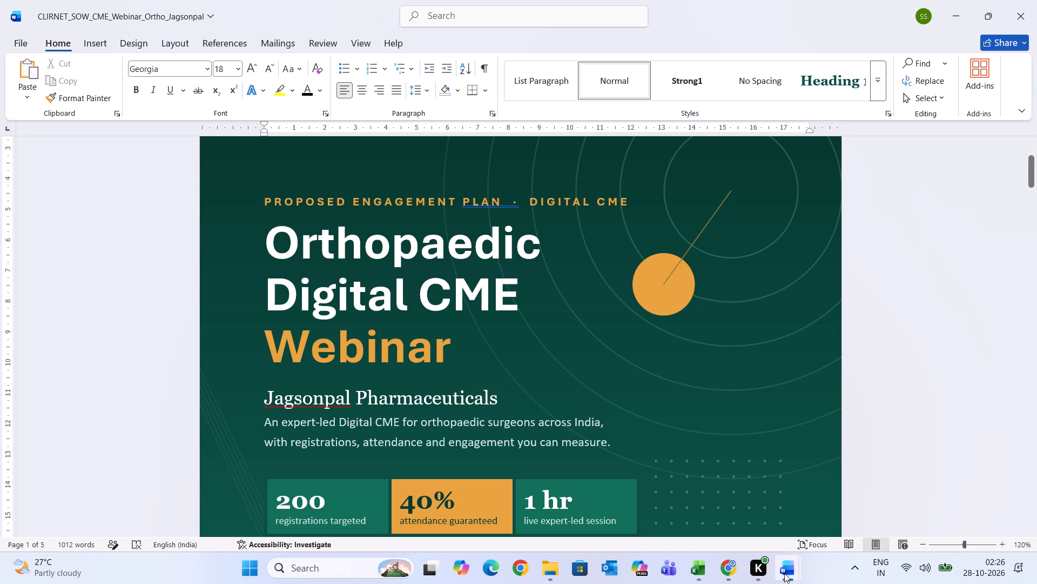
Switch to Chrome, enter "jagson" in a new tab to look up the company name, and return to Word.
click(731, 573)
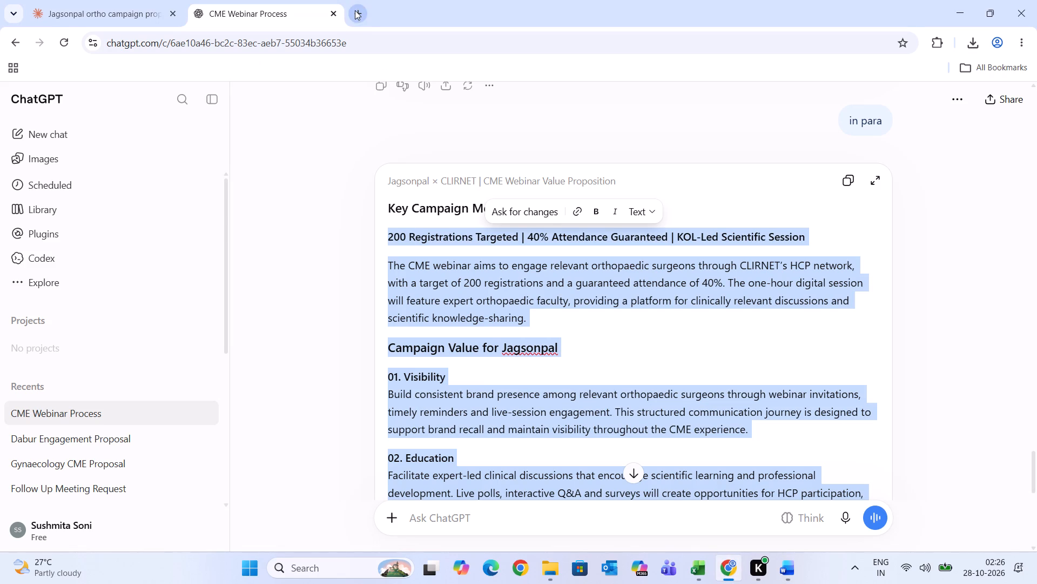
click(355, 10)
text(jagson)
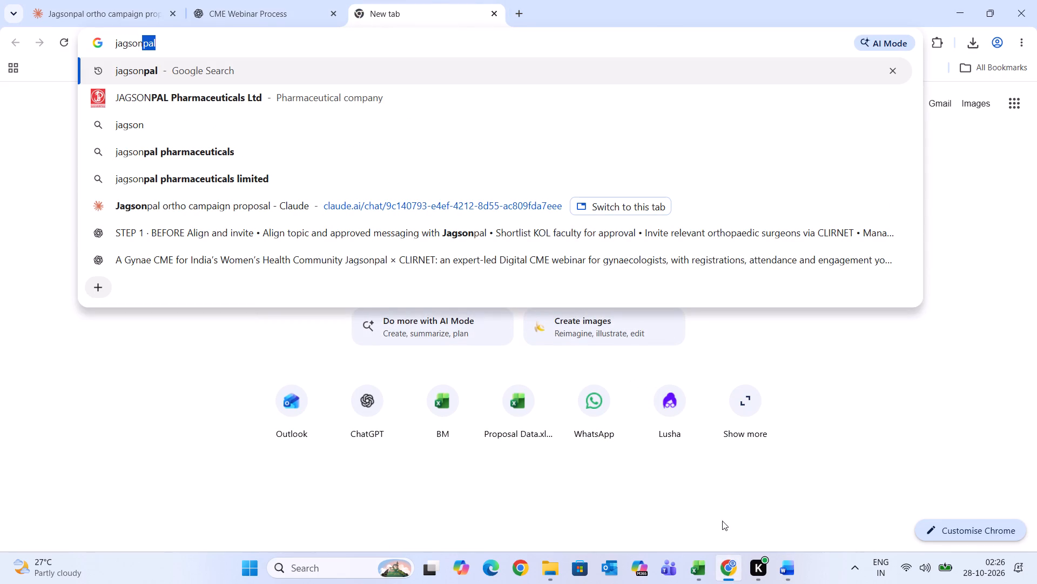
click(731, 565)
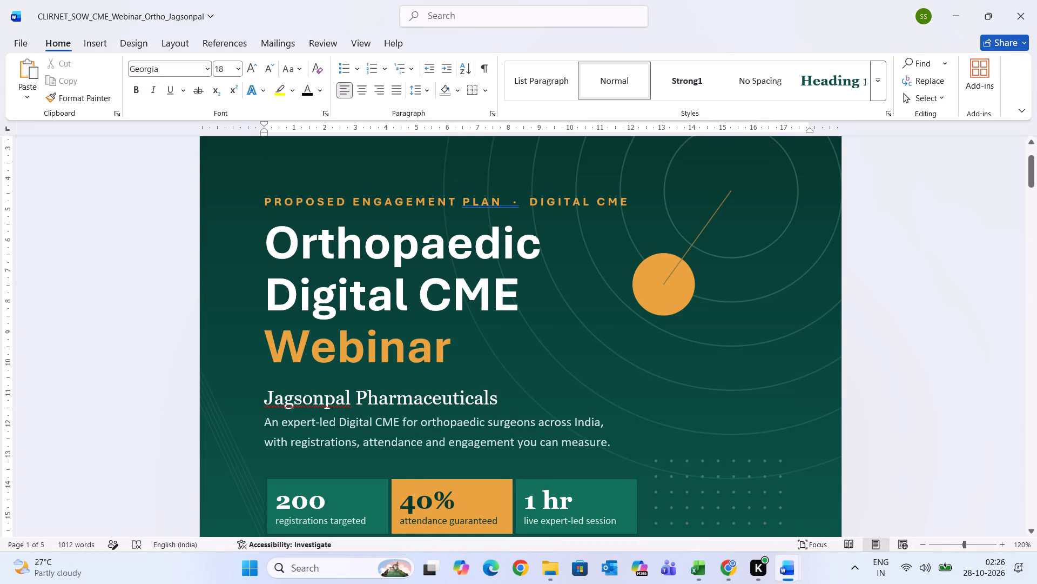
Set the cover's client name line and the description below it in Aptos.
drag(616, 442, 277, 395)
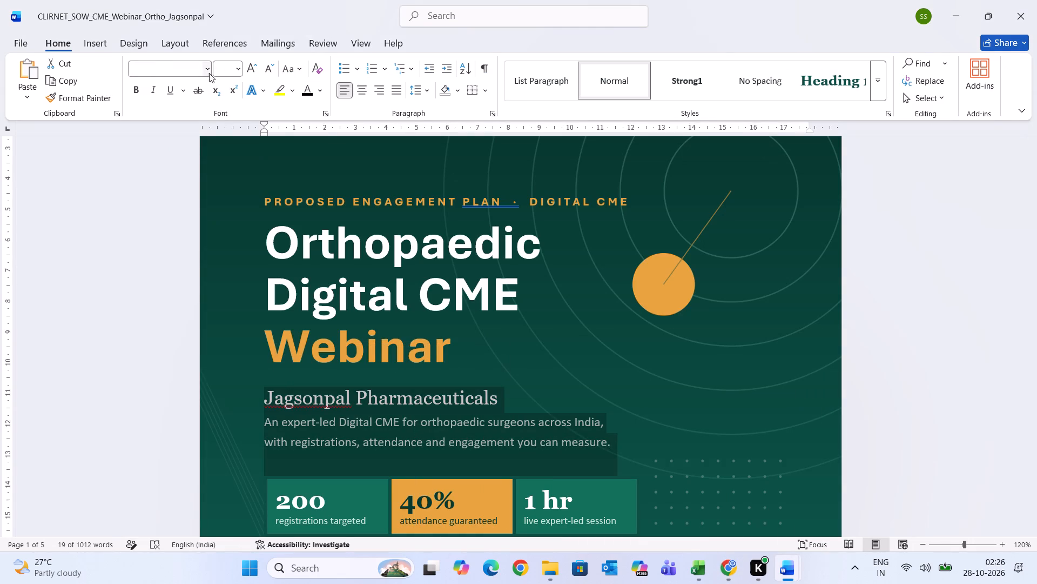
click(207, 70)
click(172, 166)
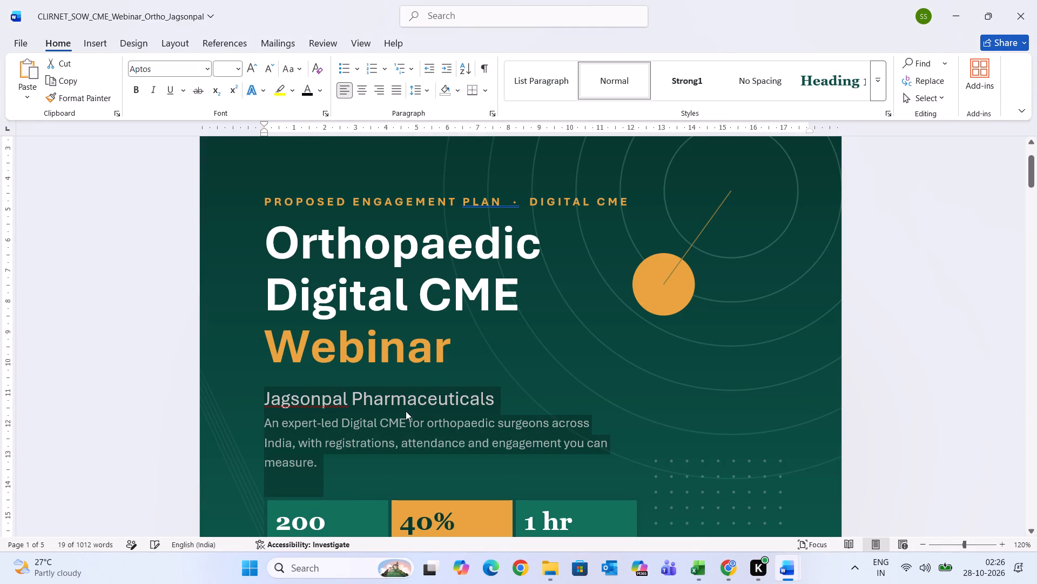
click(403, 412)
Change the font of the three cover statistic boxes (200, 40% and 1 hr) to Aptos.
scroll(403, 412, down, 1)
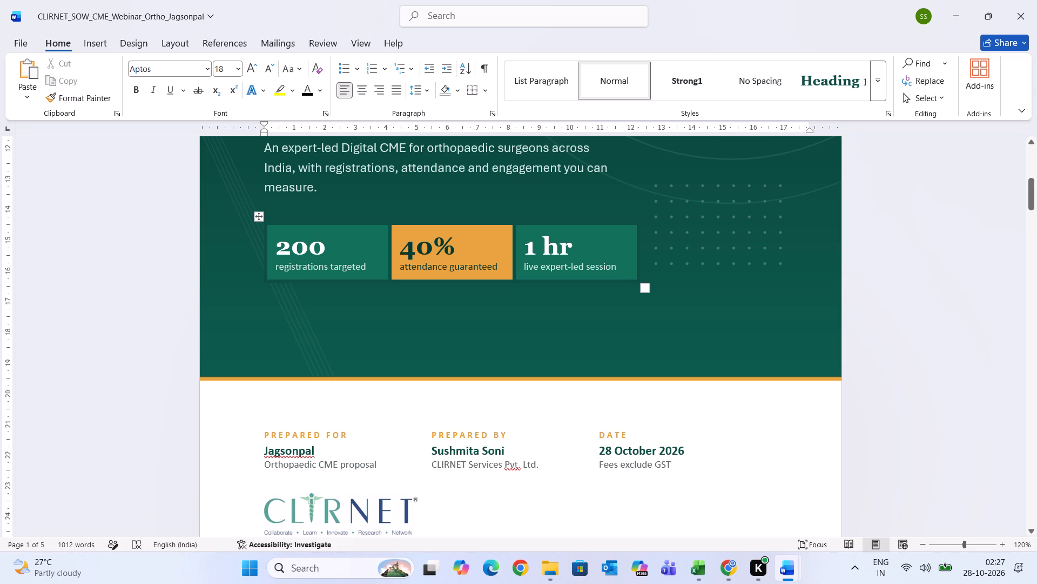
drag(279, 238, 569, 266)
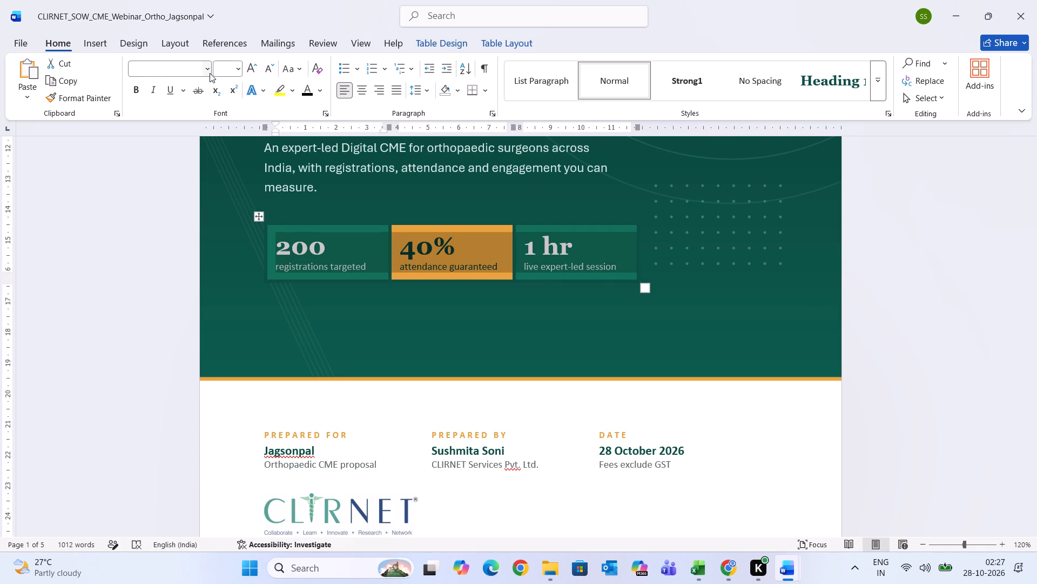
click(210, 73)
click(173, 170)
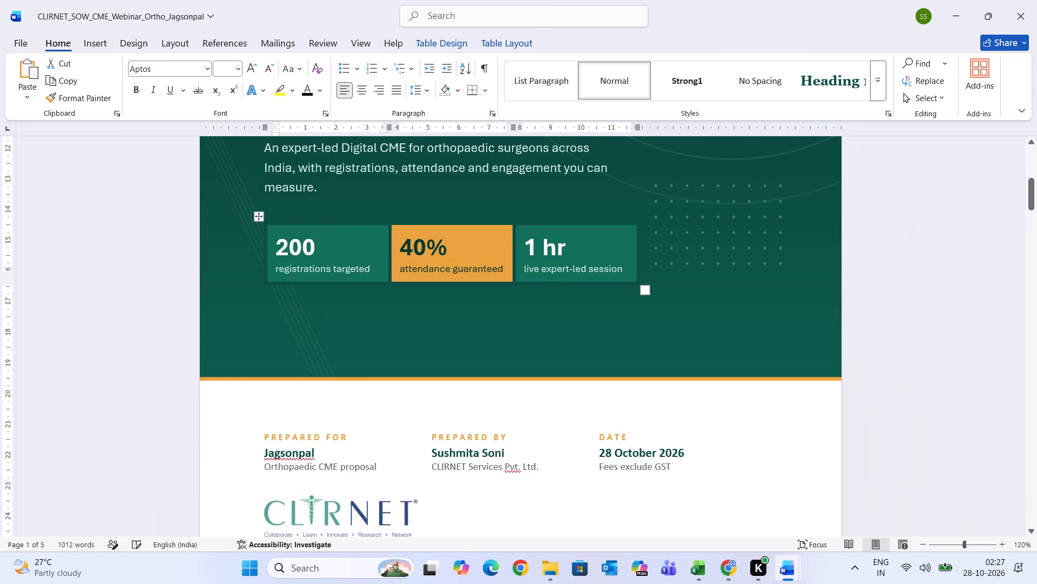
click(414, 393)
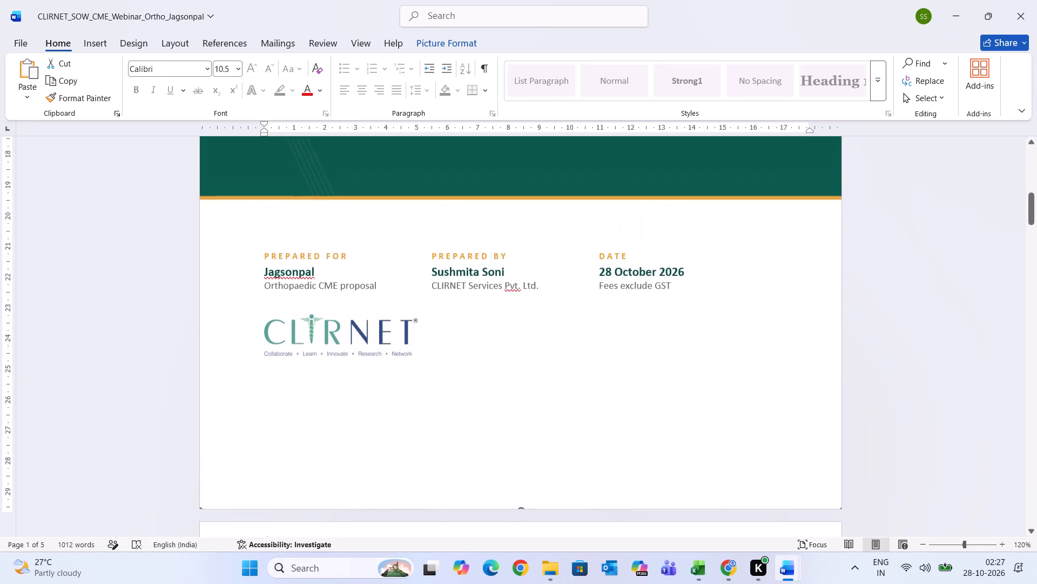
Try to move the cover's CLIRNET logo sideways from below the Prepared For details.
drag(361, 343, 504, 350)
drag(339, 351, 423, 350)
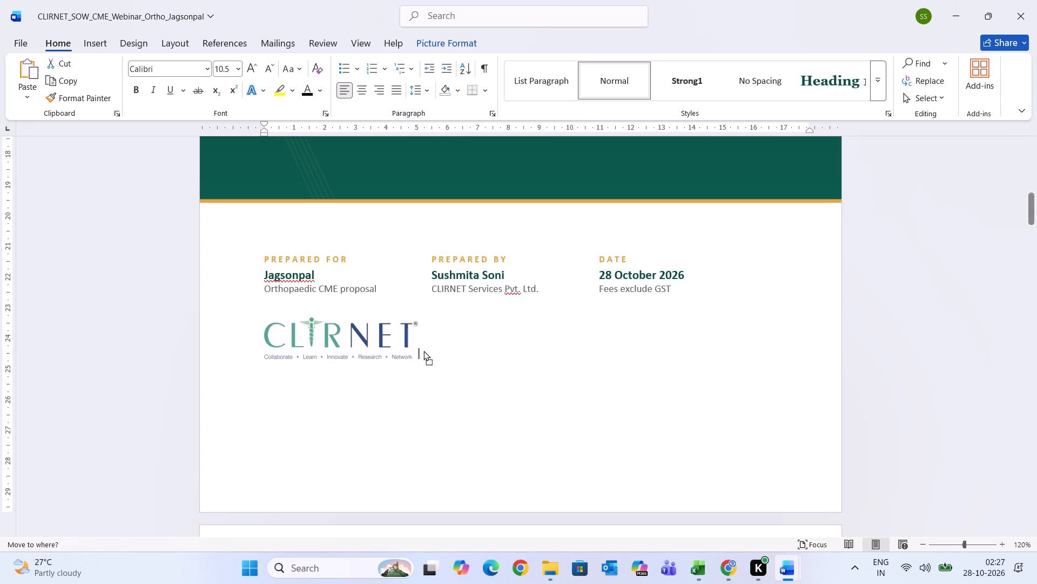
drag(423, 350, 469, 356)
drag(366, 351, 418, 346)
Delete the CLIRNET logo below the Prepared For details on the cover.
click(390, 341)
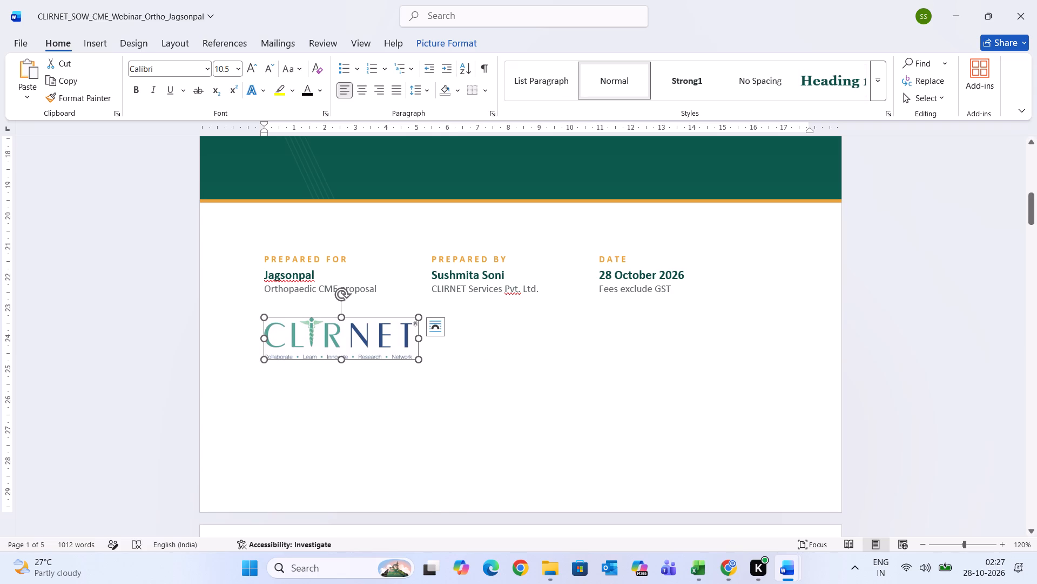
key(BackSpace)
Copy the CLIRNET logo from the second page's header and paste it onto the cover page.
scroll(390, 341, down, 1)
double_click(315, 370)
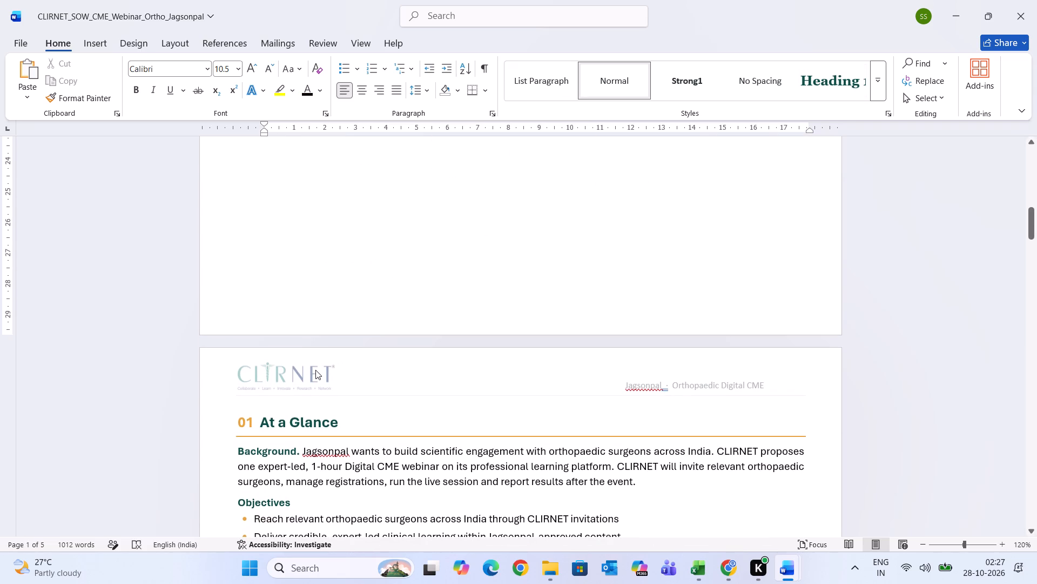
click(303, 376)
key(ctrl+c)
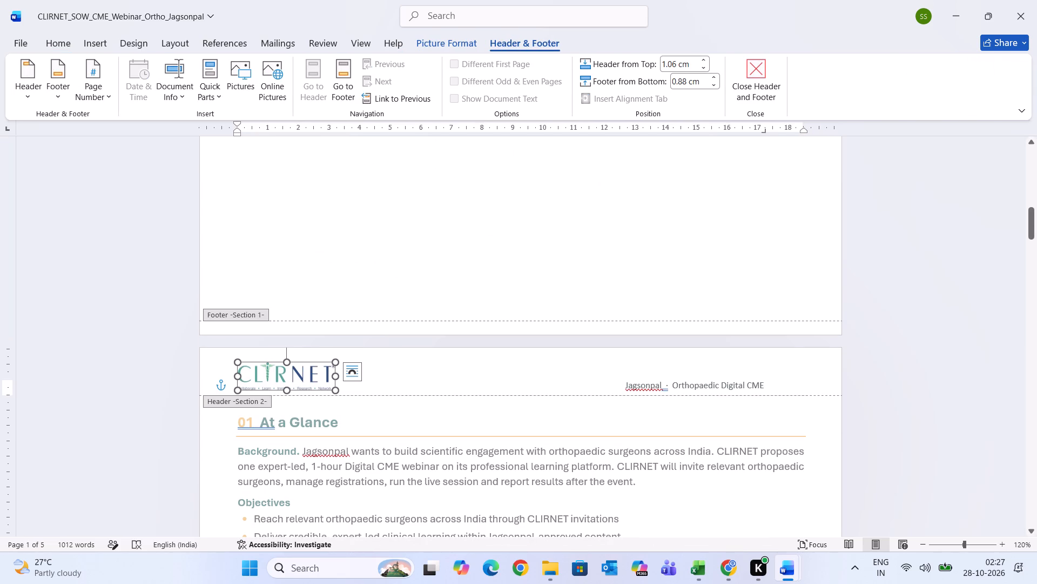
scroll(374, 267, up, 2)
click(453, 399)
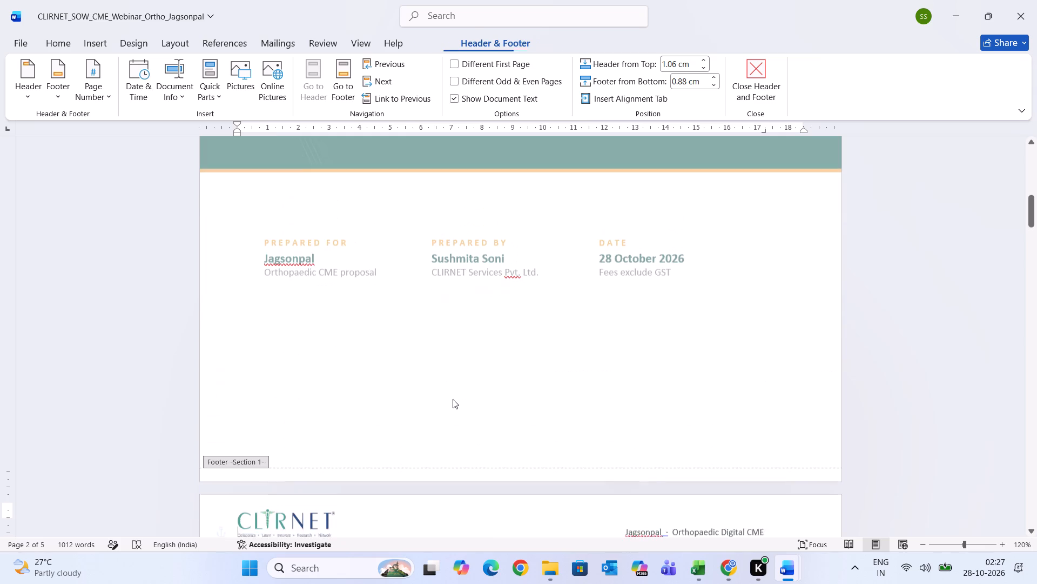
click(762, 89)
click(447, 253)
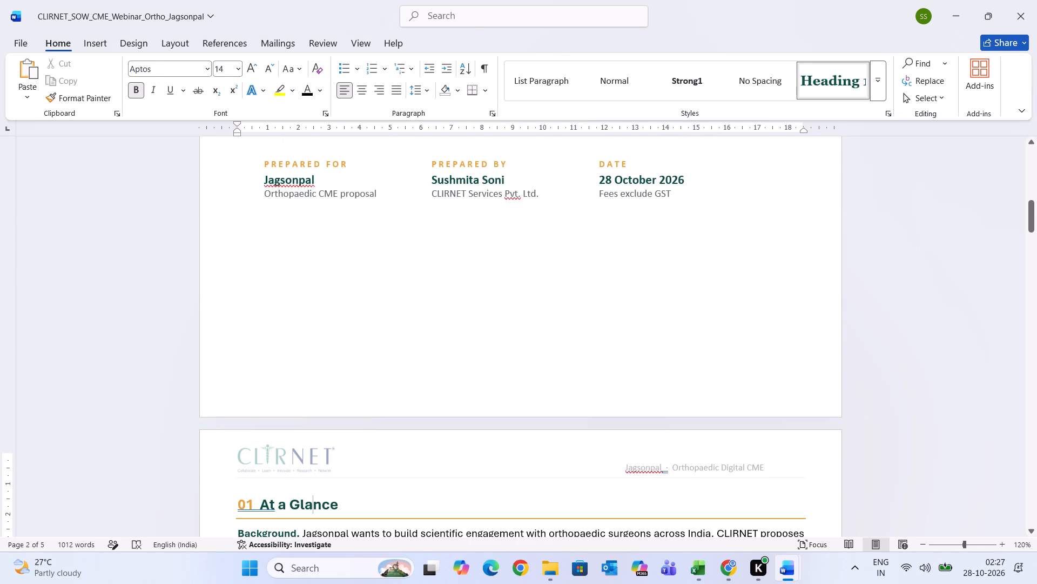
key(ctrl+v)
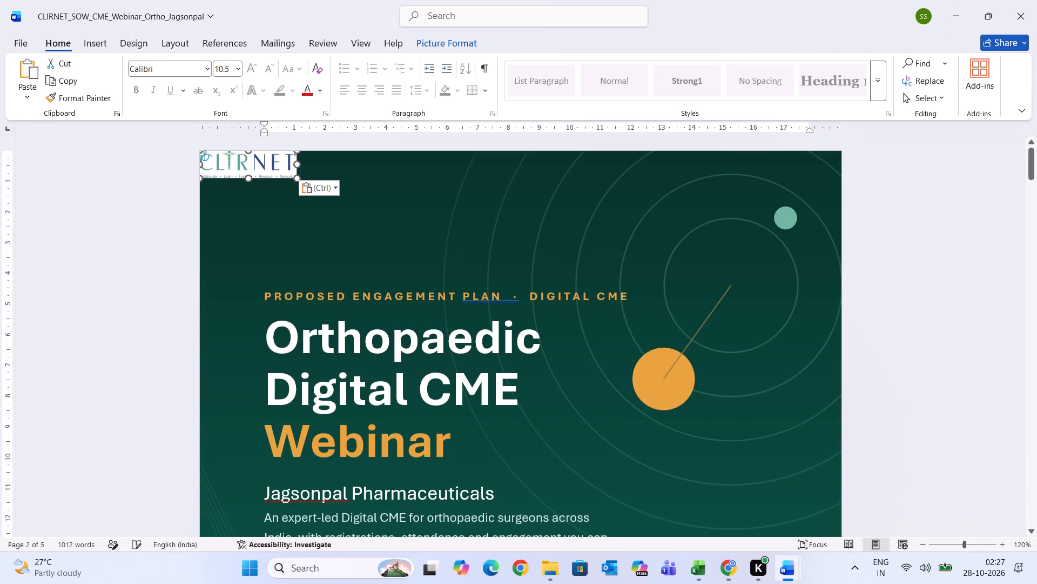
Move the pasted CLIRNET logo below the Prepared By details, centred horizontally on the cover page.
drag(253, 165, 522, 477)
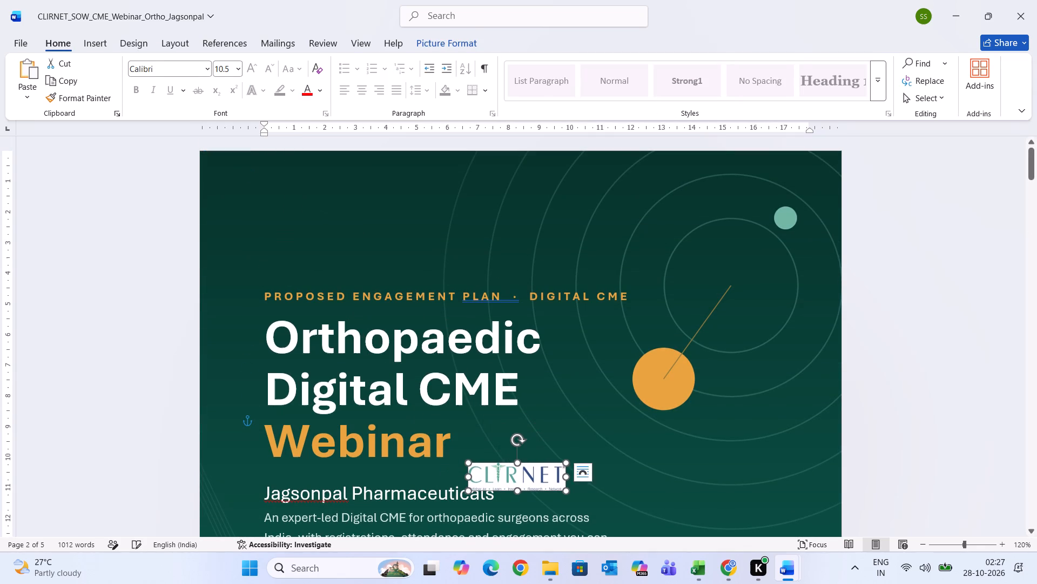
scroll(522, 477, down, 2)
drag(538, 207, 538, 503)
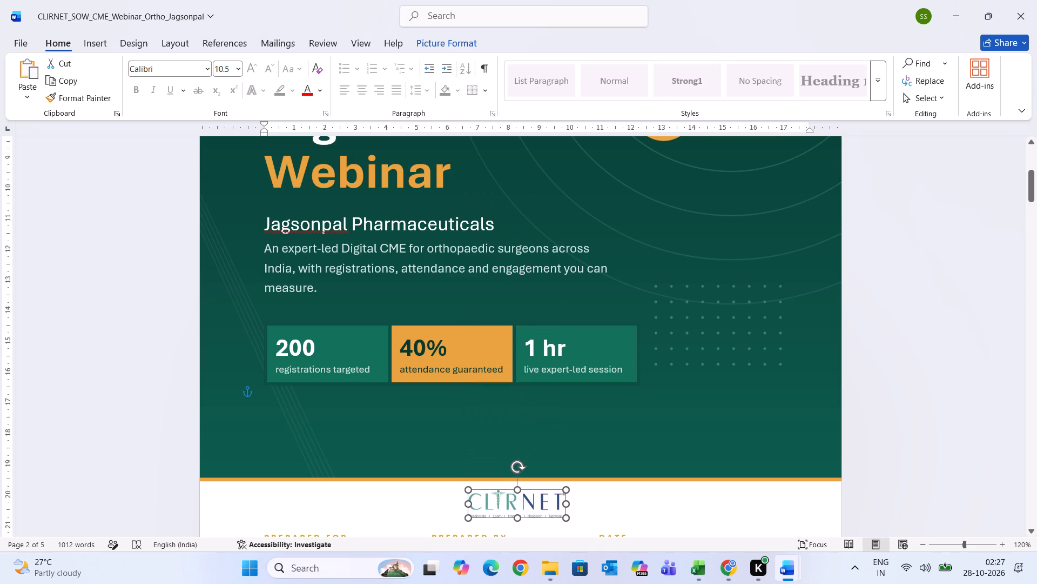
drag(538, 503, 538, 503)
scroll(538, 503, down, 2)
drag(516, 243, 509, 306)
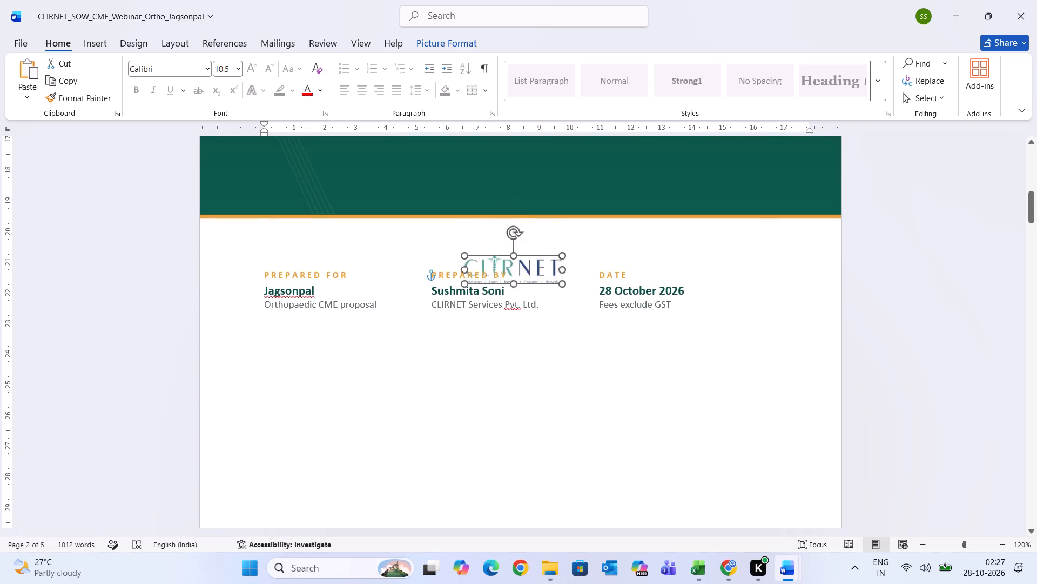
drag(509, 306, 527, 395)
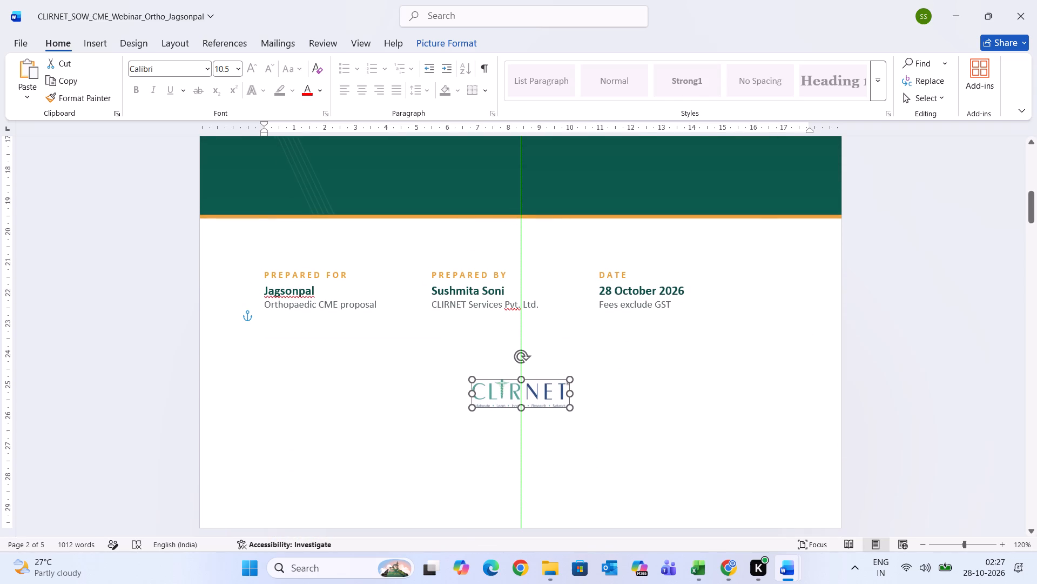
drag(527, 395, 528, 395)
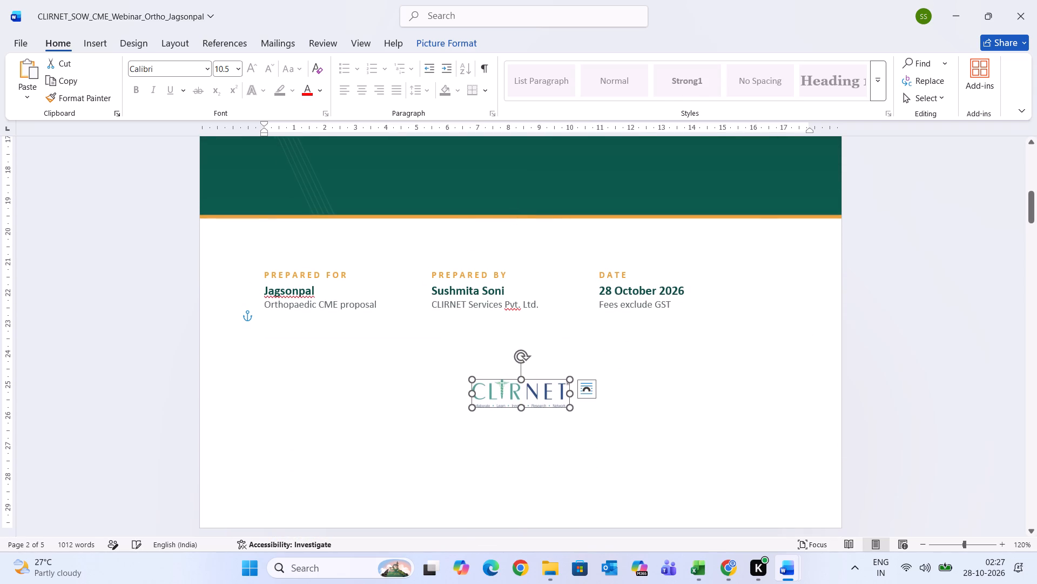
Enlarge the cover page's CLIRNET logo to about 4.4 cm wide, stretching it outward on both sides below the Prepared By details.
drag(570, 379, 585, 364)
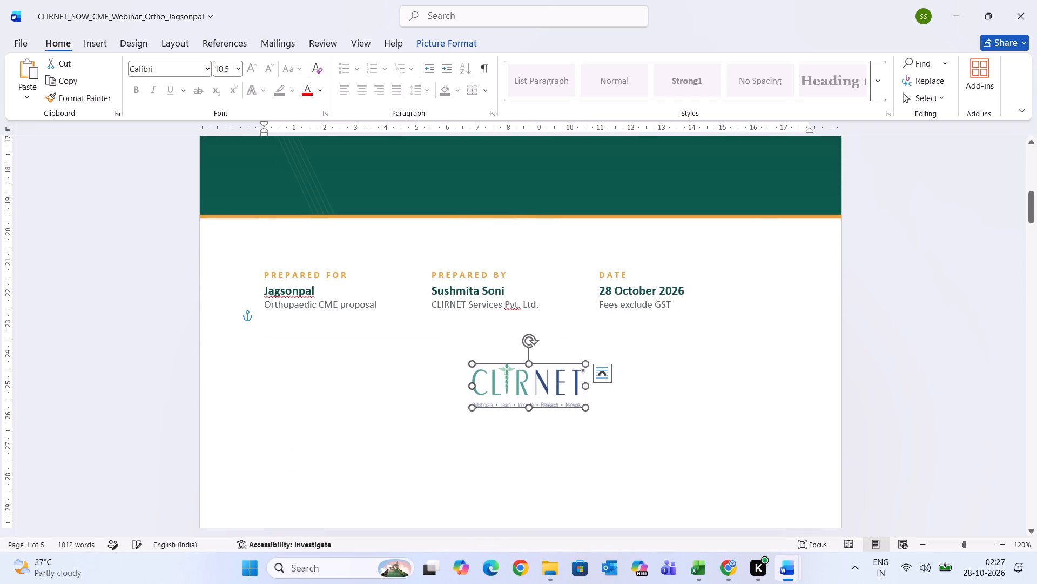
drag(474, 387, 451, 388)
click(675, 401)
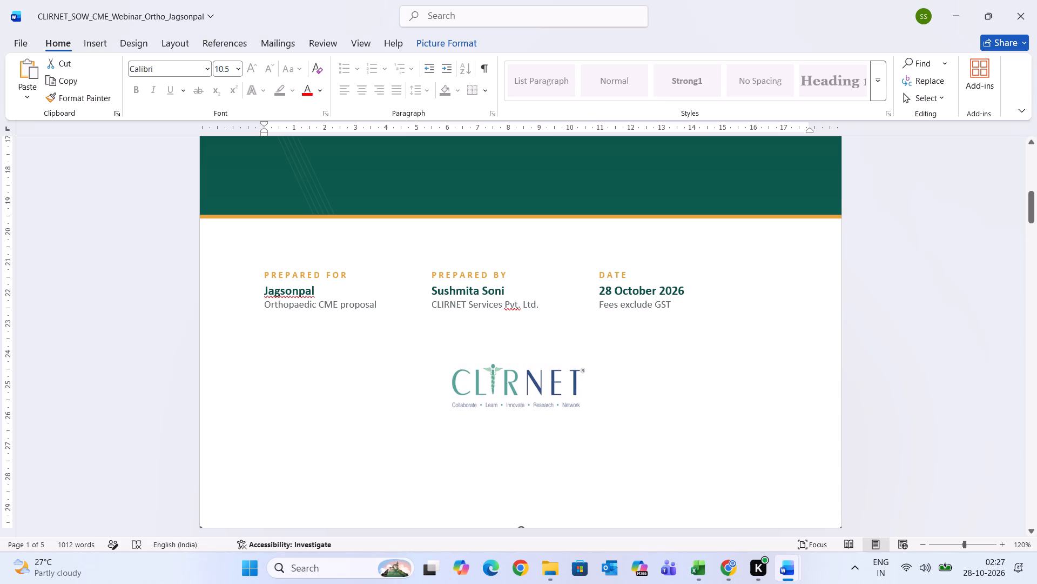
Set the cover's Prepared For, Prepared By and Date details to the Aptos font and save the document.
scroll(675, 401, up, 1)
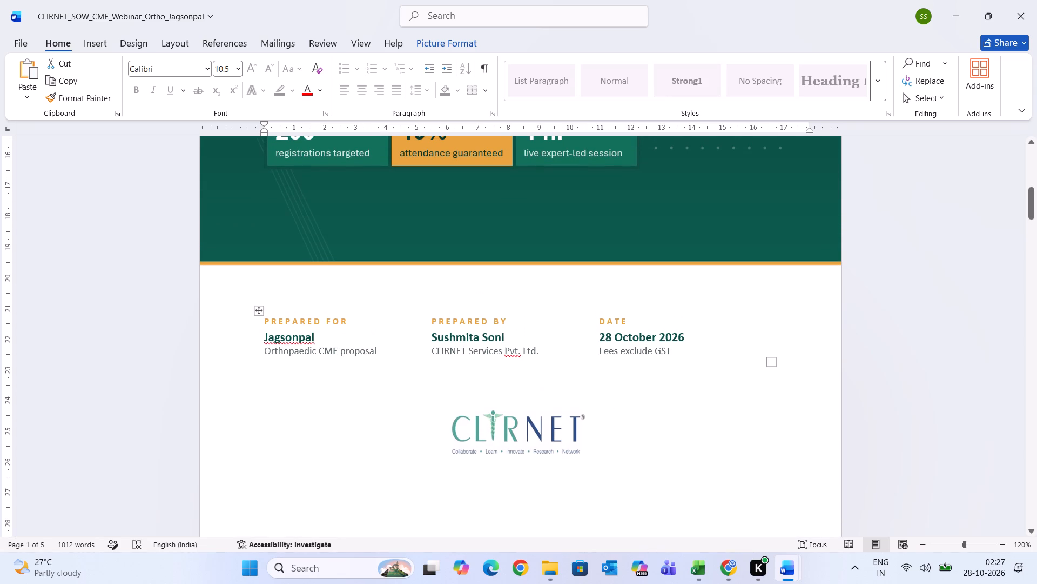
drag(673, 348, 298, 335)
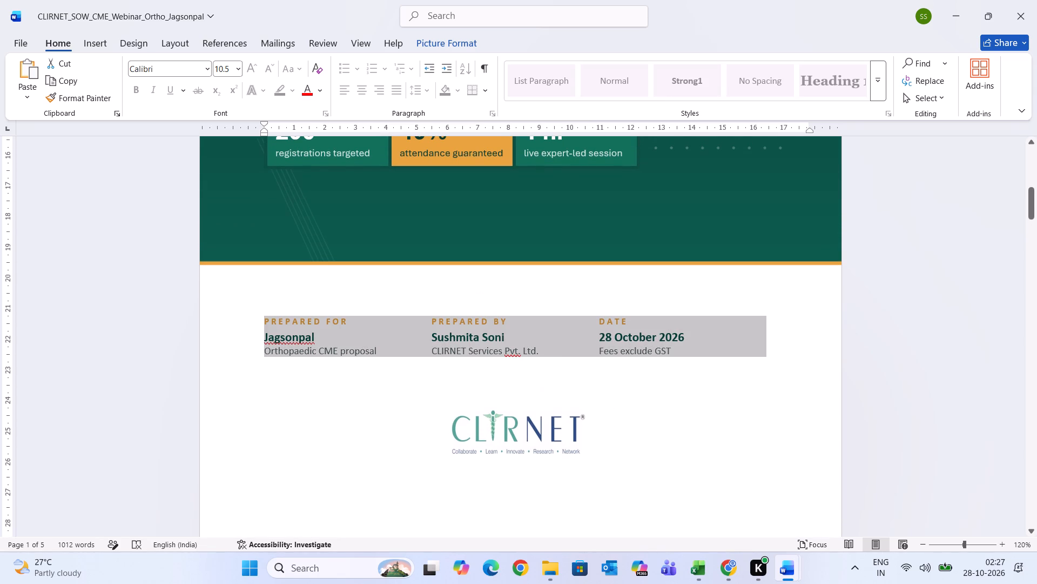
drag(298, 335, 297, 335)
click(207, 70)
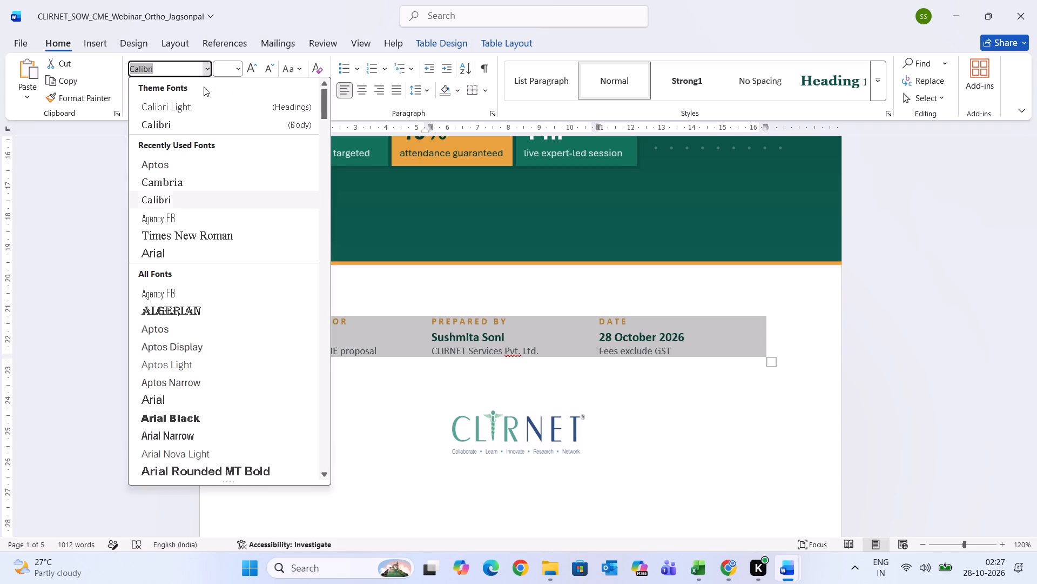
click(179, 162)
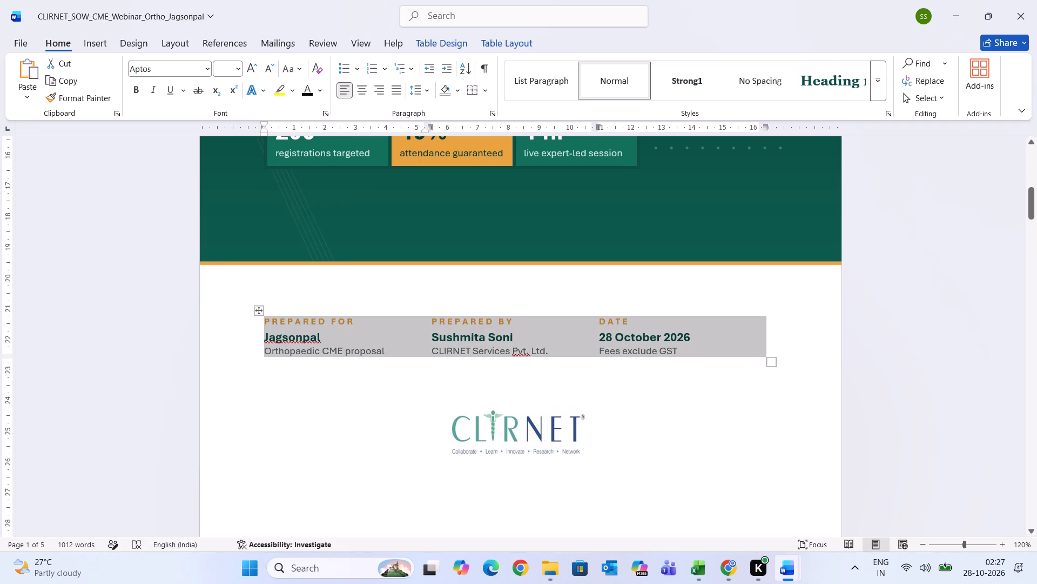
click(349, 403)
key(ctrl+s)
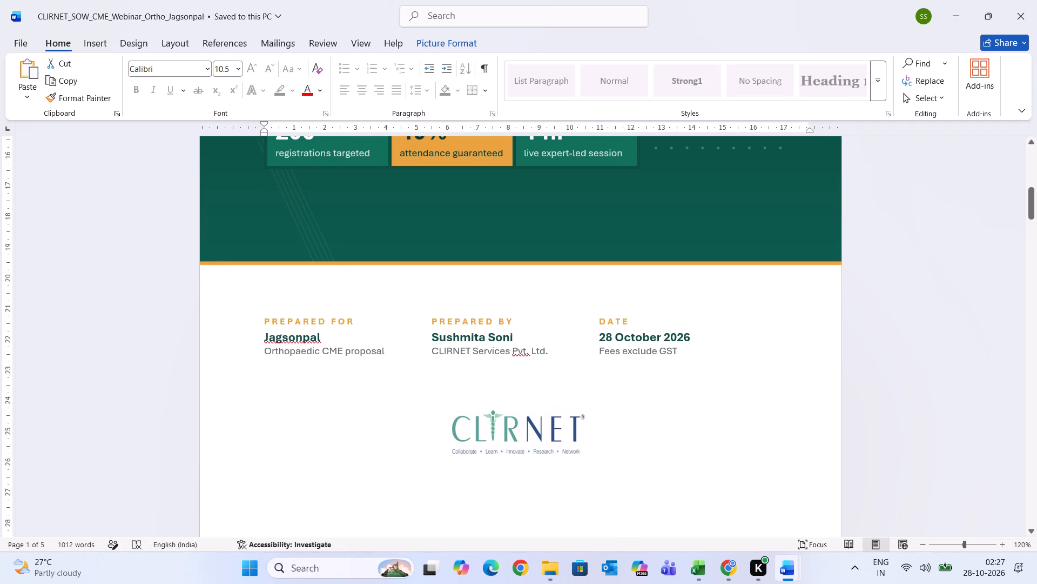
Review the layout of all proposal pages, from the cover to the Budget Breakdown and Confidentiality sections.
ctrl+scroll(931, 344, down, 8)
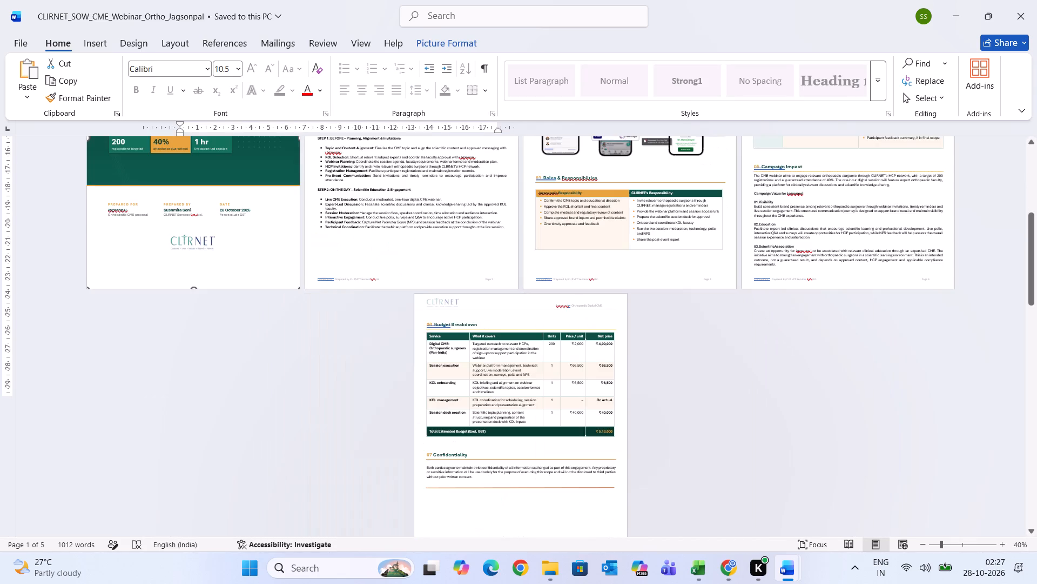
scroll(931, 344, down, 2)
scroll(931, 344, up, 3)
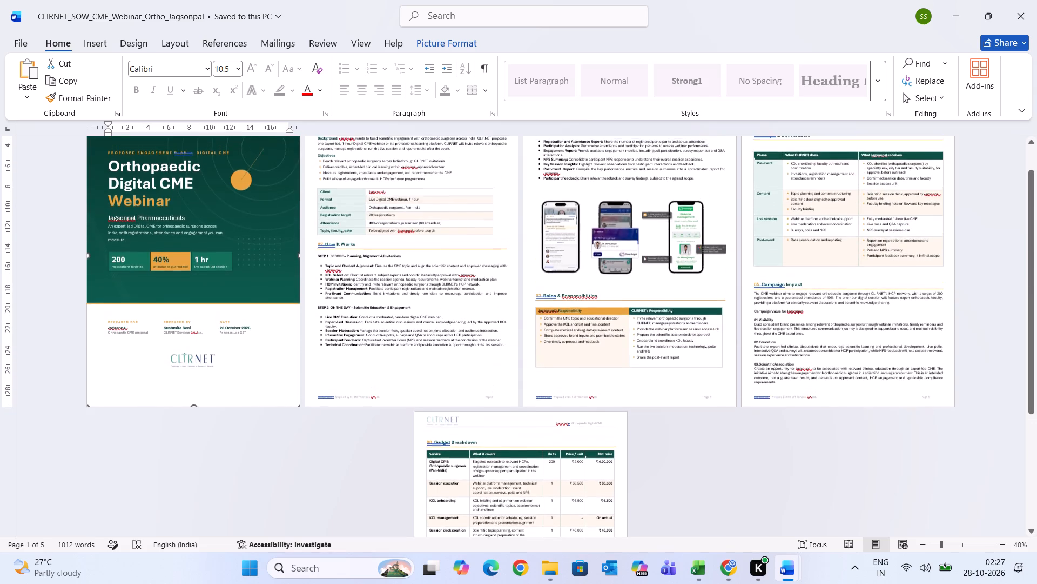
scroll(931, 344, up, 2)
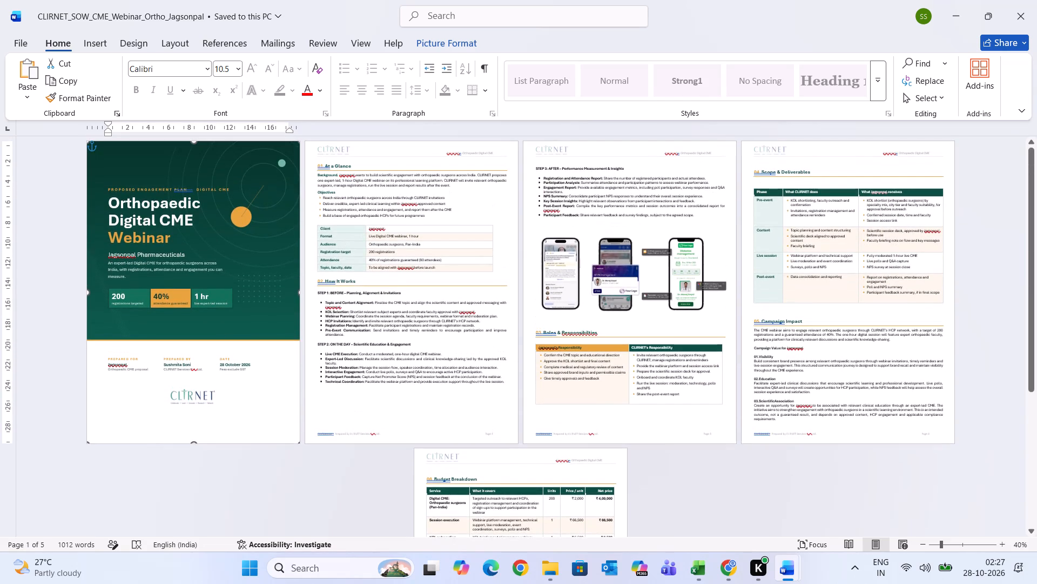
ctrl+scroll(931, 344, up, 5)
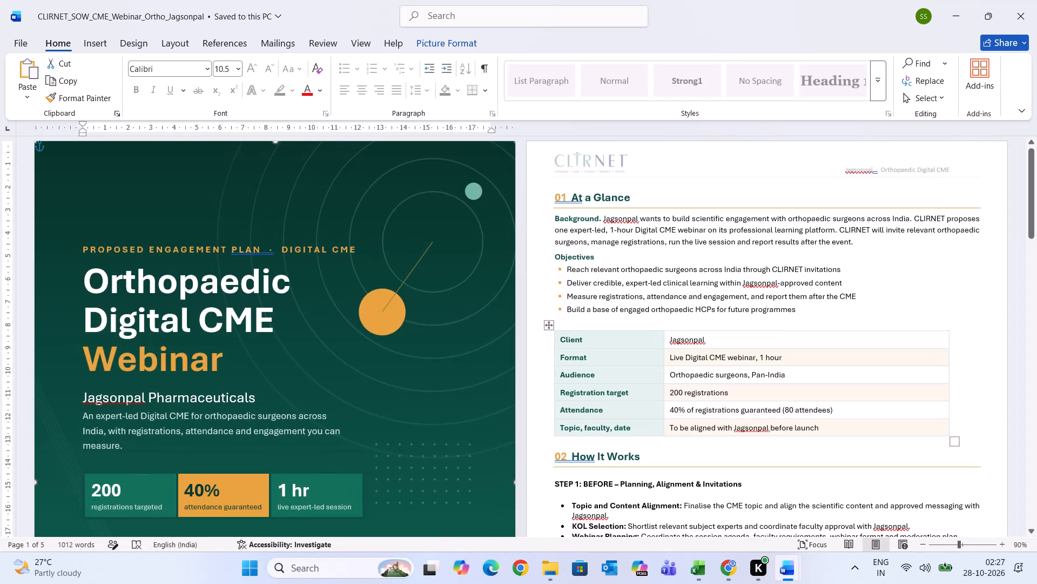
scroll(931, 344, down, 2)
scroll(931, 344, up, 1)
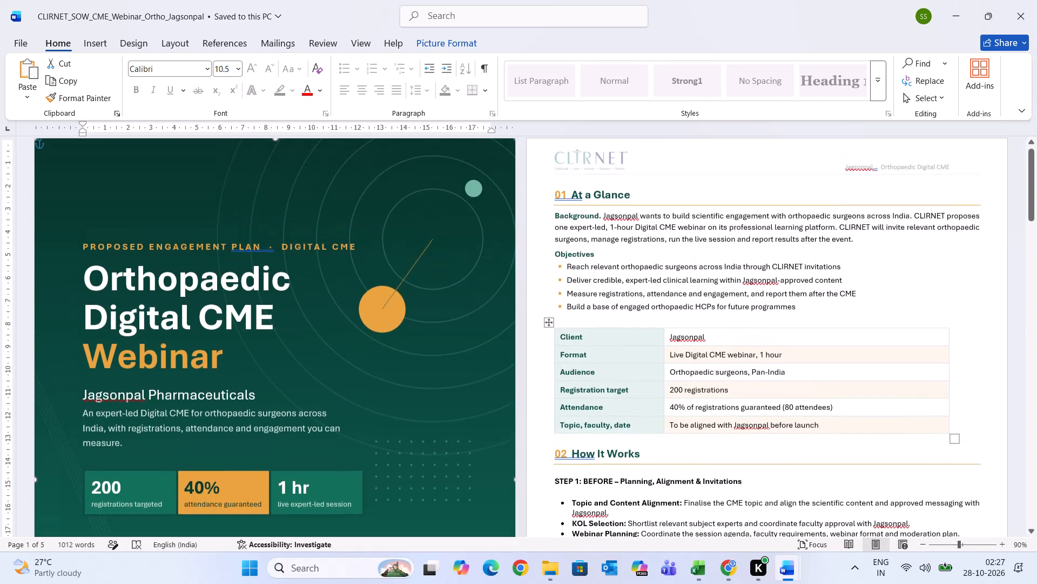
scroll(931, 344, down, 9)
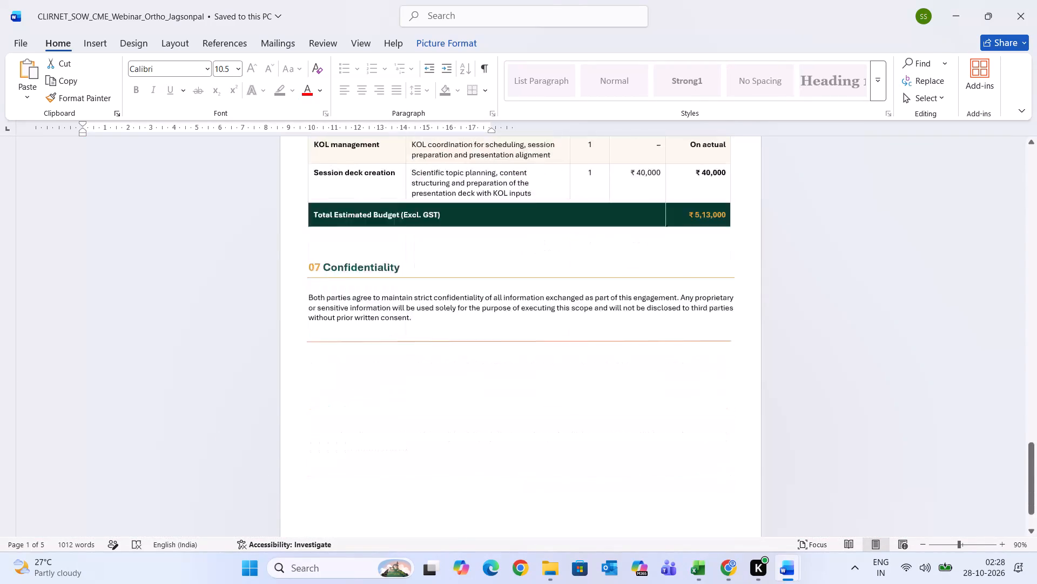
scroll(931, 344, down, 5)
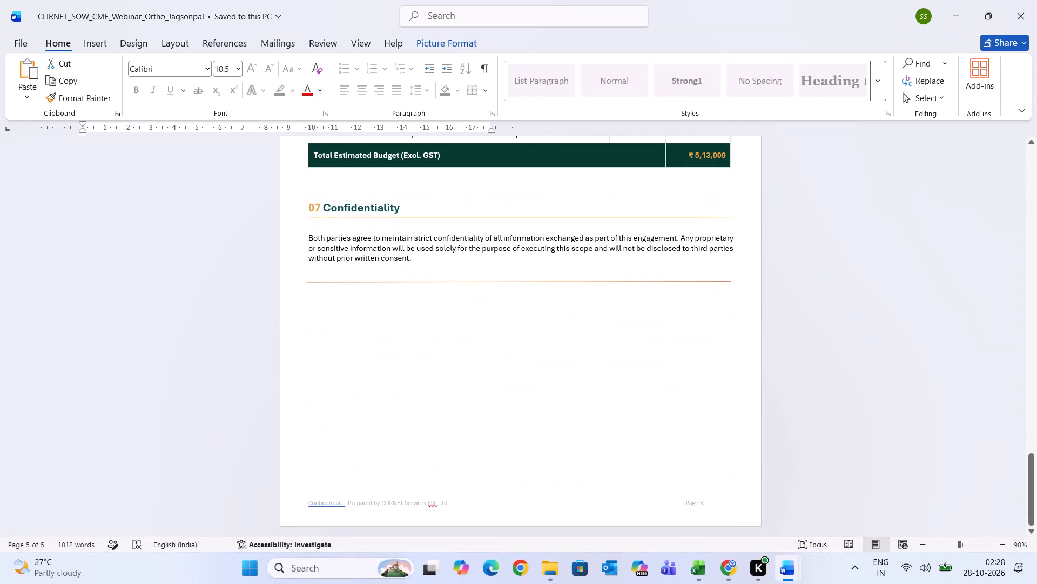
scroll(847, 310, down, 4)
scroll(847, 310, up, 6)
scroll(847, 310, down, 5)
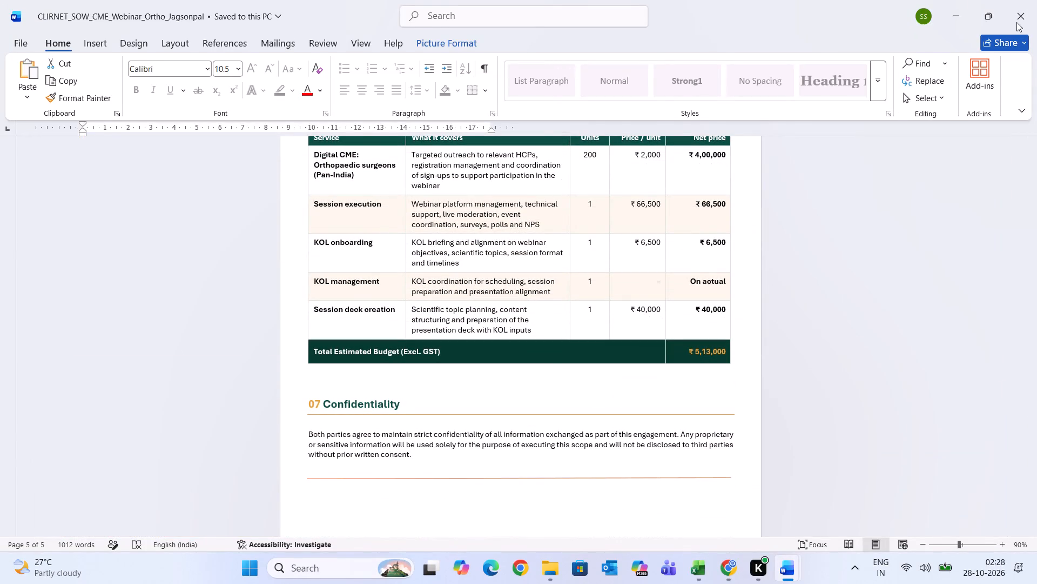
Close the Jagsonpal ortho proposal and the Dabur NewKeratoneOil reference document.
click(1017, 22)
click(1015, 0)
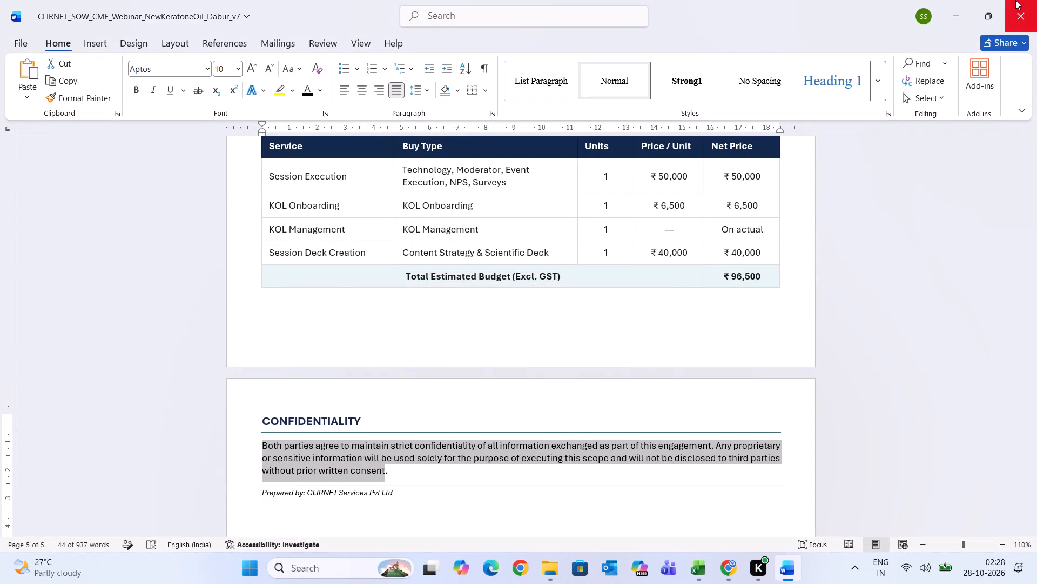
click(557, 383)
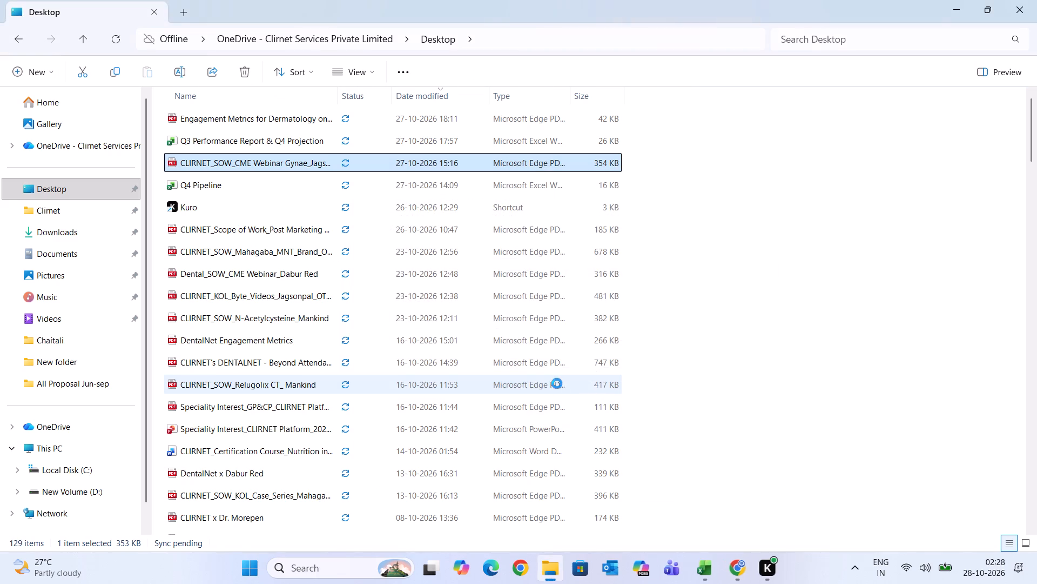
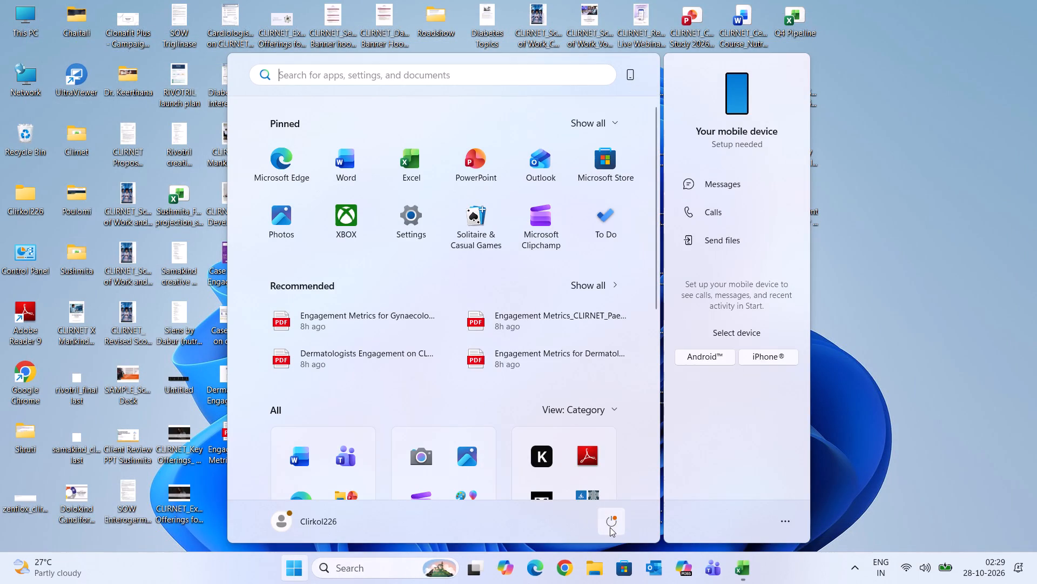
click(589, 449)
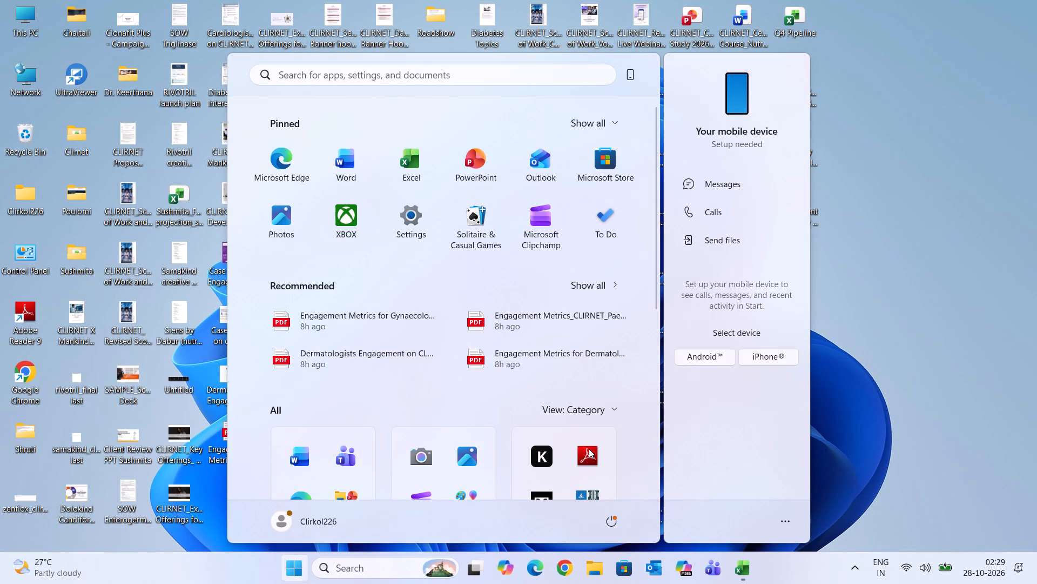